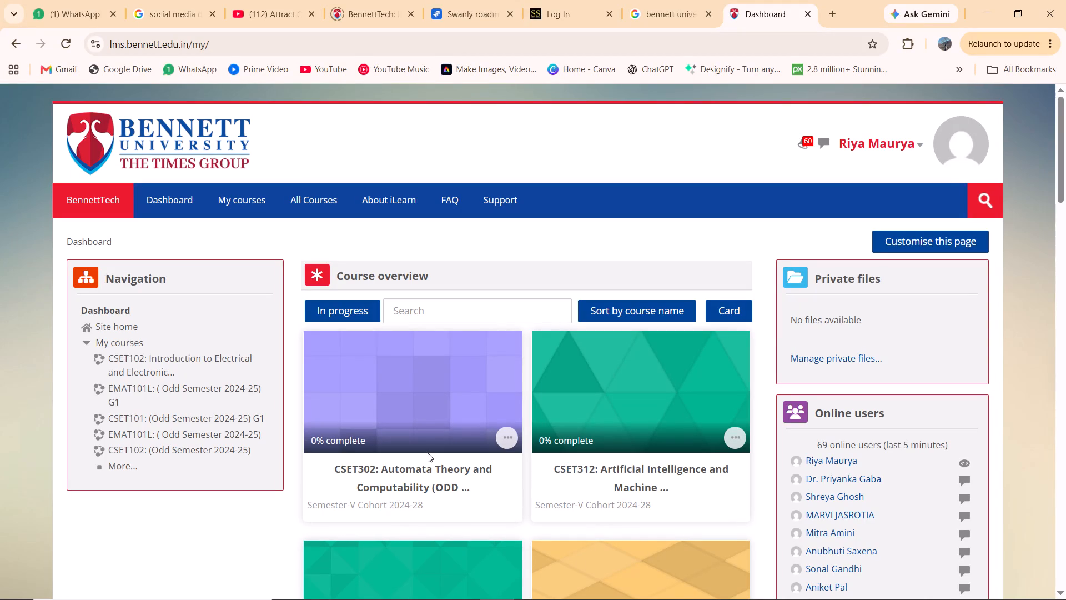
Open the Week 11 Assignment from the dashboard's upcoming events and go to its add-submission page.
scroll(514, 416, "down", 3)
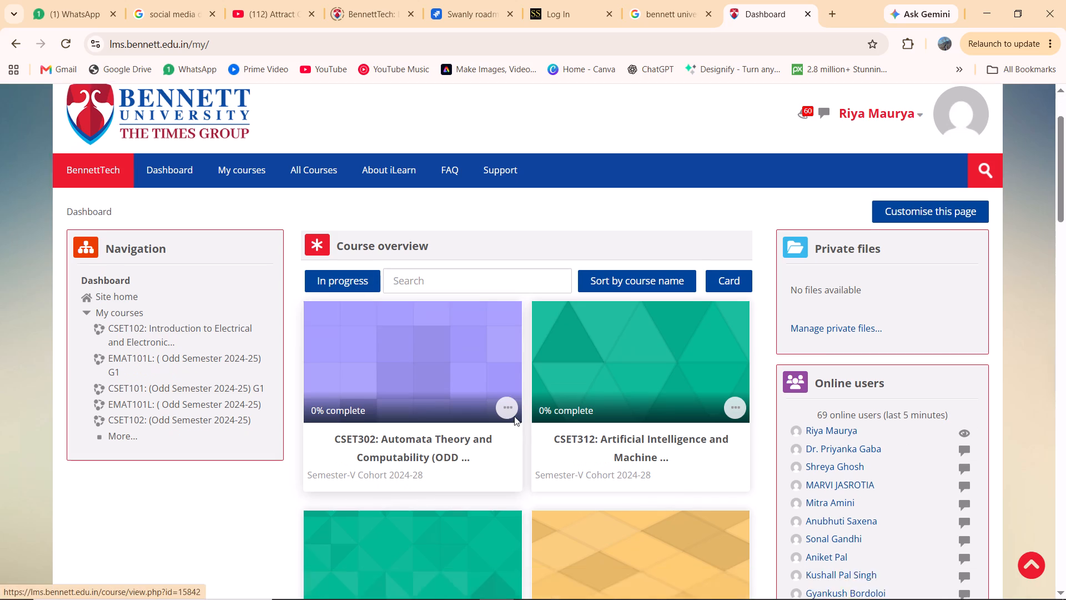
scroll(514, 416, "down", 7)
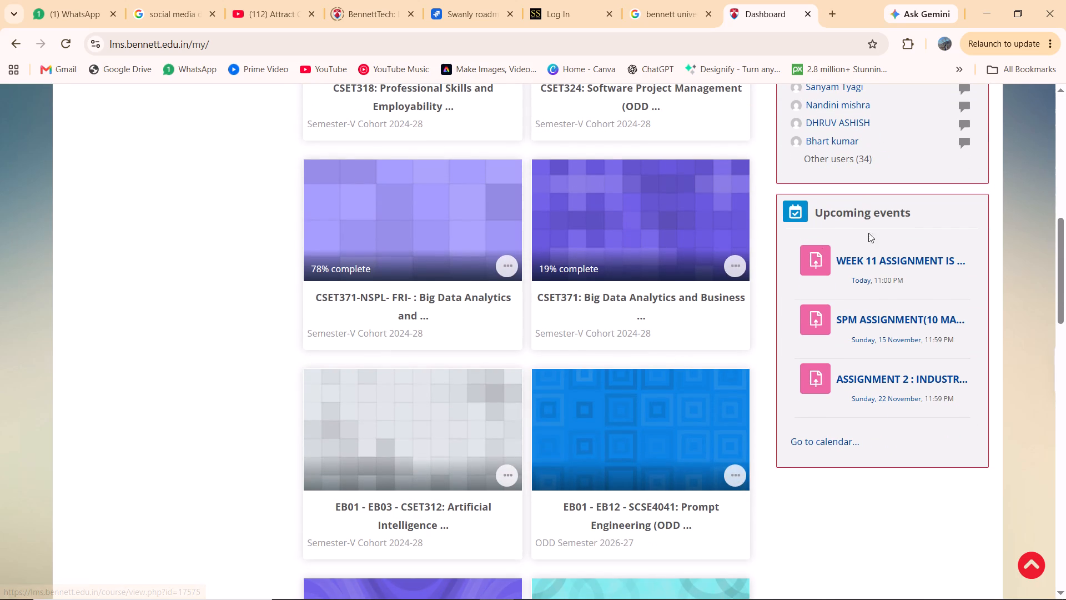
left_click(880, 269)
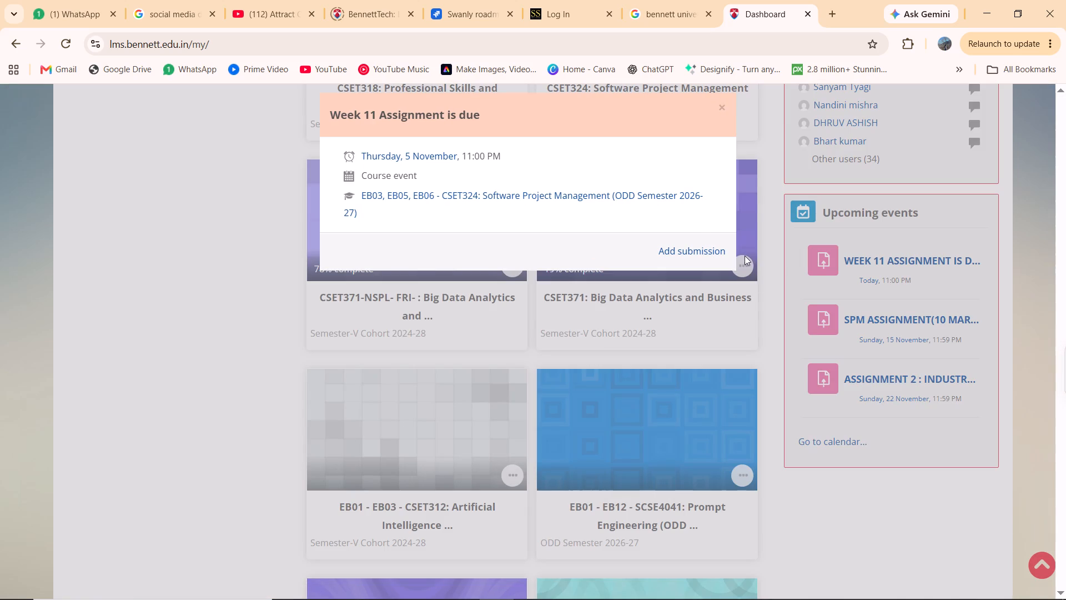
left_click(695, 252)
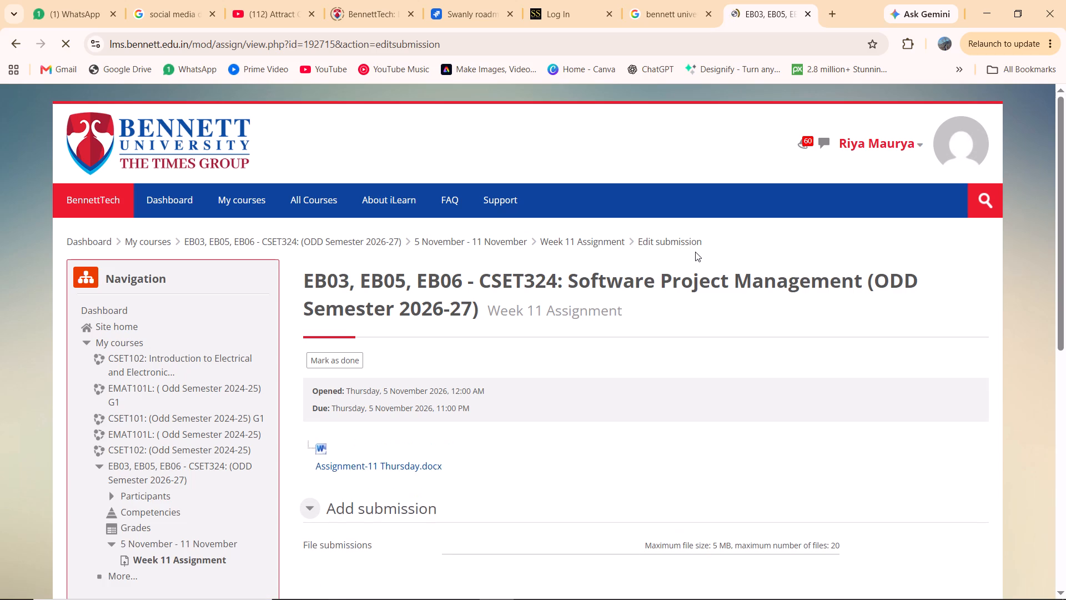
Download the attached assignment document Assignment-11 Thursday.docx from the Week 11 Assignment page.
scroll(695, 252, "down", 3)
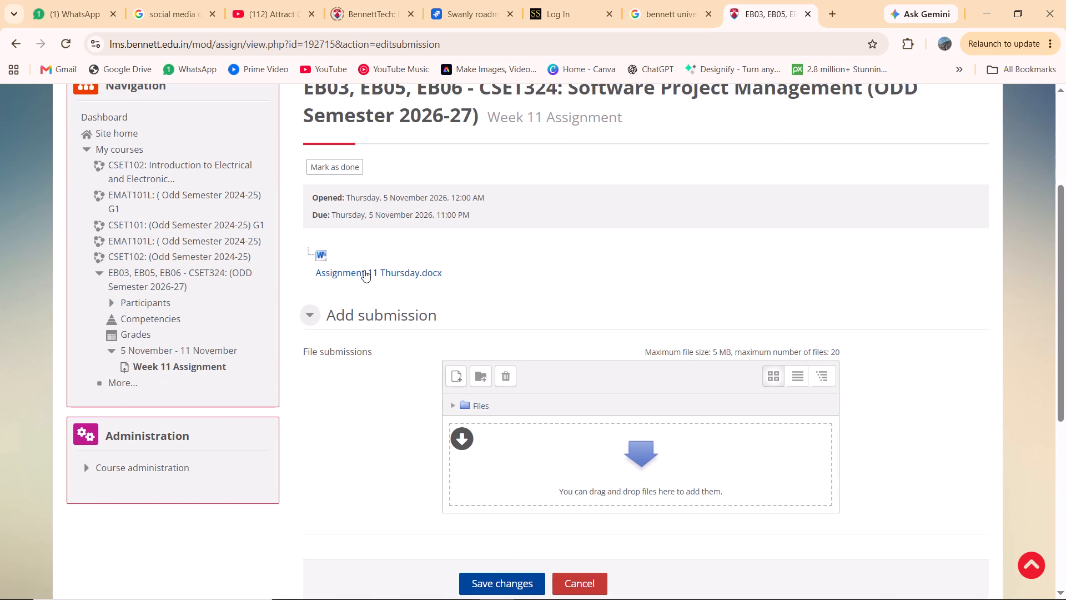
left_click(364, 271)
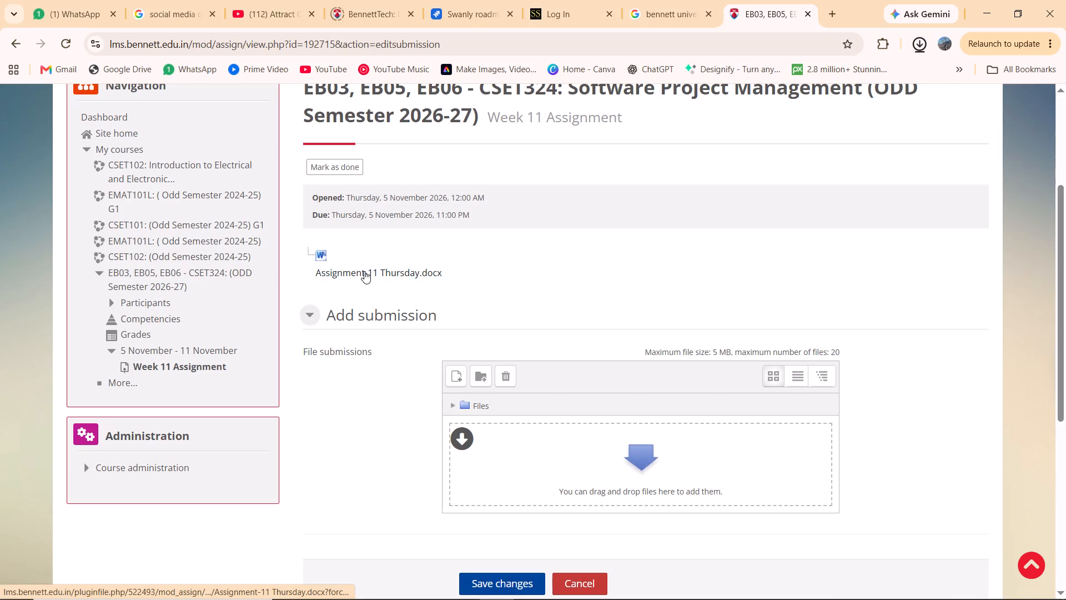
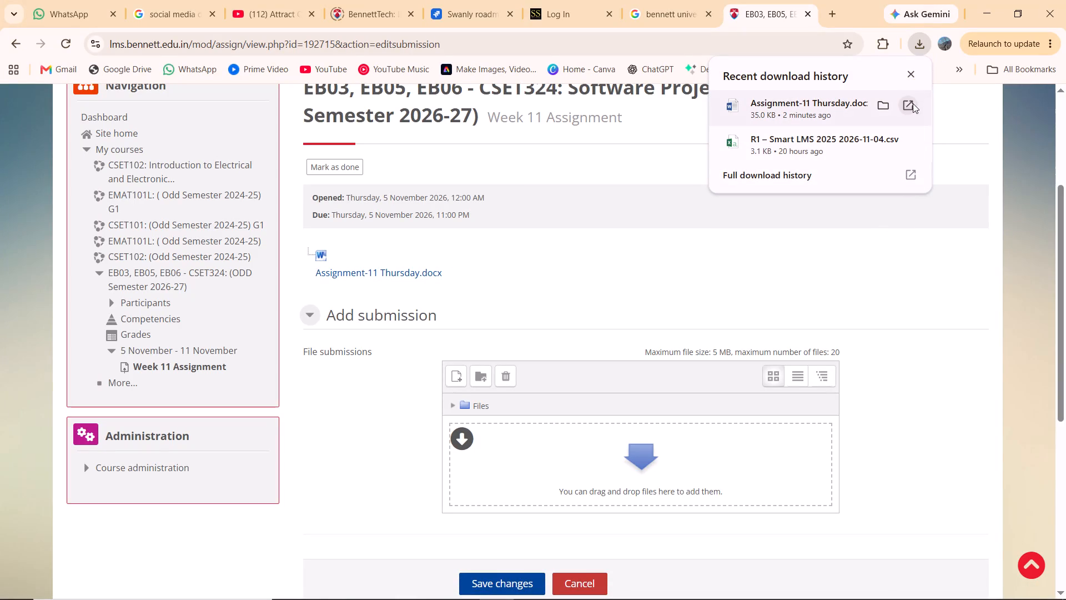
Open the downloaded Assignment-11 Thursday document in Word and enable editing.
left_click(913, 104)
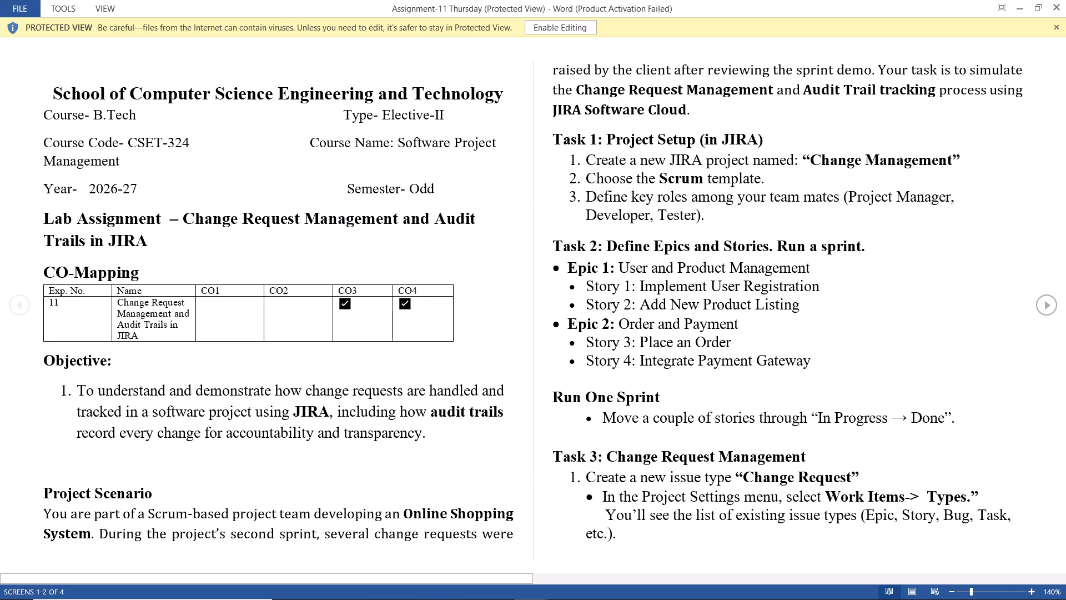
left_click(577, 21)
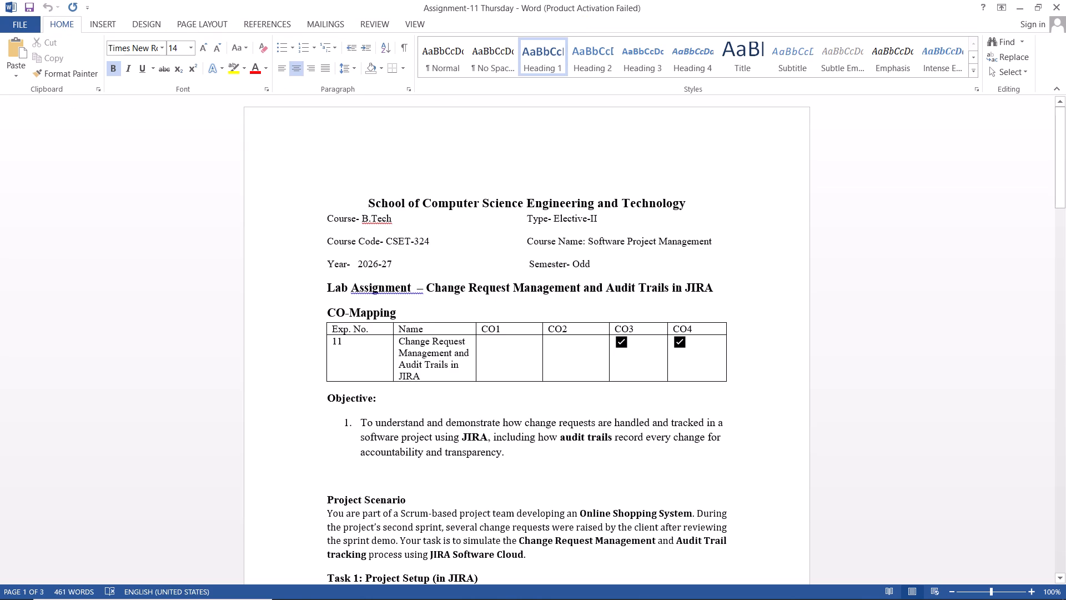
Read the assignment's project scenario, Task 1 project setup and Task 2 epics, stories and sprint instructions at 140% zoom.
scroll(581, 236, "down", 5)
scroll(444, 259, "up", 4, "ctrl")
scroll(444, 259, "down", 1)
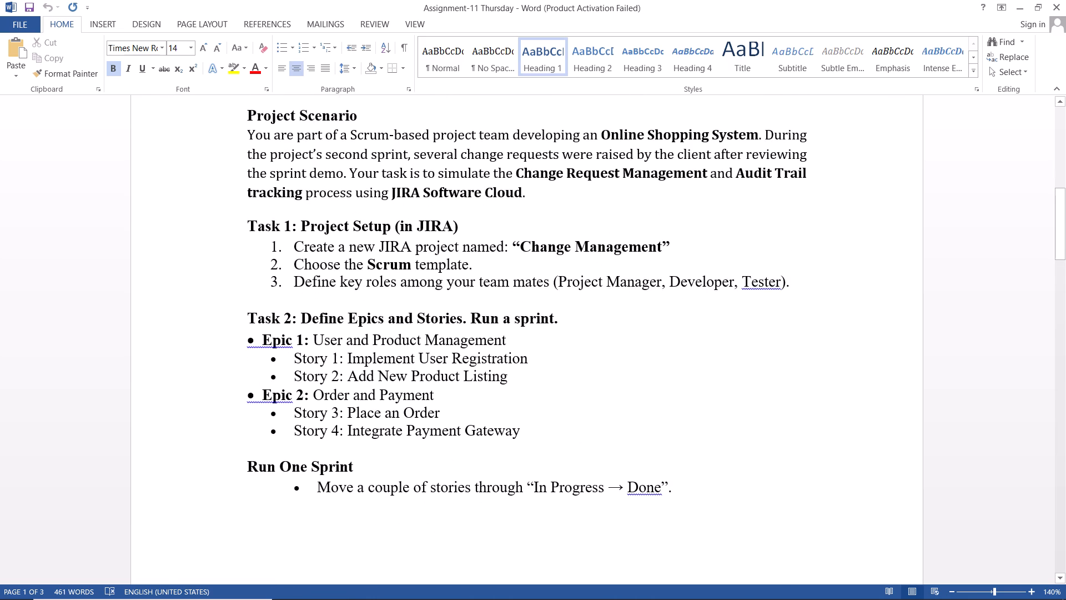
scroll(444, 259, "down", 1)
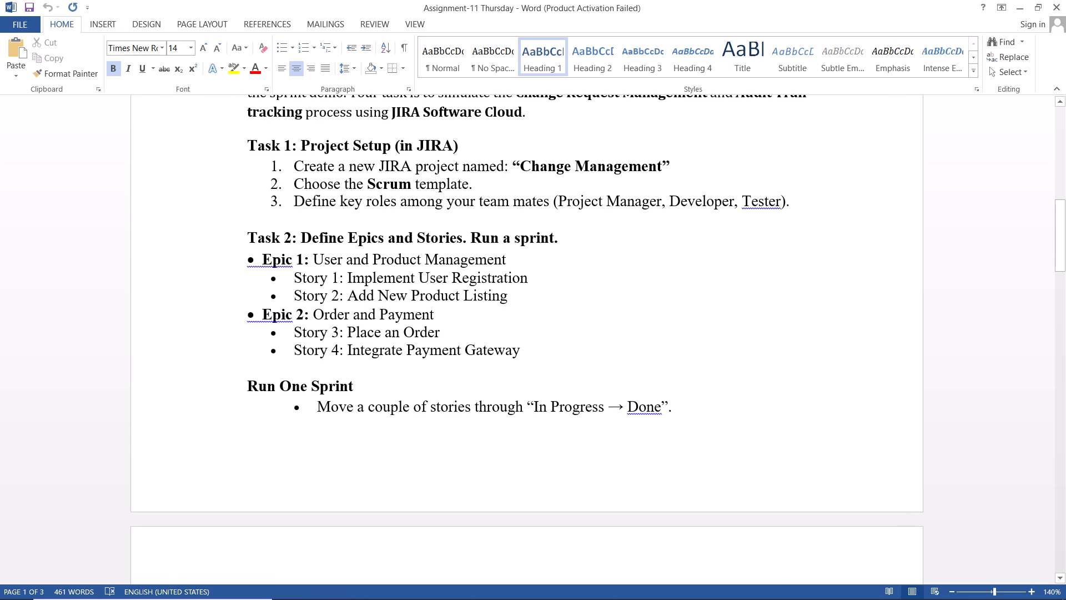
scroll(444, 259, "down", 9)
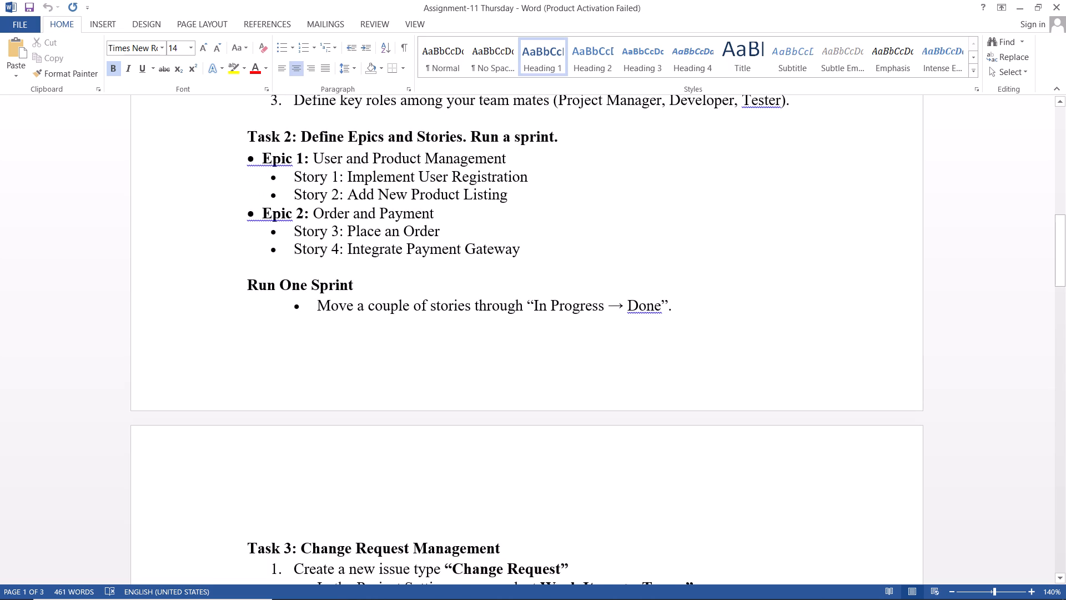
Read the Task 3 Change Request Management instructions on creating the issue type and adding its custom fields.
scroll(444, 259, "down", 3)
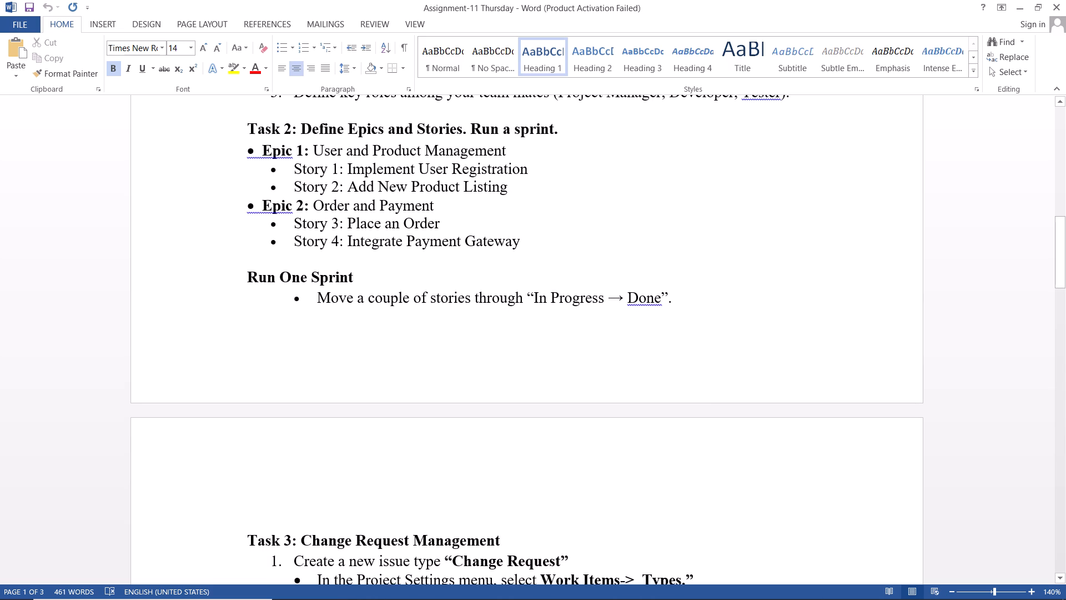
scroll(444, 259, "down", 2)
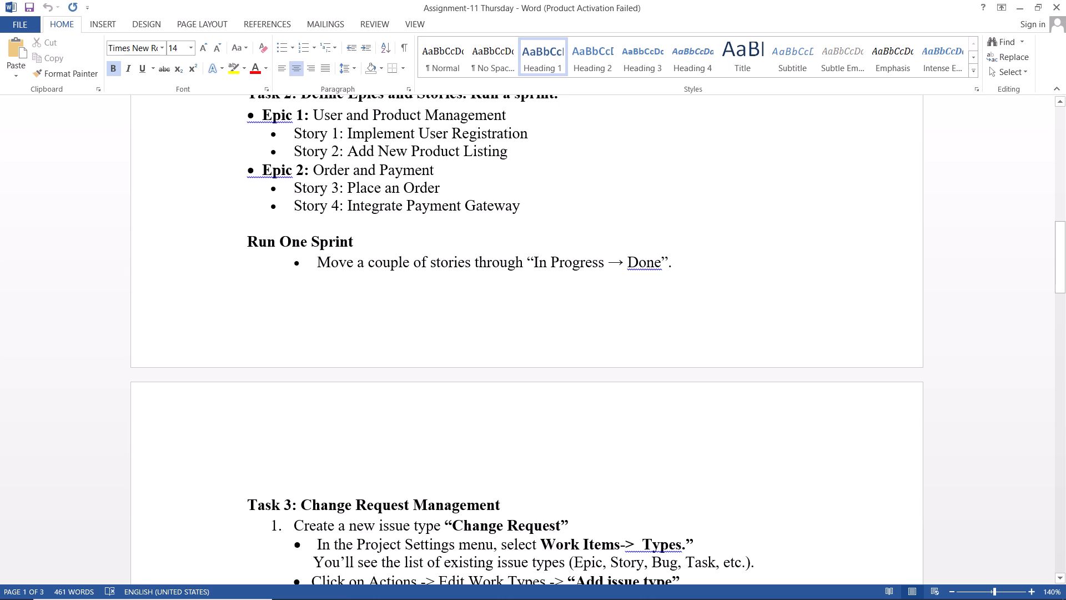
scroll(444, 259, "down", 1)
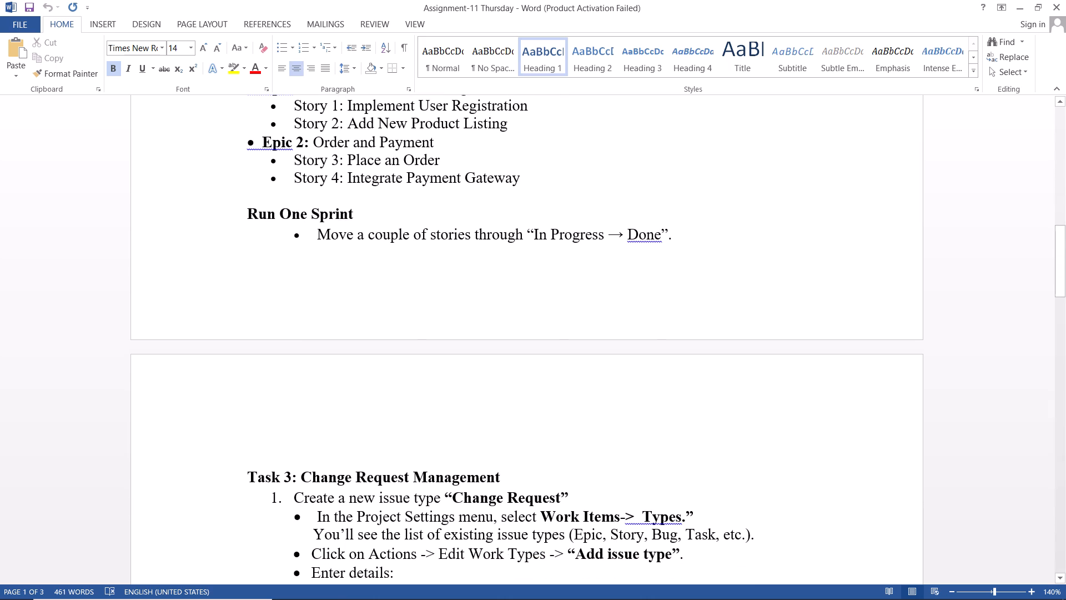
scroll(444, 259, "down", 2)
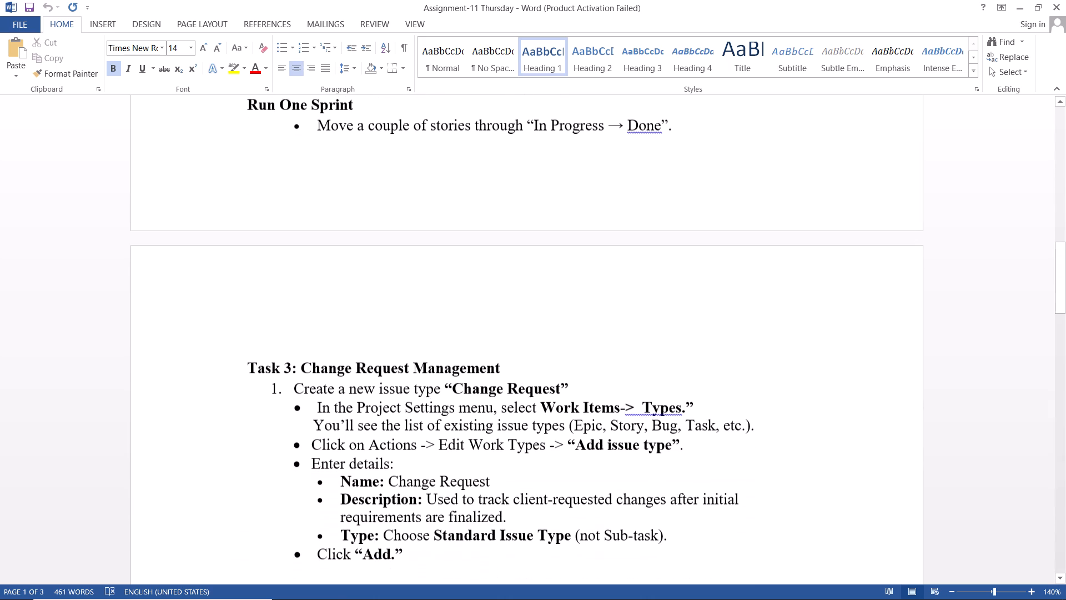
scroll(444, 259, "down", 3)
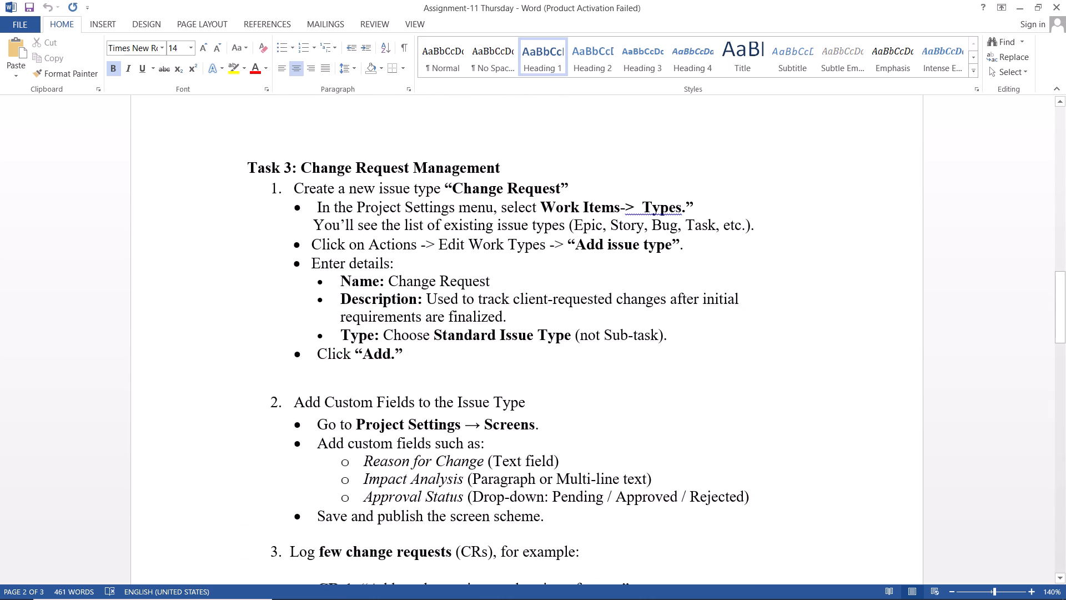
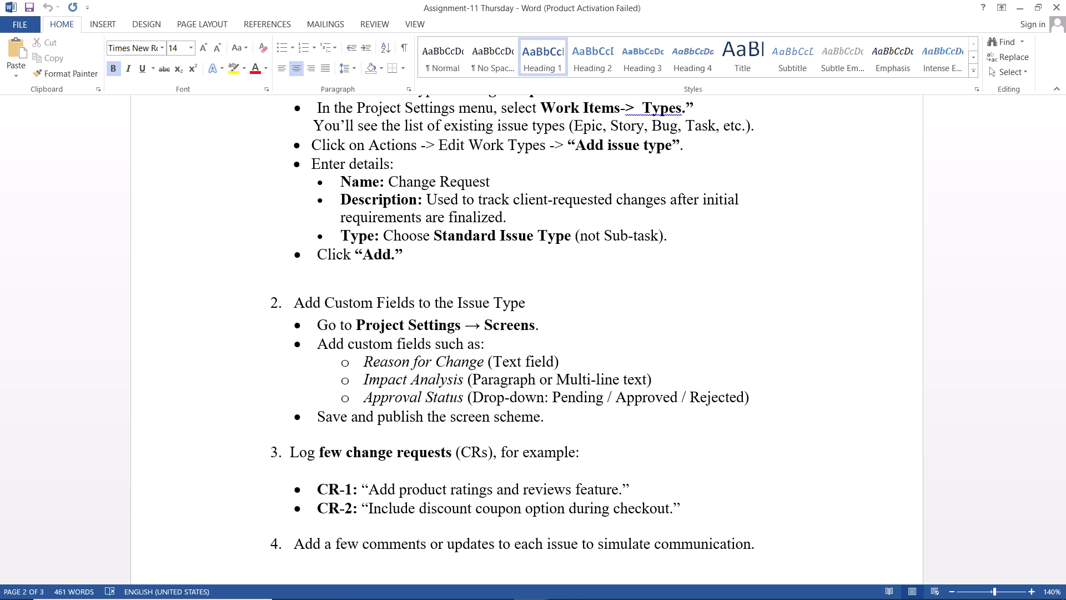
Read the assignment's instructions on logging and commenting on change requests, and the start of Task 4: Audit Trail Demonstration.
scroll(444, 259, "down", 1)
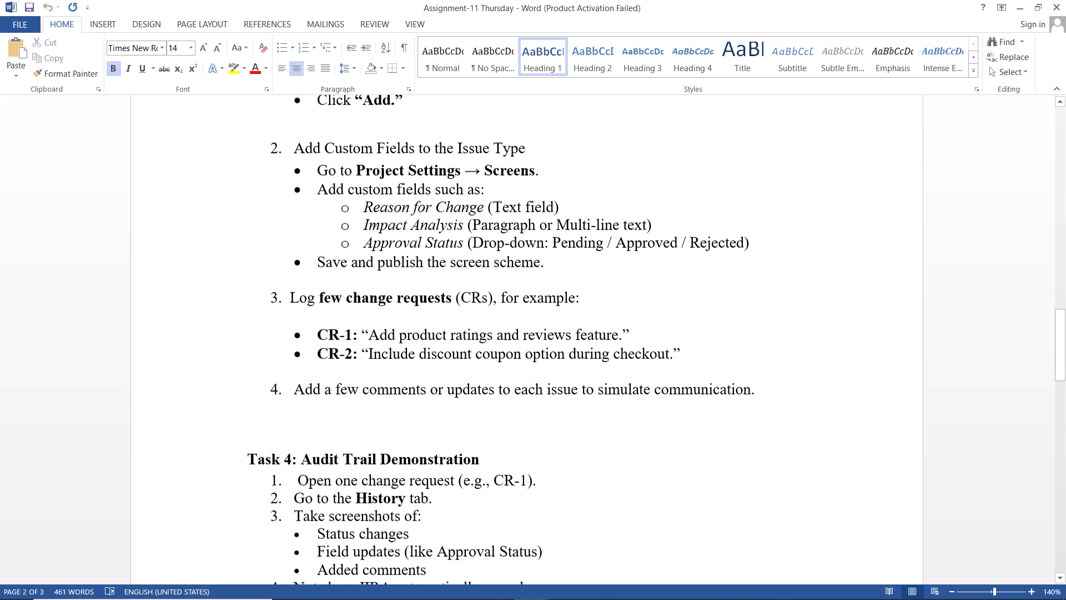
scroll(444, 259, "down", 1)
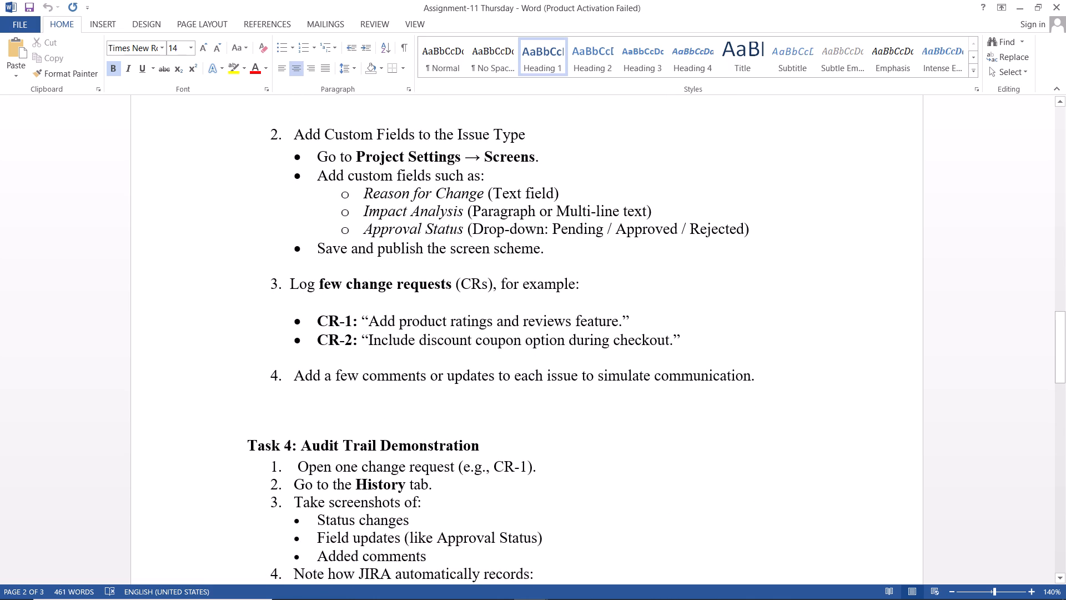
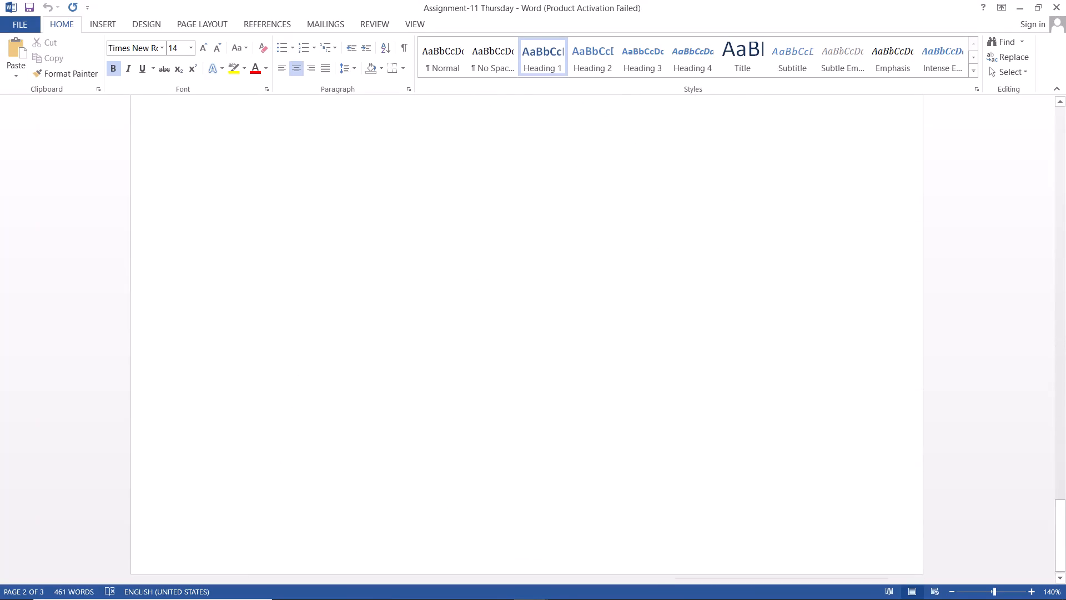
Read the Task 4 audit trail steps, the Task 5: Reporting and Dashboard requirements and the Submission Instructions in the assignment.
scroll(444, 259, "up", 9)
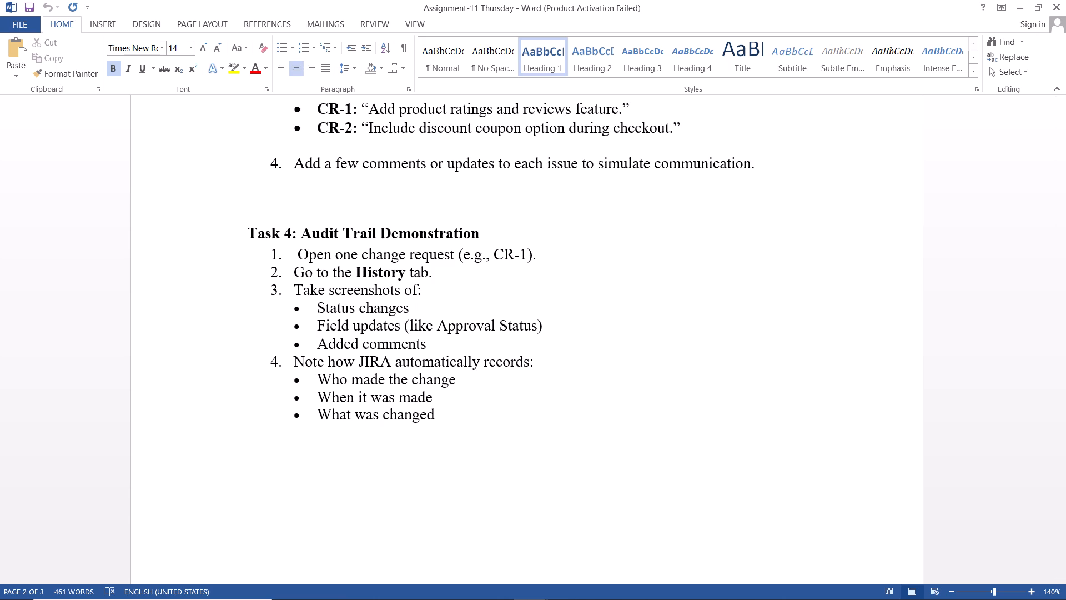
scroll(444, 259, "down", 1)
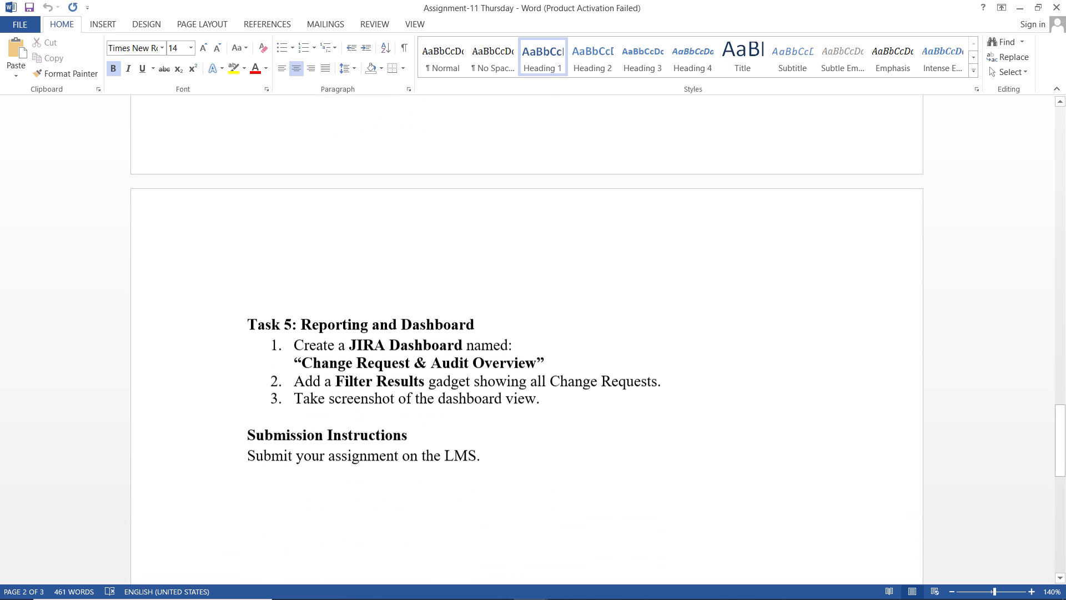
scroll(444, 259, "down", 3)
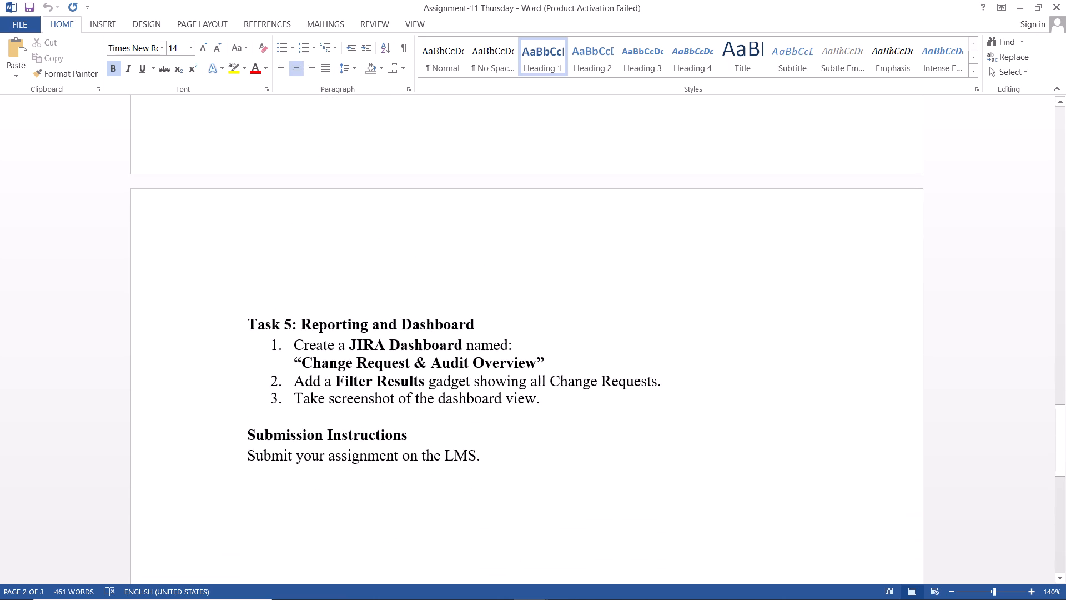
scroll(444, 259, "down", 2)
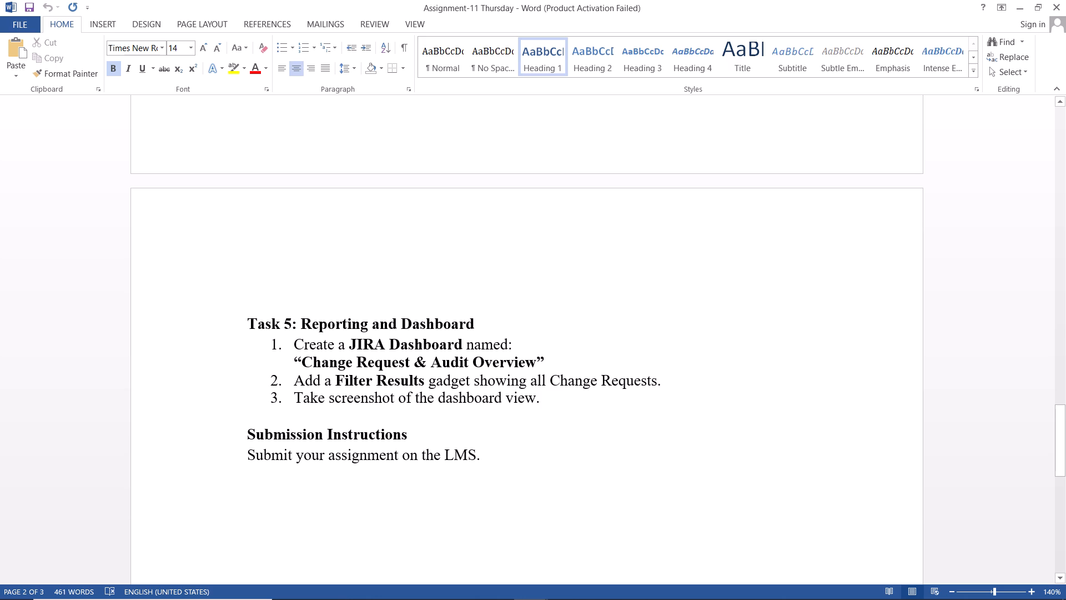
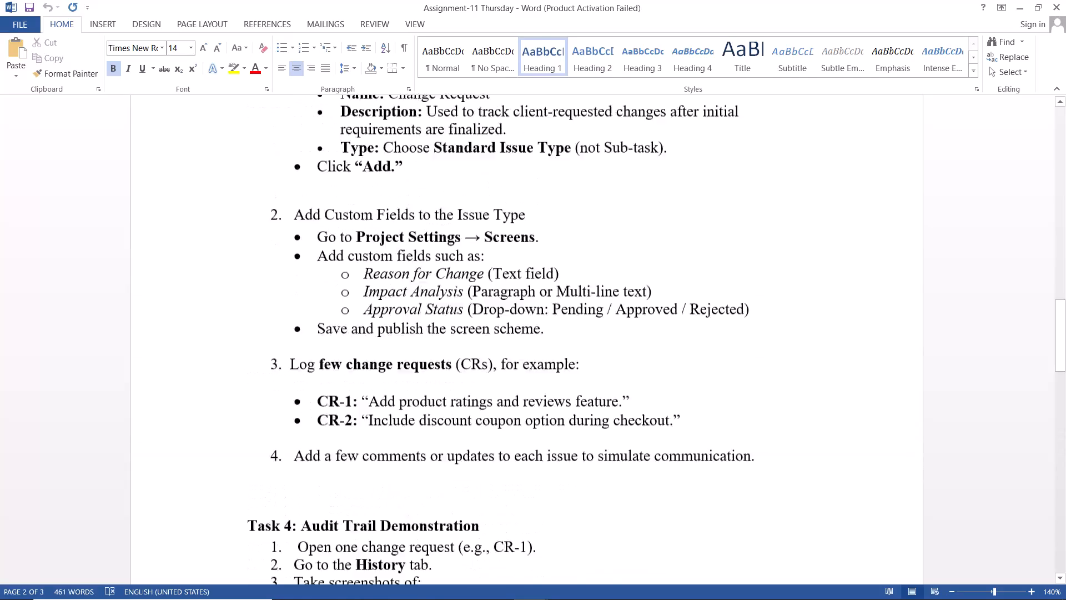
Review the assignment's Project Scenario, the Task 1: Project Setup steps and the Task 2 epics, stories and sprint instructions.
scroll(444, 259, "up", 10)
scroll(444, 259, "down", 3)
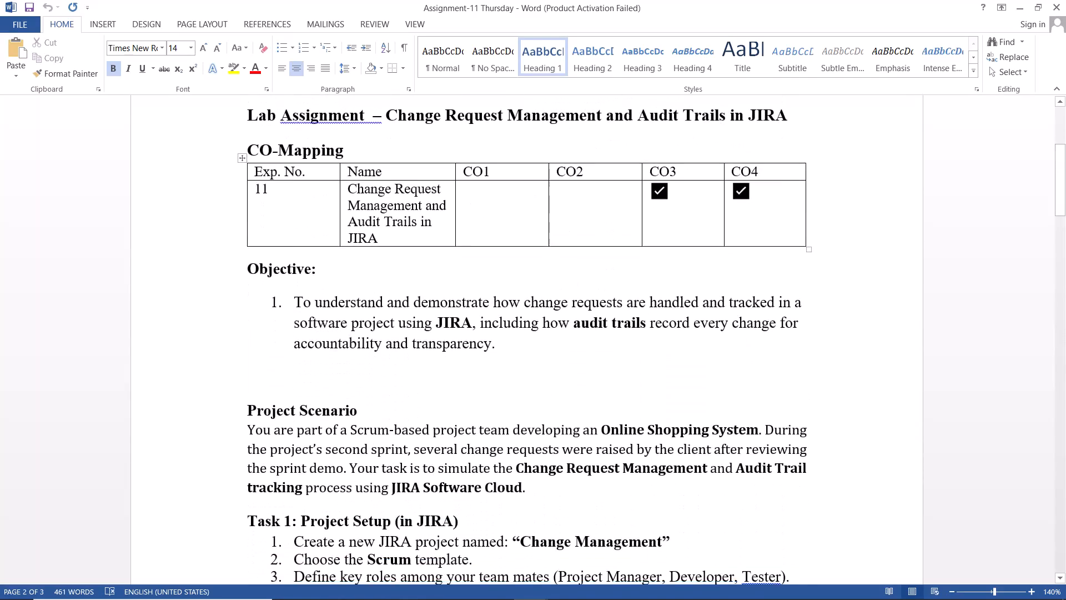
scroll(444, 259, "down", 2)
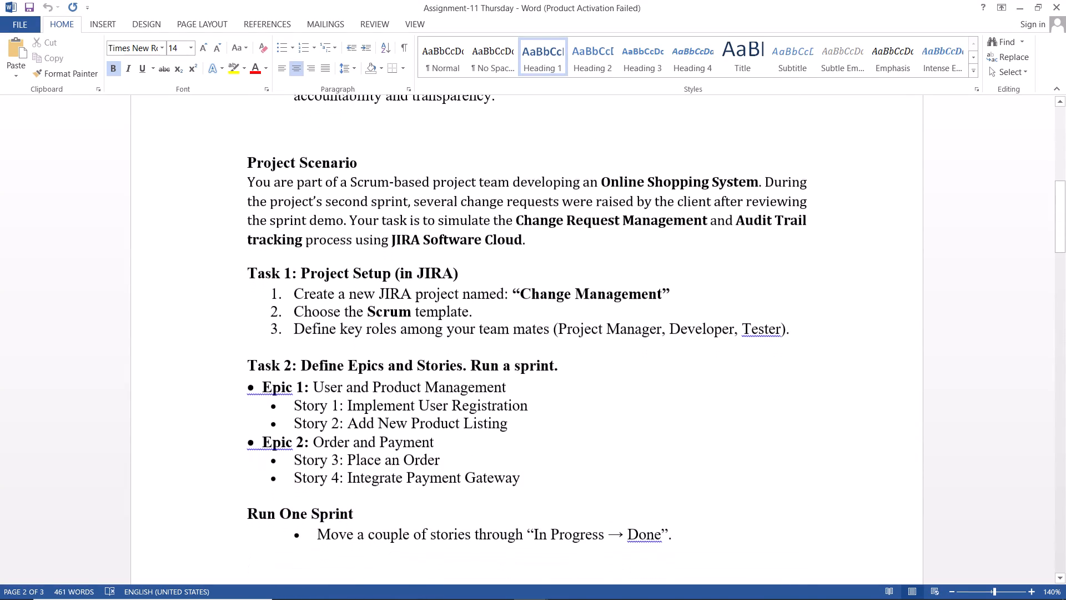
scroll(444, 248, "down", 2)
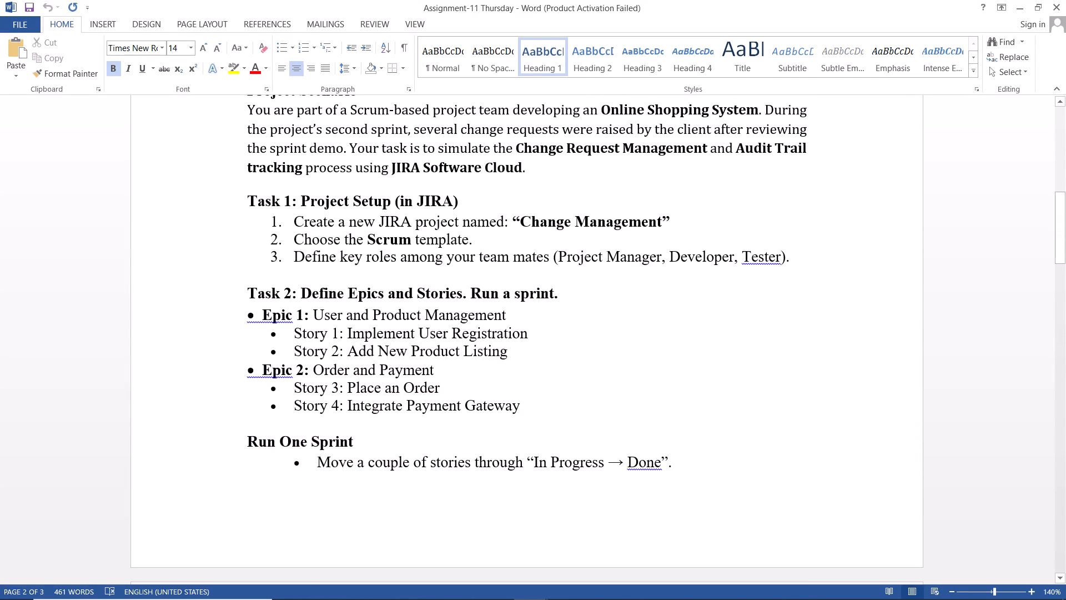
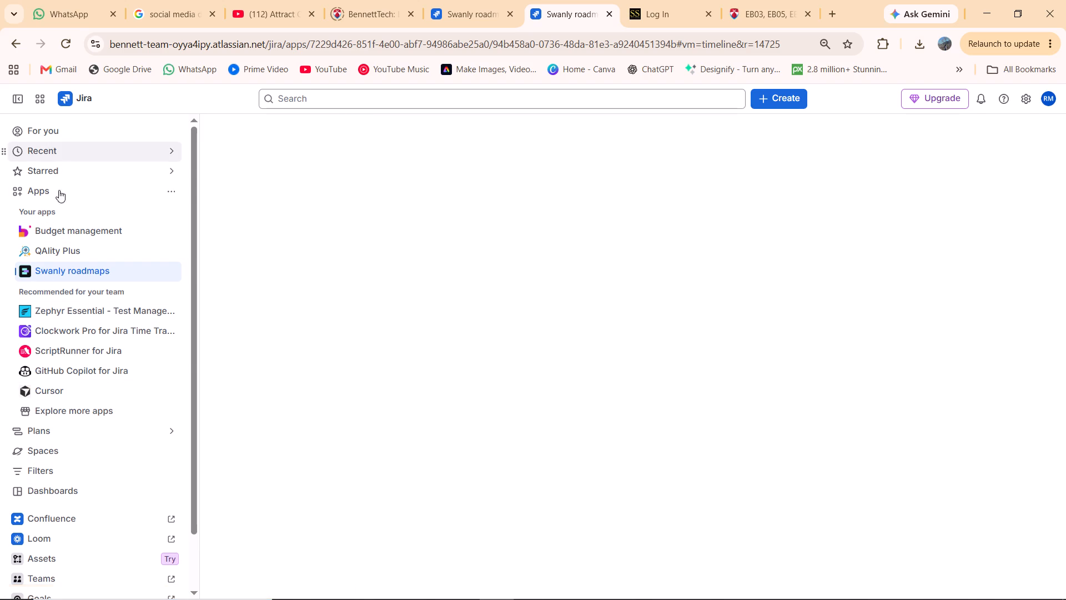
Start creating a new space in Jira and open the Scrum template's details.
scroll(55, 202, "down", 3)
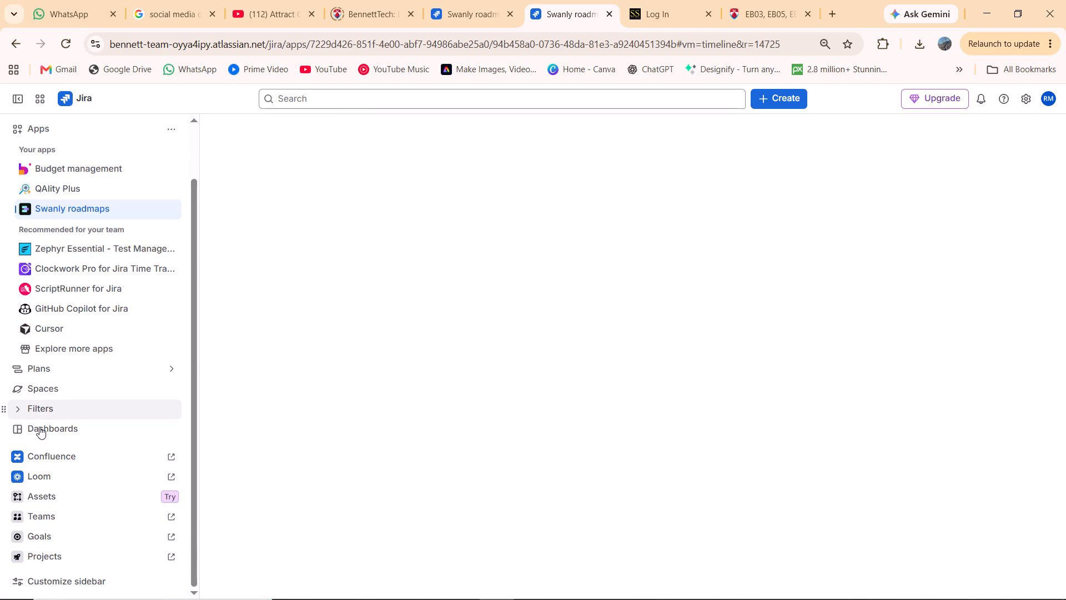
left_click(43, 388)
left_click(158, 391)
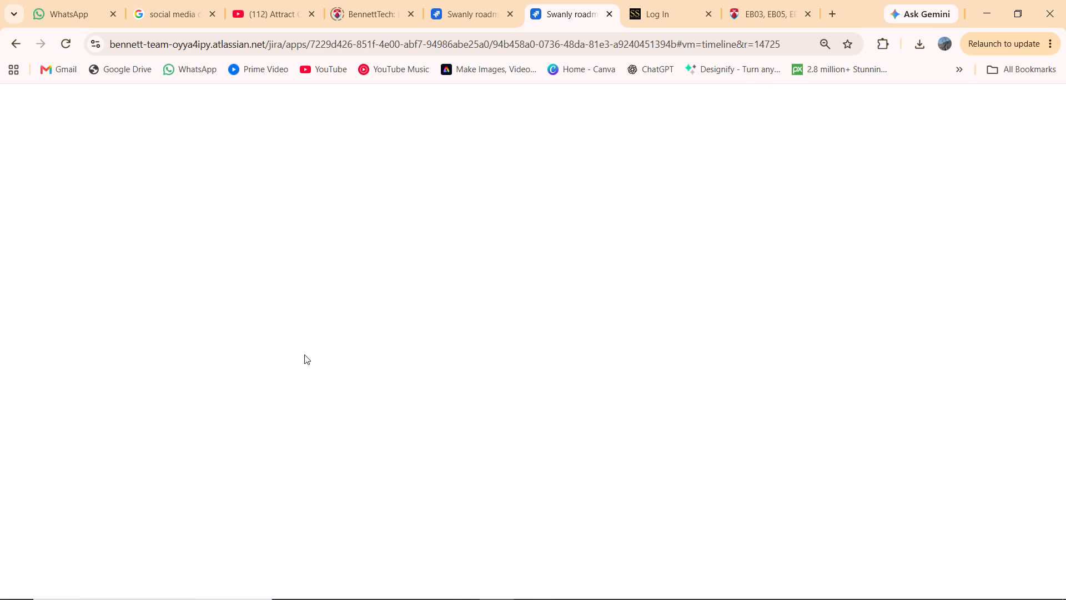
left_click(252, 301)
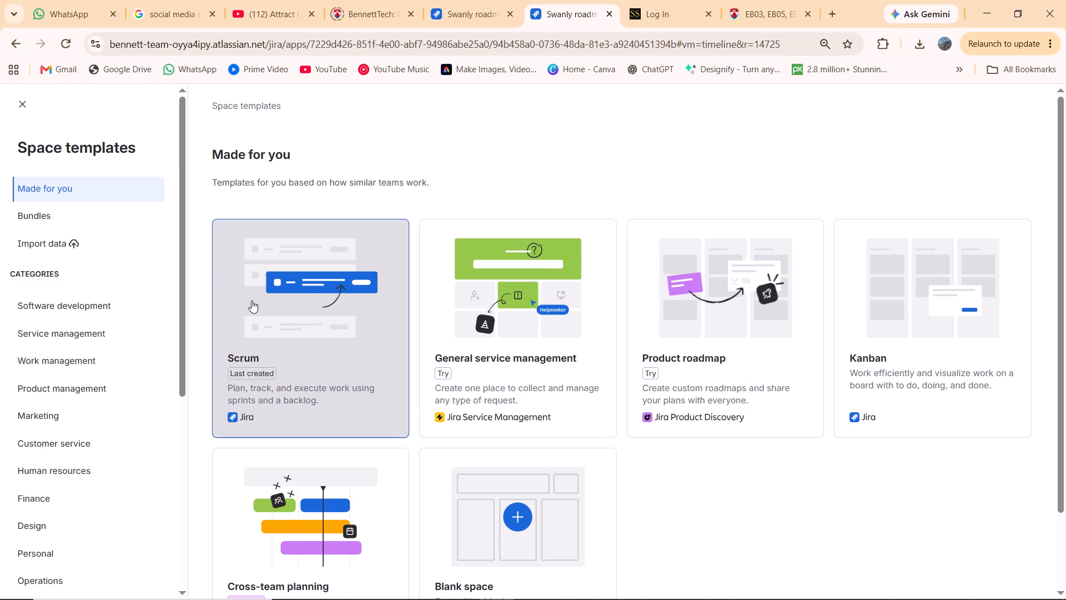
Capture the Scrum template page and insert the screenshot in the Word assignment below "Choose the Scrum template.".
scroll(603, 293, "up", 4)
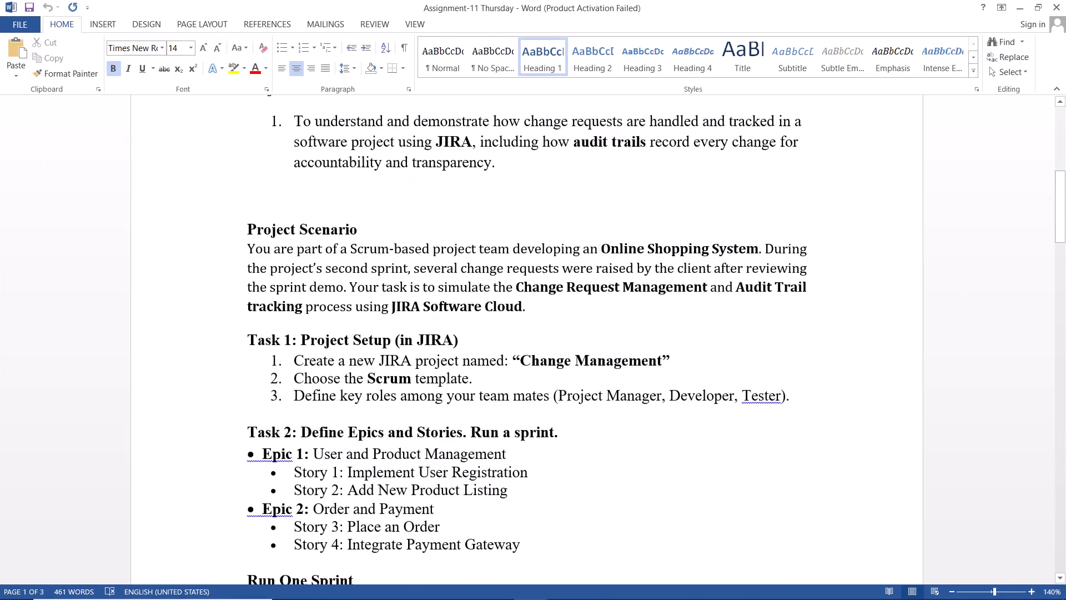
scroll(603, 293, "up", 3)
scroll(603, 293, "down", 4)
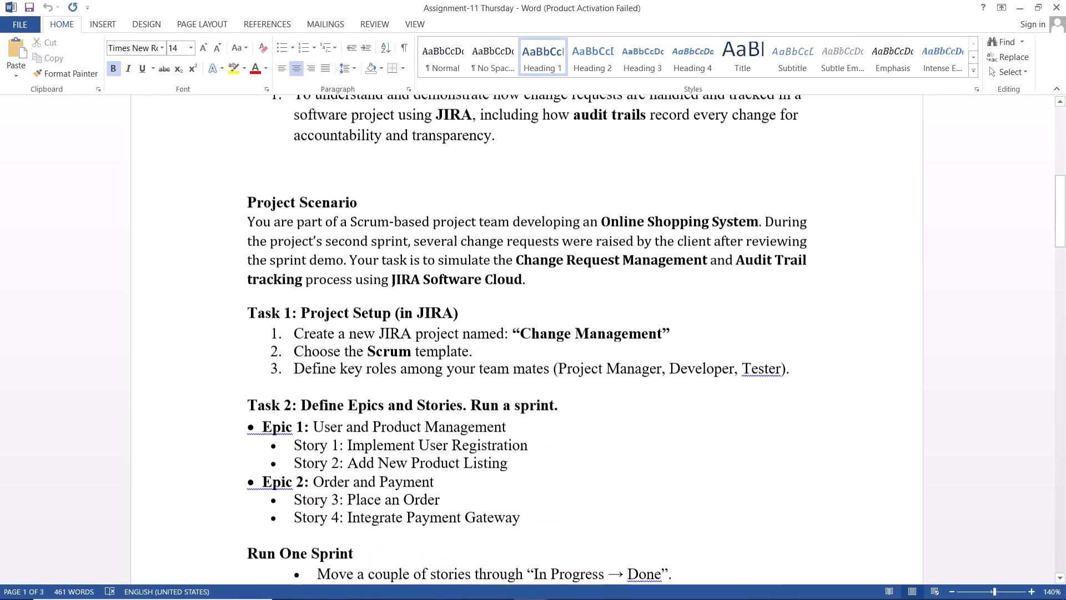
scroll(603, 293, "down", 1)
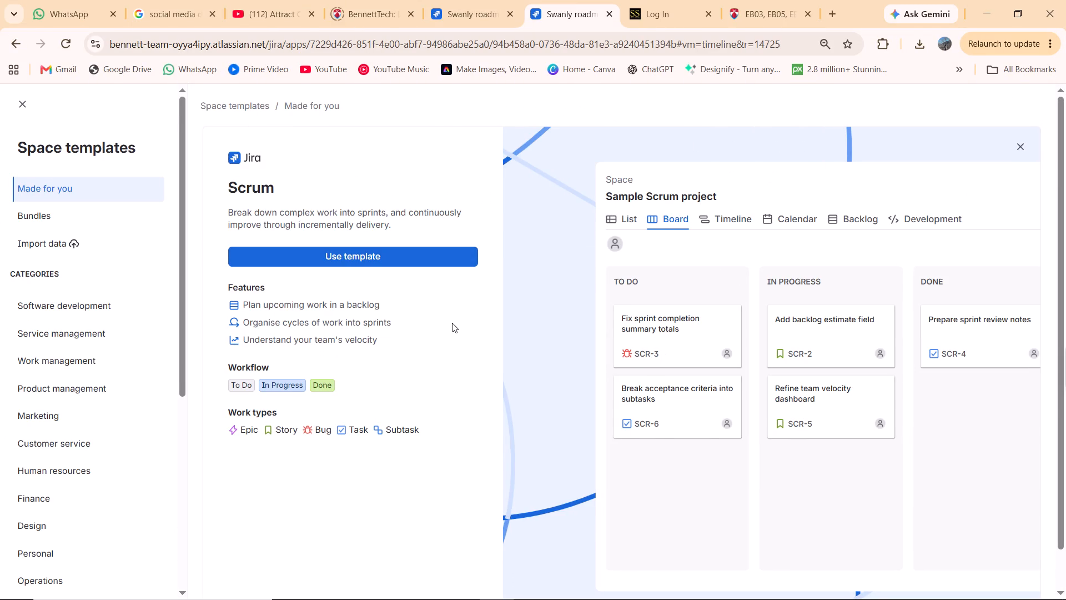
key("shift+super+s")
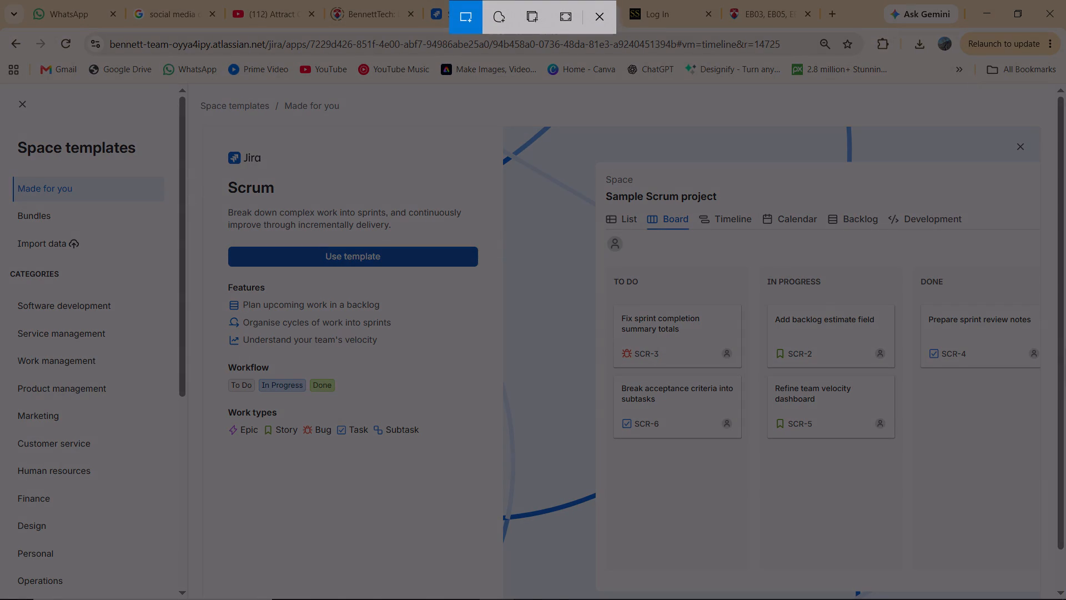
left_click_drag(190, 84, 648, 441)
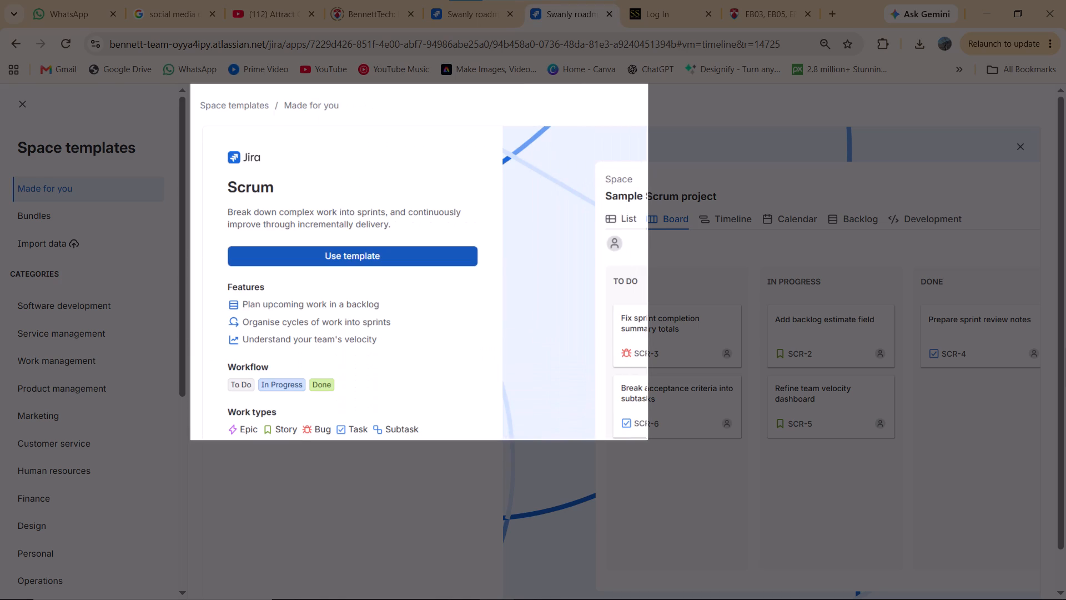
left_click_drag(648, 441, 622, 565)
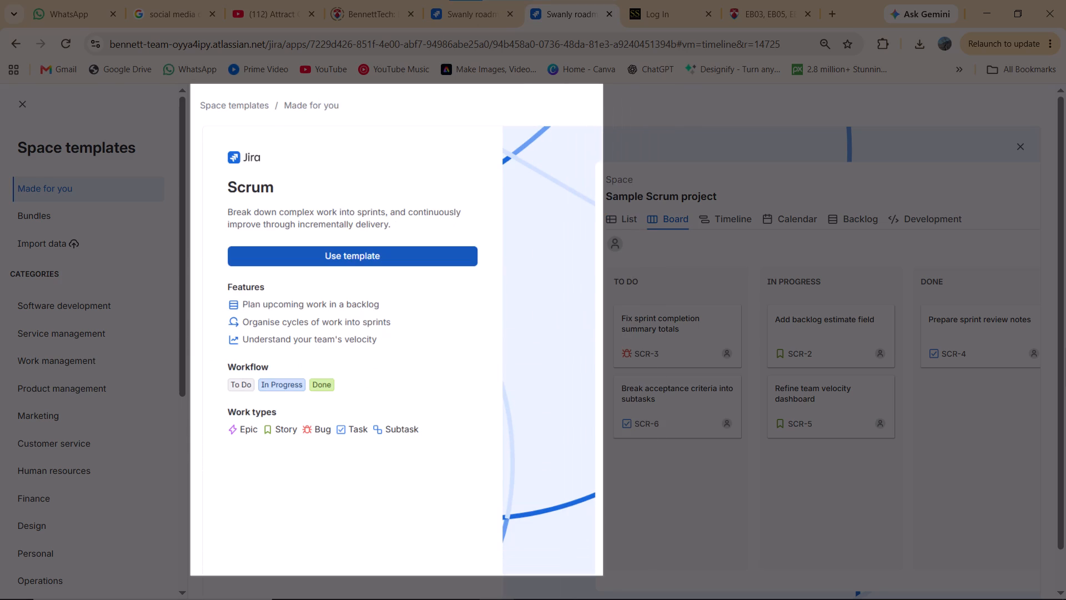
left_click_drag(622, 565, 791, 583)
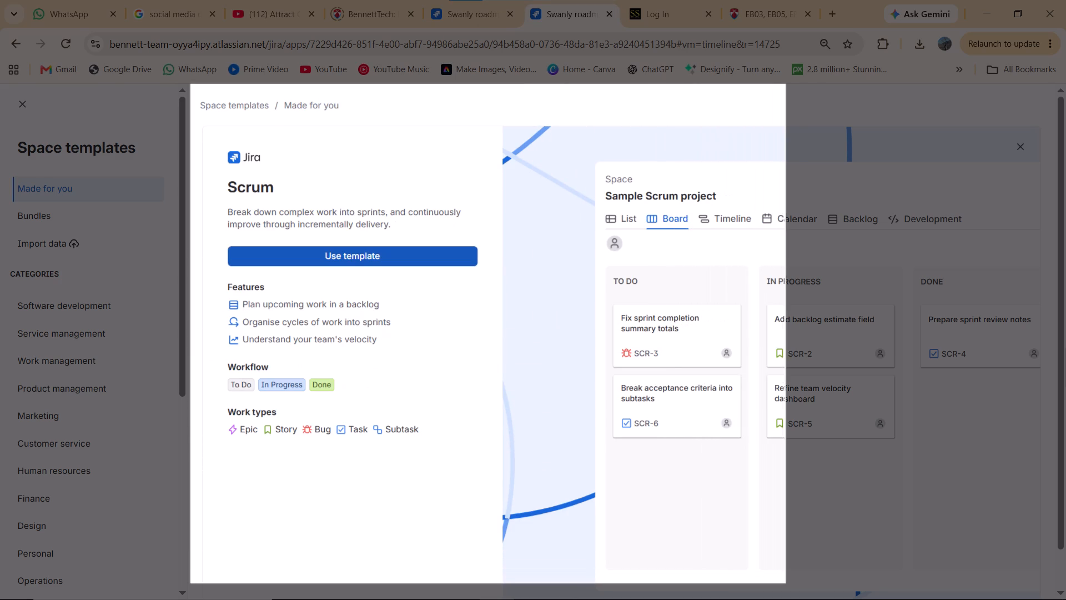
left_click_drag(791, 583, 1030, 583)
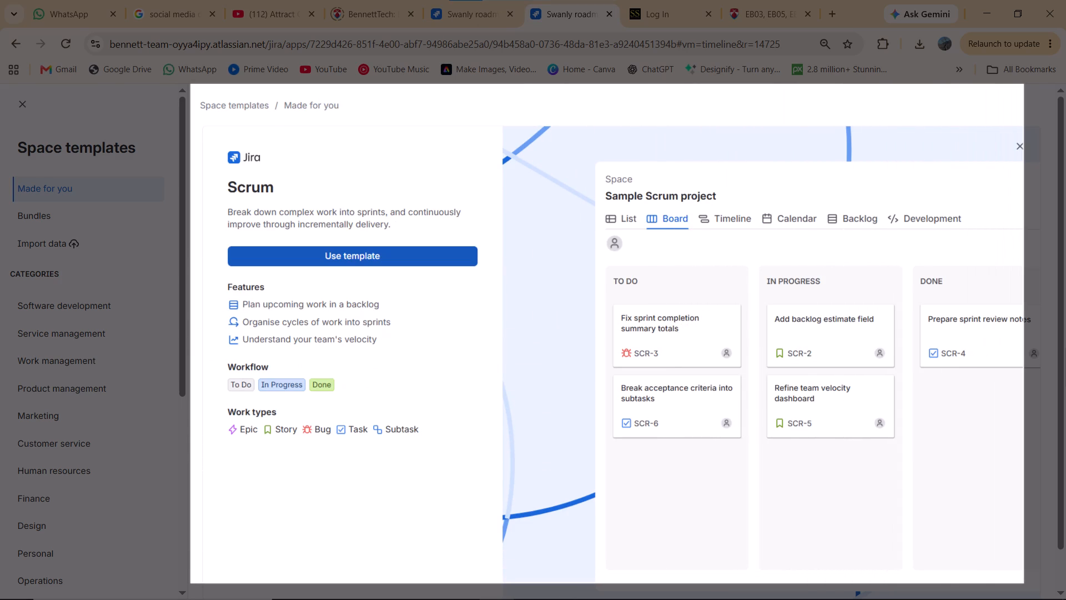
left_click_drag(1030, 583, 1065, 583)
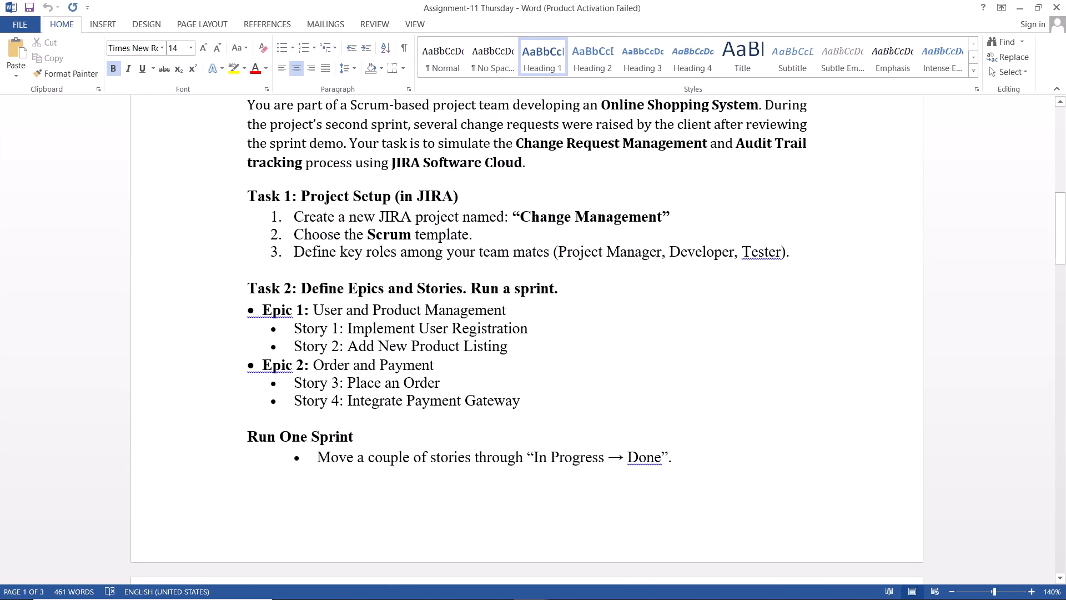
left_click(479, 237)
key("Return")
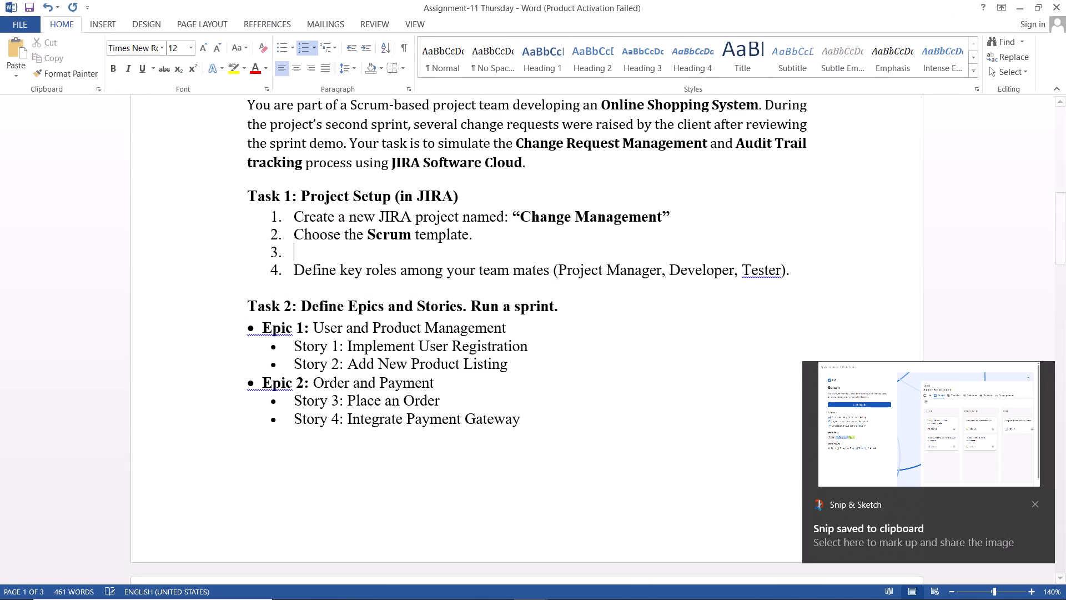
key("Return")
key("ctrl+v")
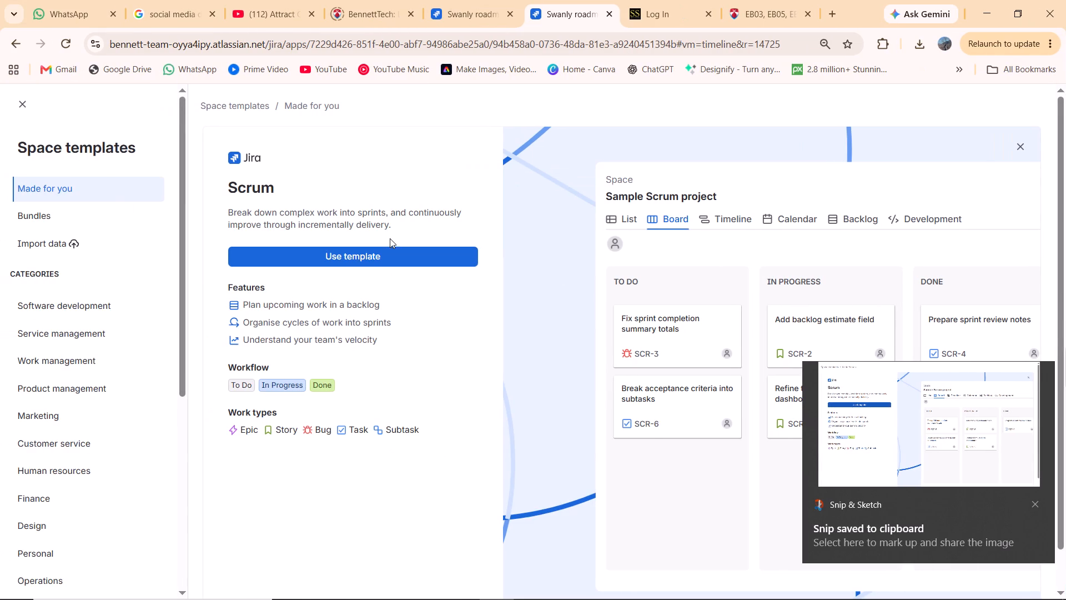
Use the Scrum template in Jira, name the space "Change Management" as copied from the assignment, and make it Company-managed.
left_click(393, 250)
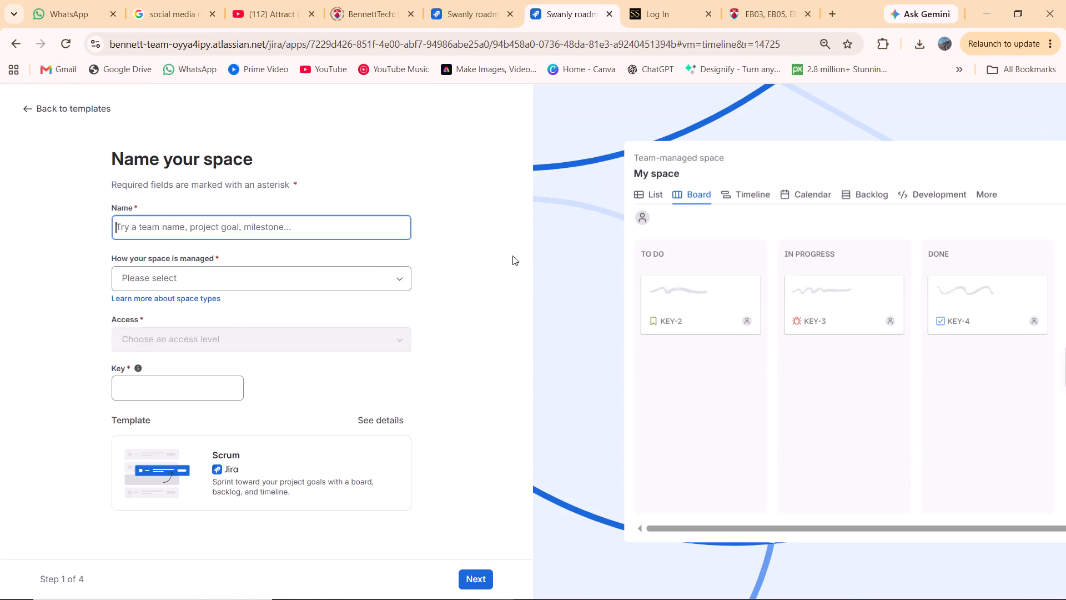
scroll(337, 232, "up", 2)
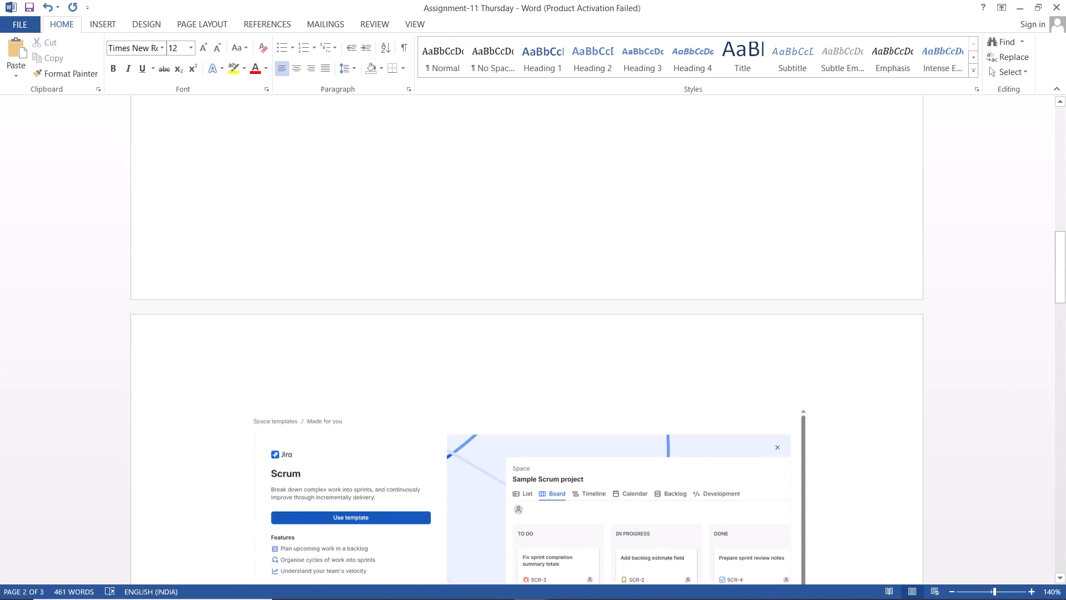
scroll(337, 232, "up", 3)
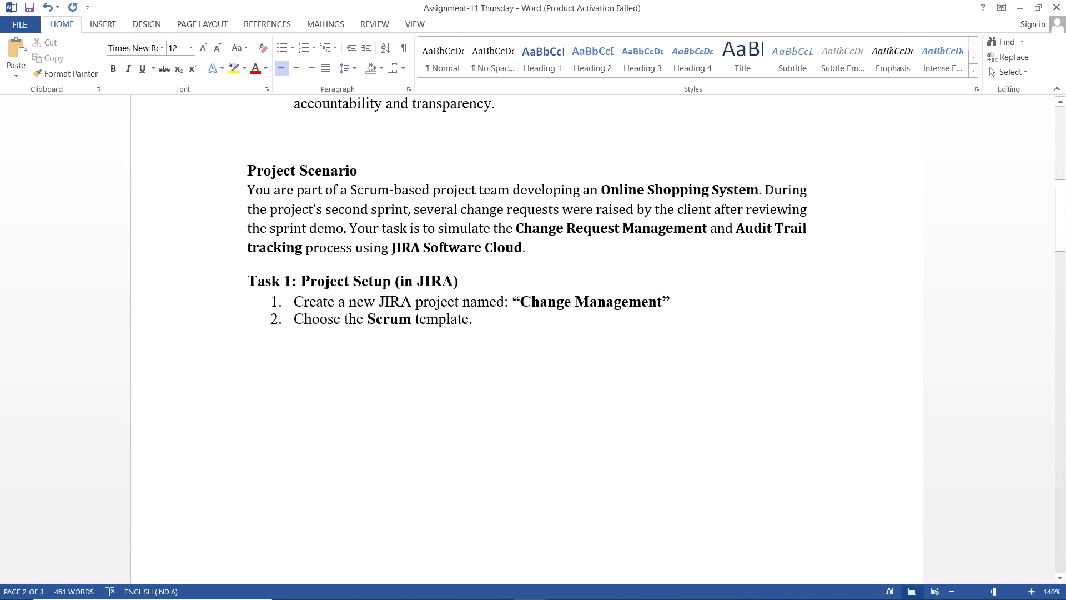
left_click_drag(520, 301, 619, 298)
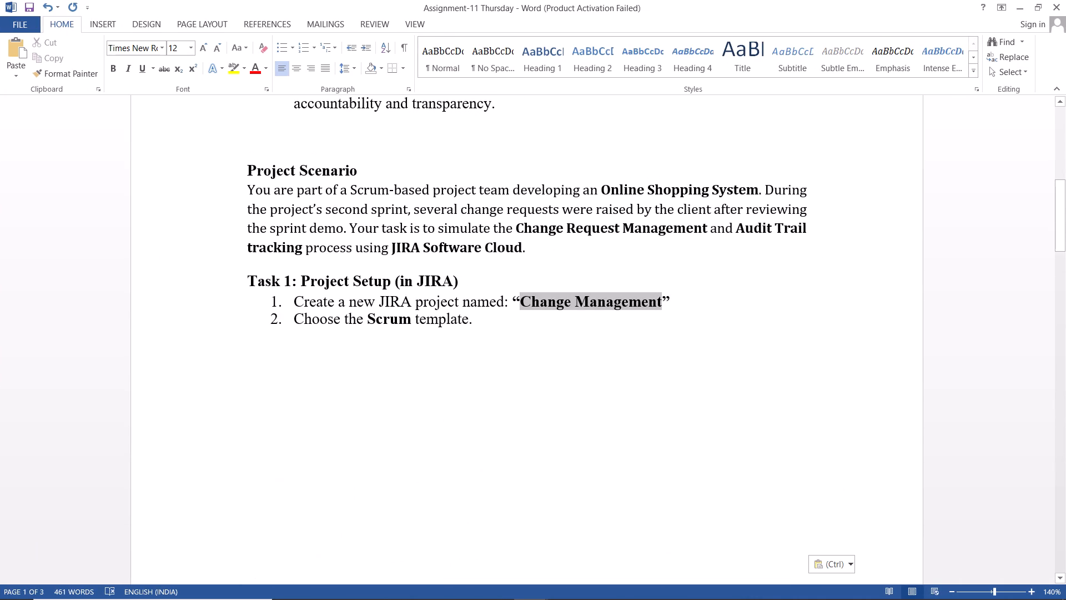
left_click_drag(619, 298, 630, 298)
key("ctrl+c")
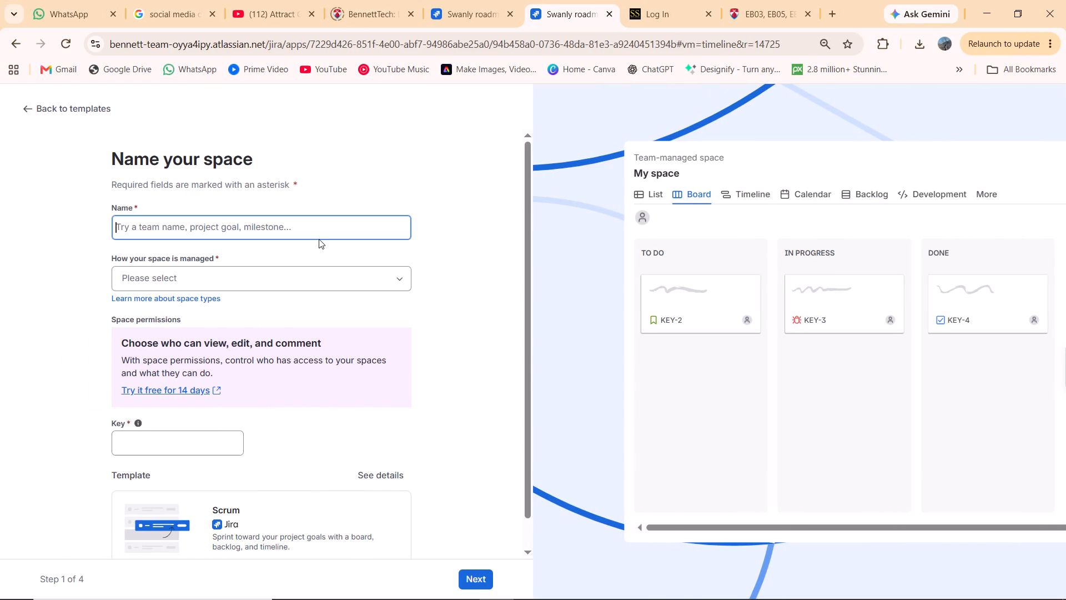
key("ctrl+v")
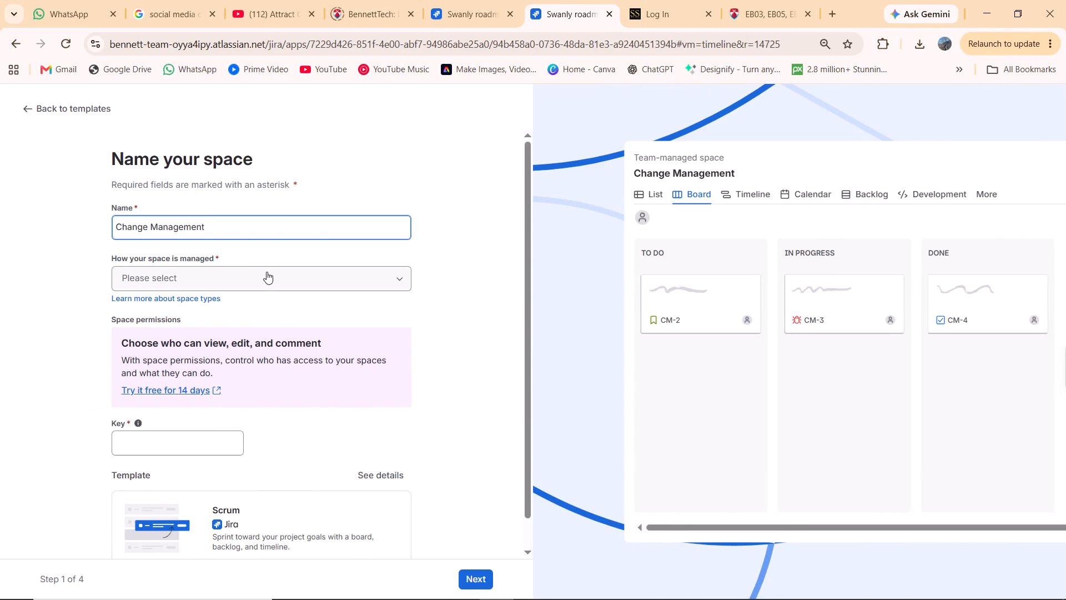
left_click(267, 272)
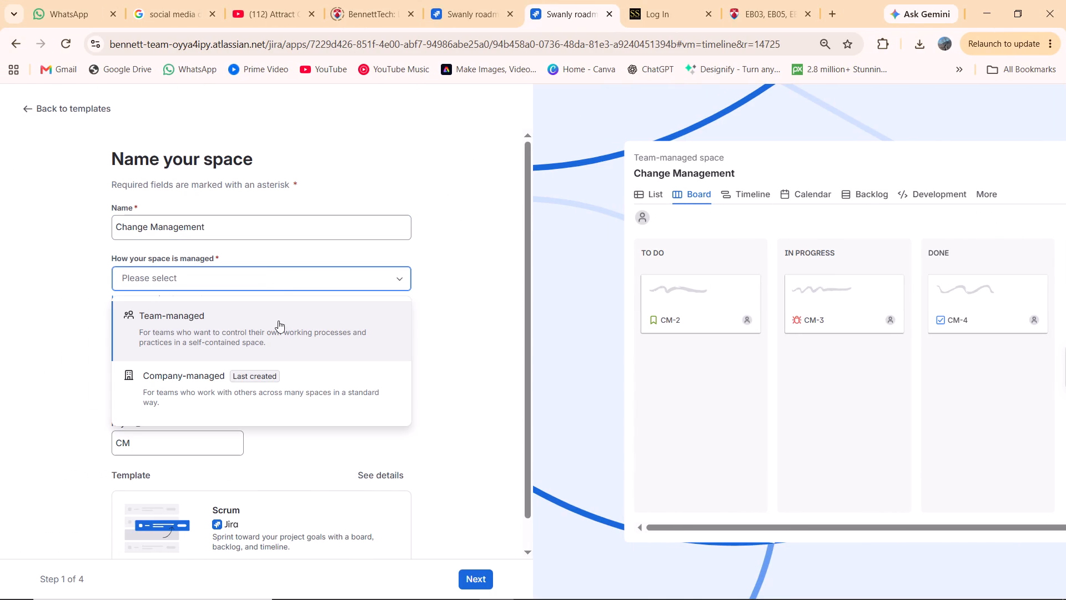
left_click(263, 377)
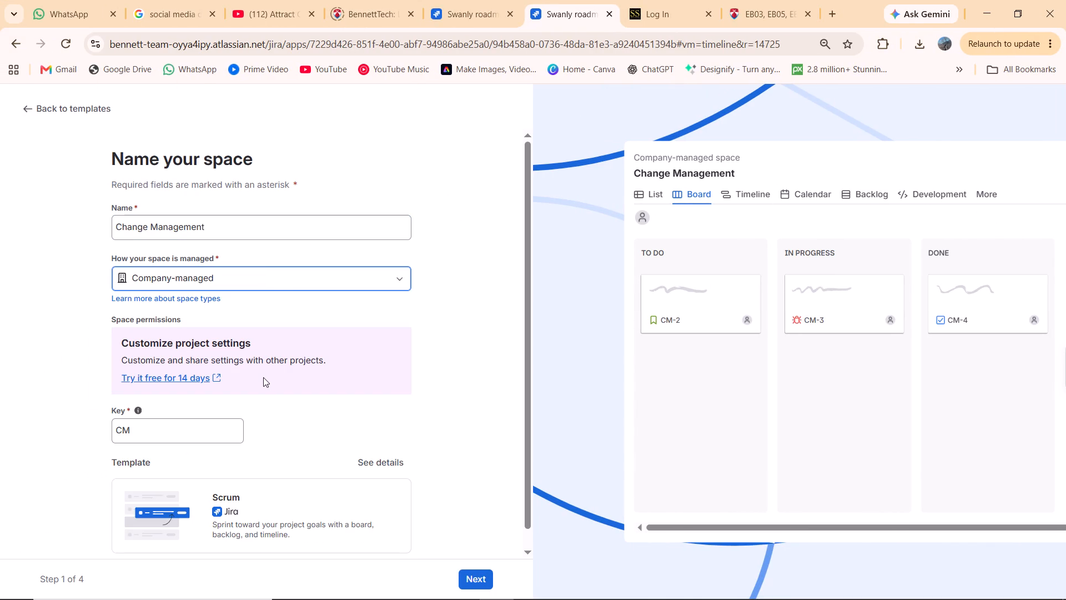
scroll(263, 377, "down", 1)
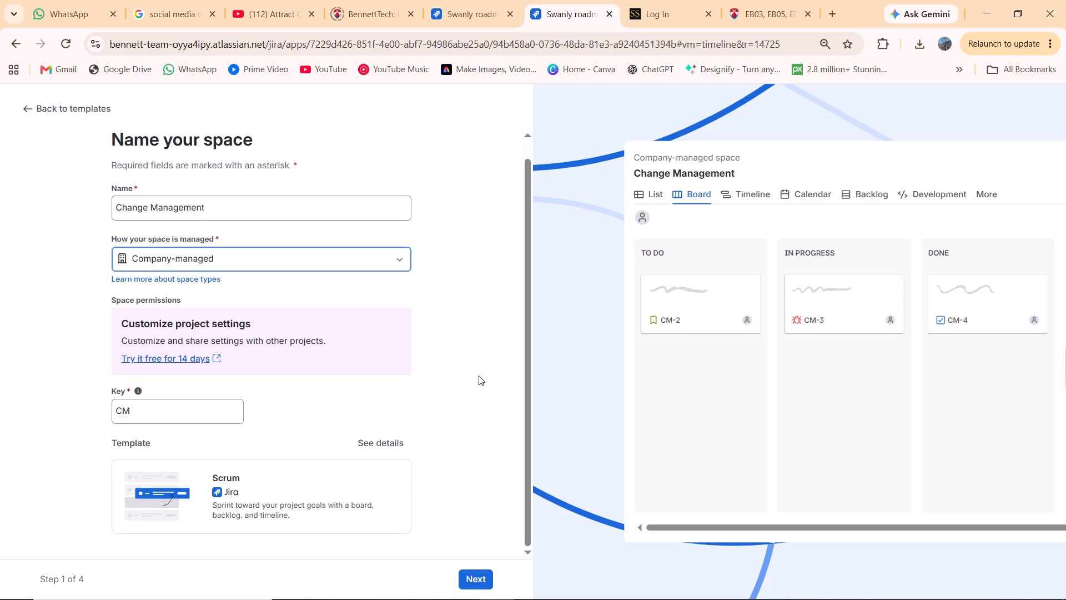
Capture the completed space naming form and insert the screenshot in Word below the "Create a new JIRA project" item of Task 1.
key("shift+super+s")
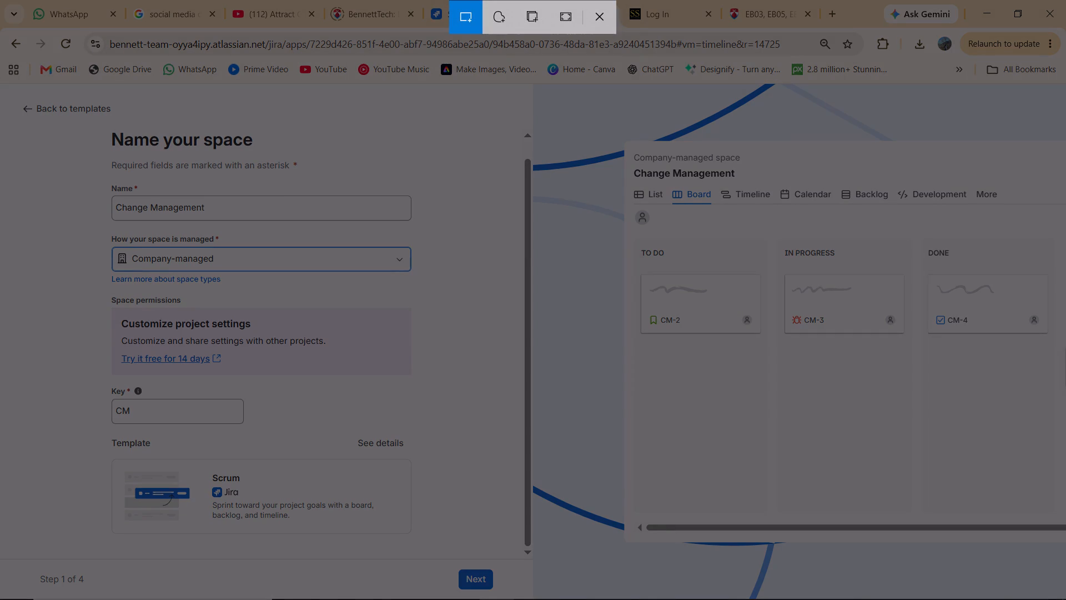
left_click_drag(0, 82, 254, 261)
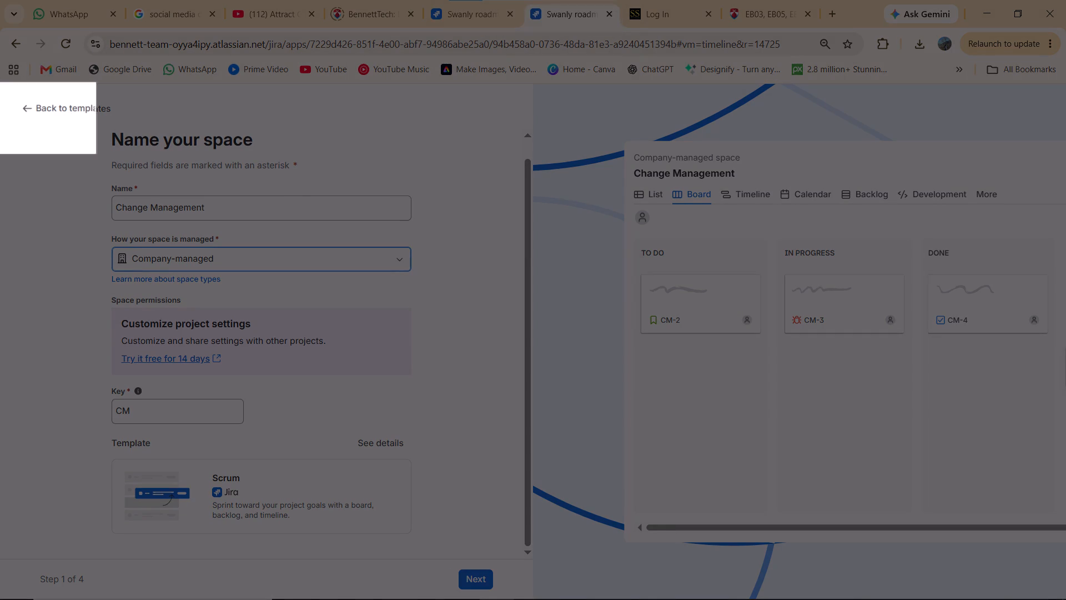
left_click_drag(254, 261, 763, 599)
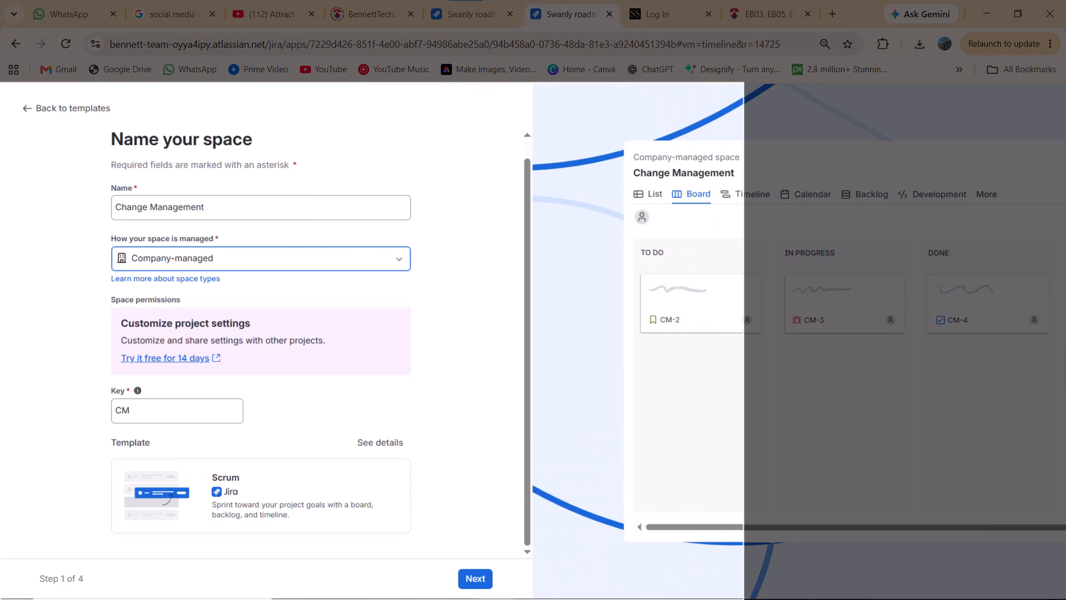
left_click_drag(763, 599, 1025, 599)
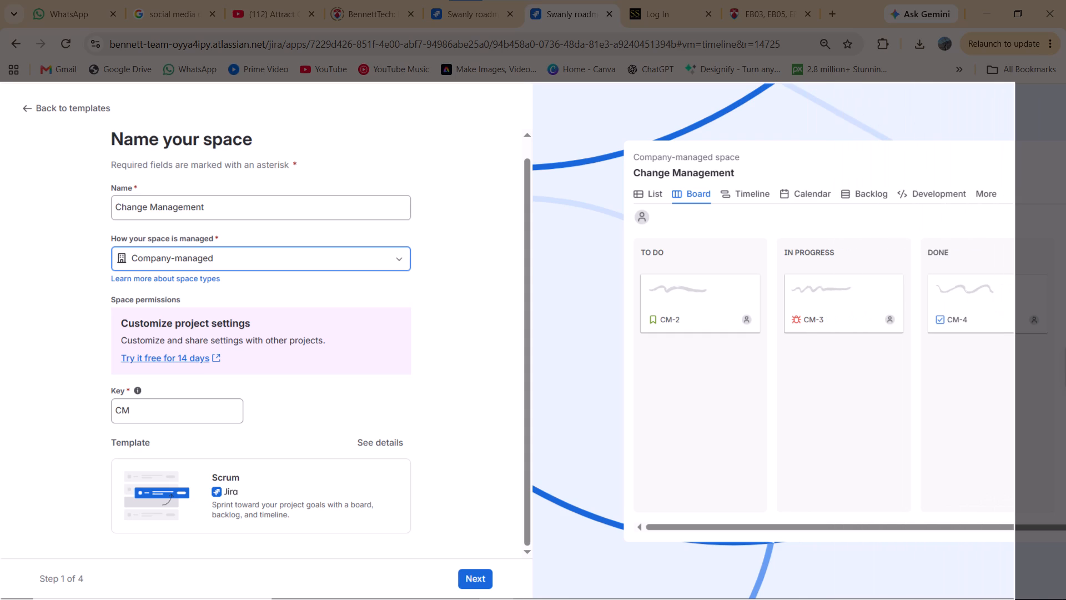
left_click_drag(1025, 599, 1065, 599)
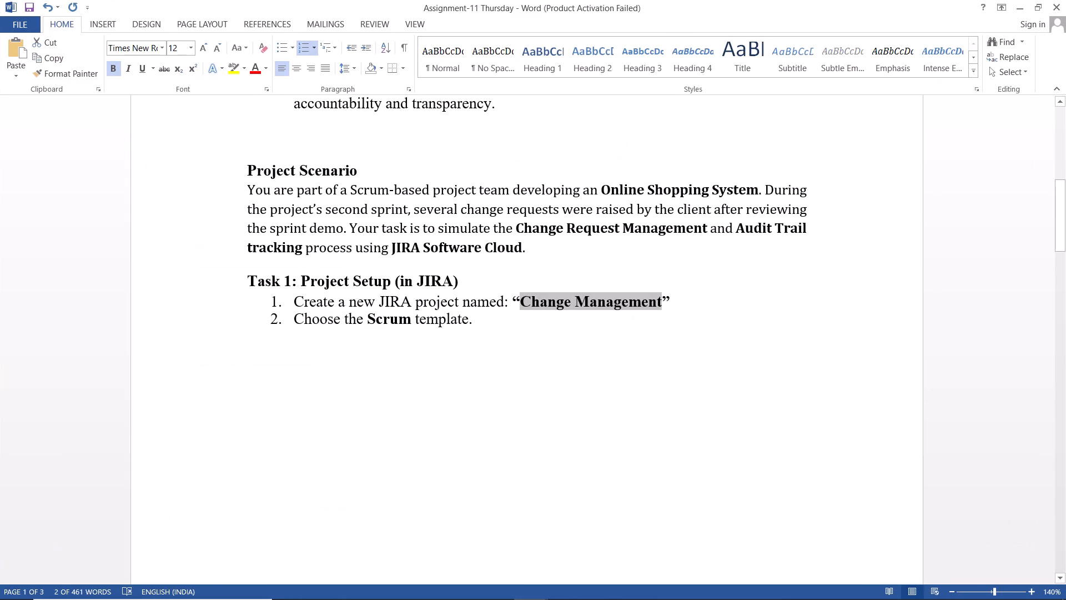
left_click(686, 299)
key("Return")
key("Return")
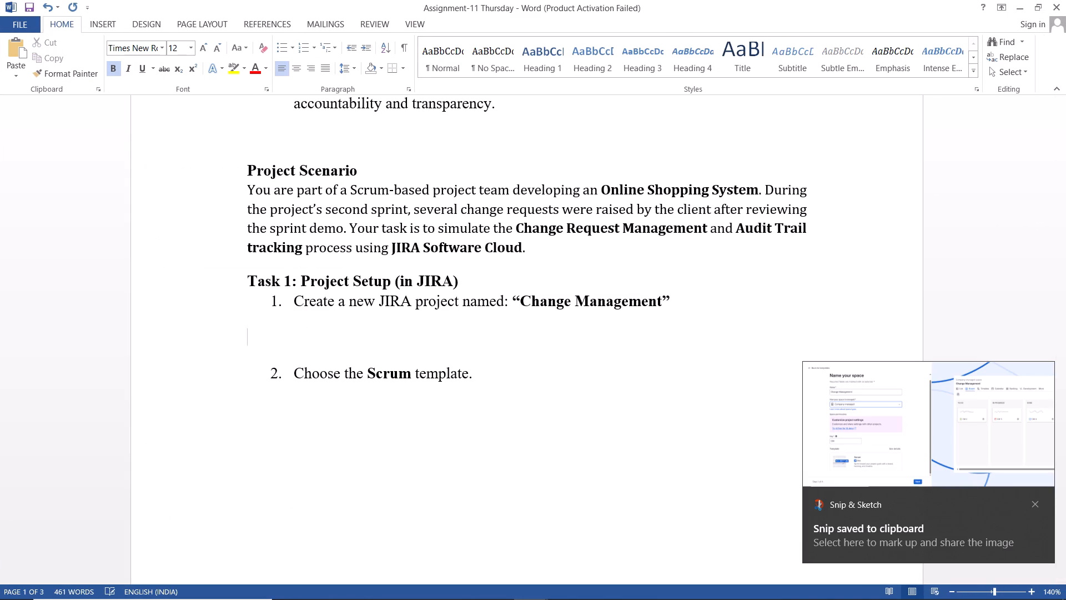
key("ctrl+v")
Add blank space below the "Define key roles among your team mates" item of Task 1.
scroll(686, 299, "down", 4)
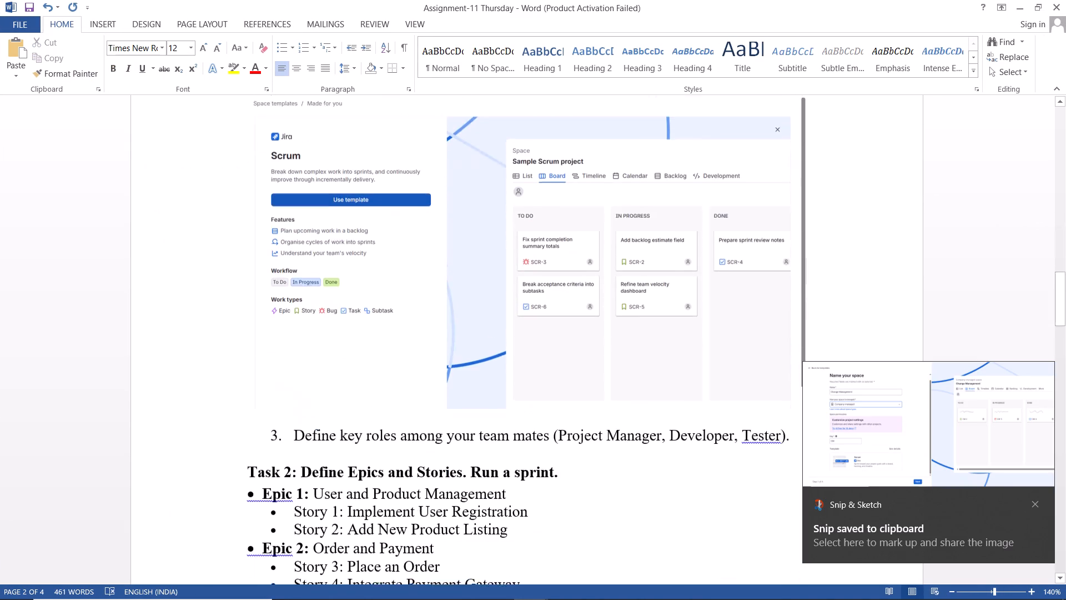
scroll(686, 299, "down", 2)
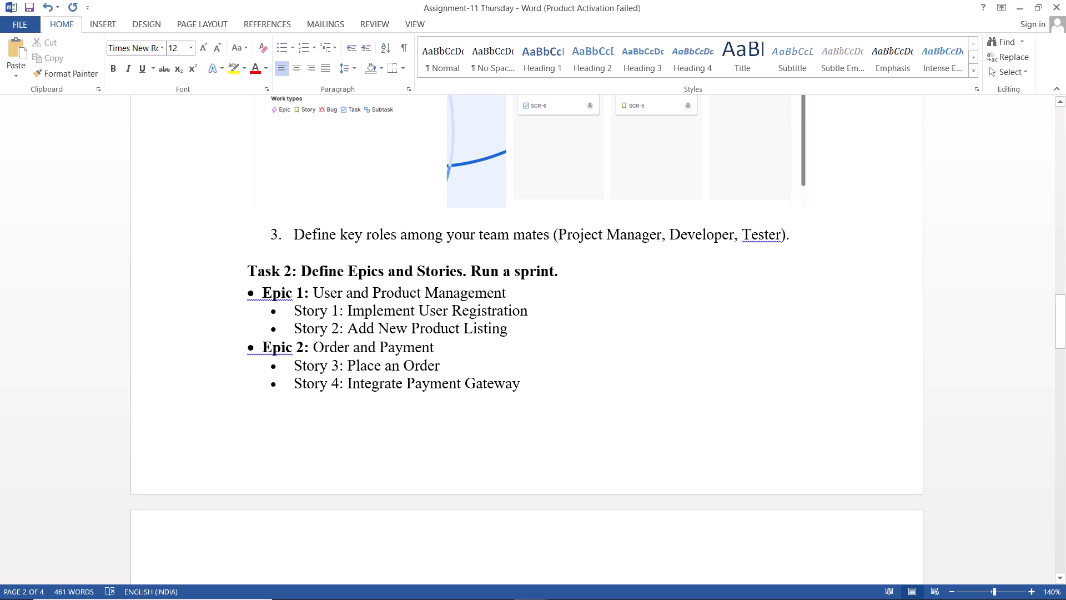
left_click(797, 233)
key("Return")
key("Return")
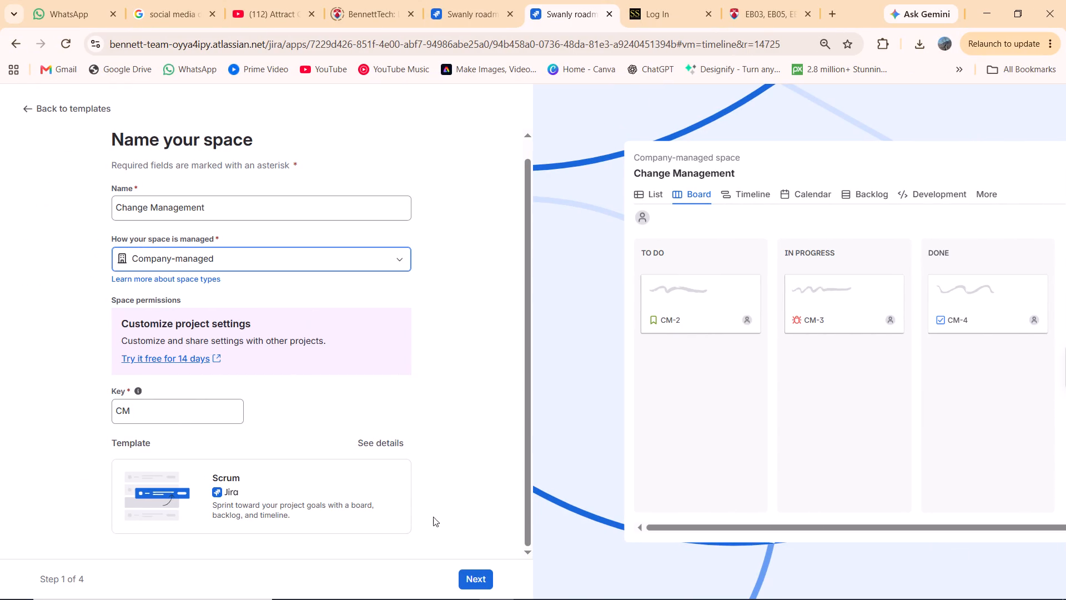
Finish creating the Change Management space, postponing the team invitations and leaving Confluence unconnected.
left_click(475, 579)
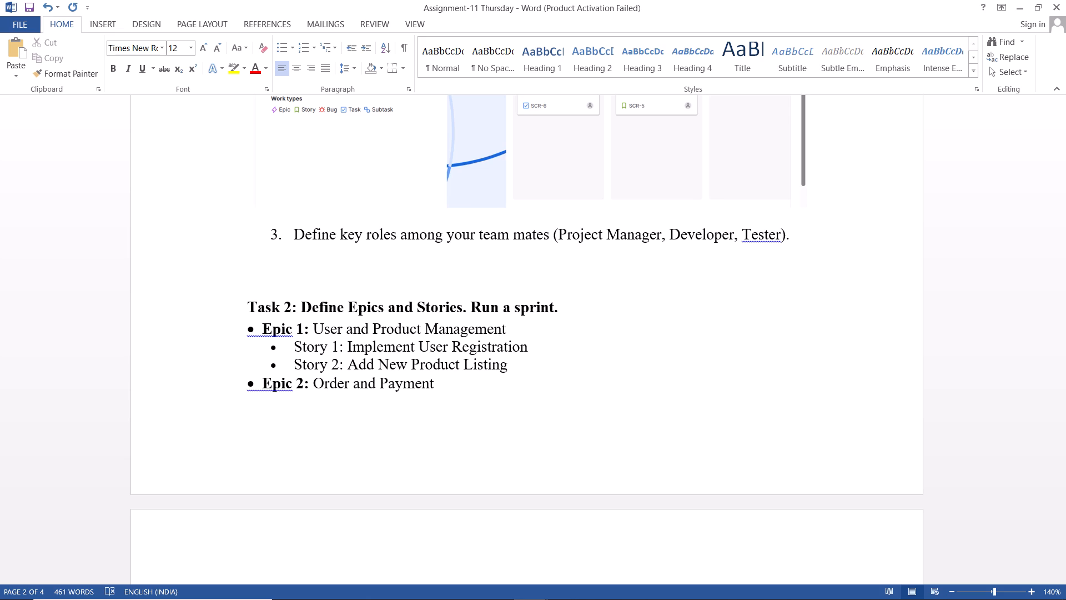
left_click(471, 573)
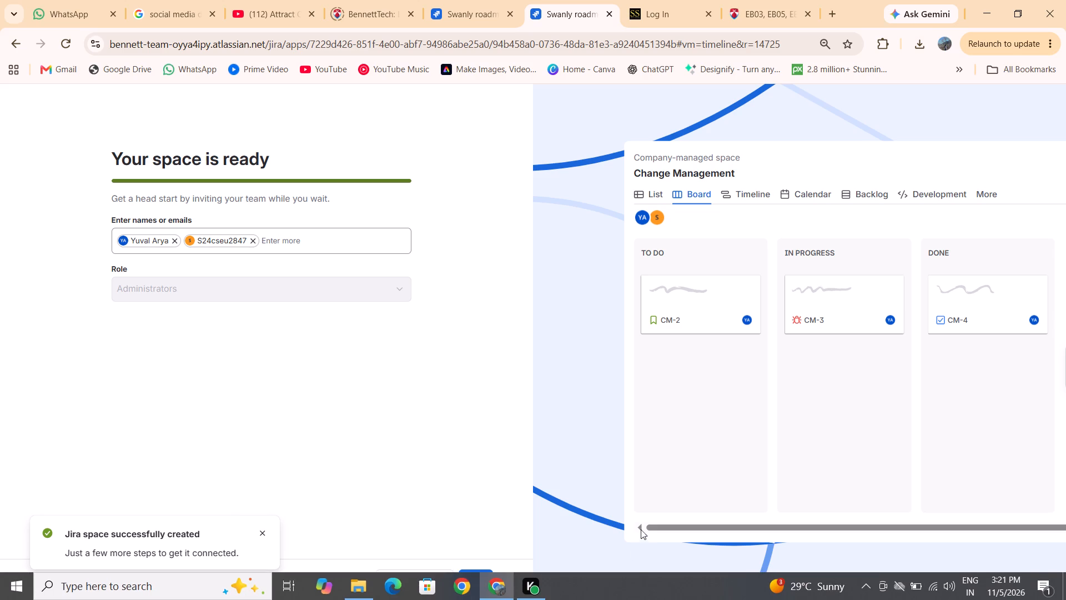
left_click(260, 532)
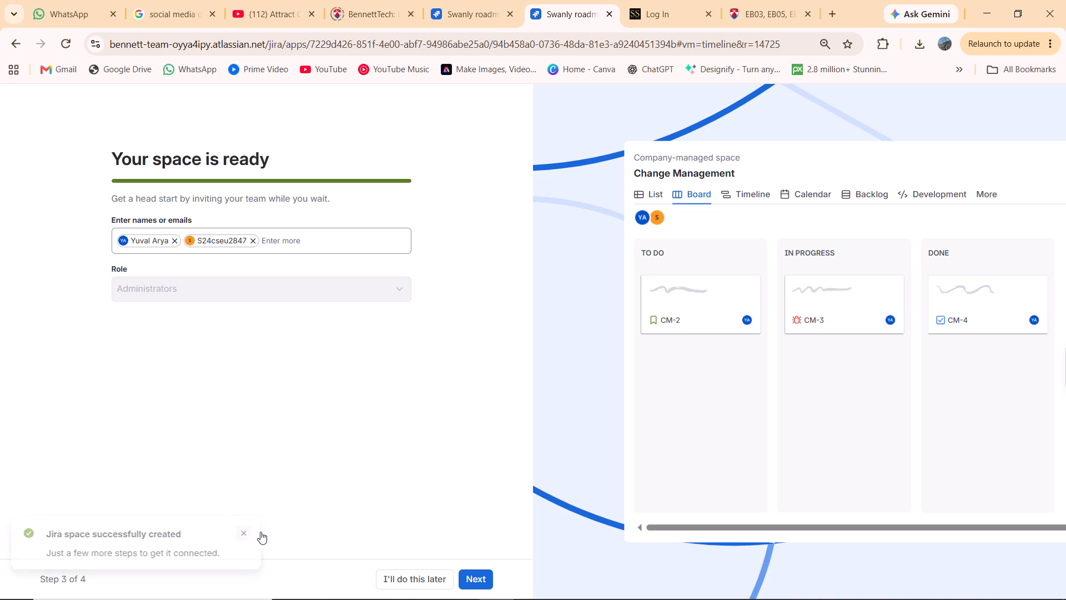
left_click(409, 573)
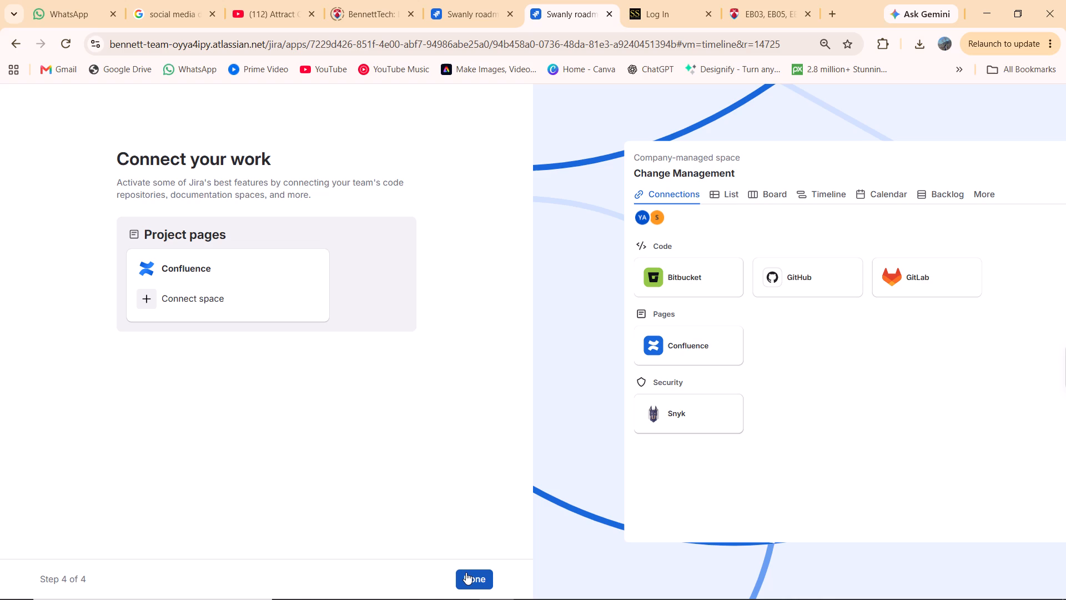
left_click(480, 583)
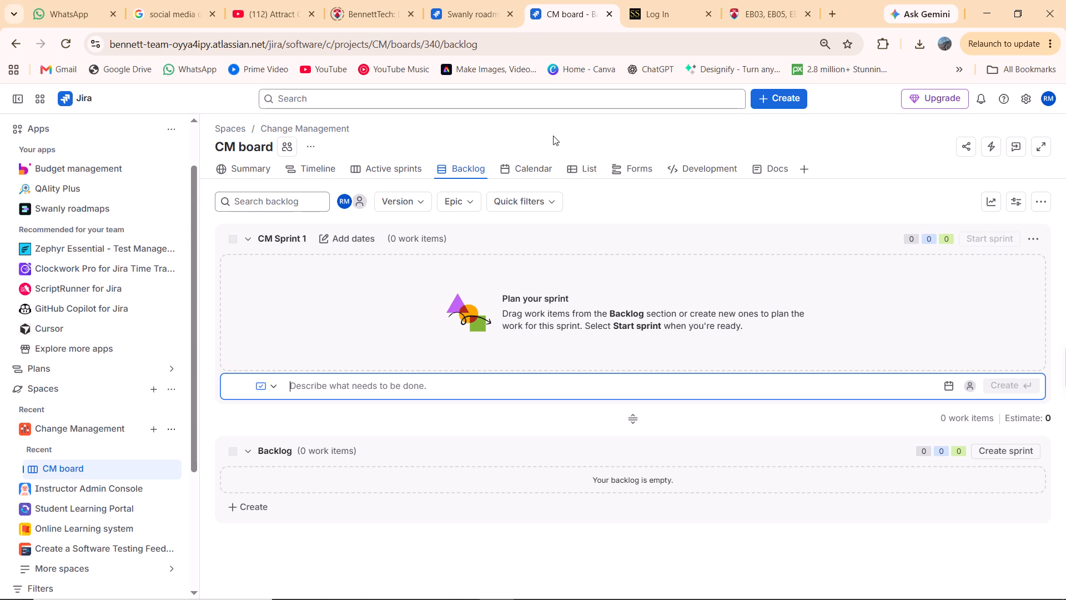
Capture the CM board's backlog page and insert the screenshot in Word below the "Define key roles among your team mates" item.
key("shift+super+s")
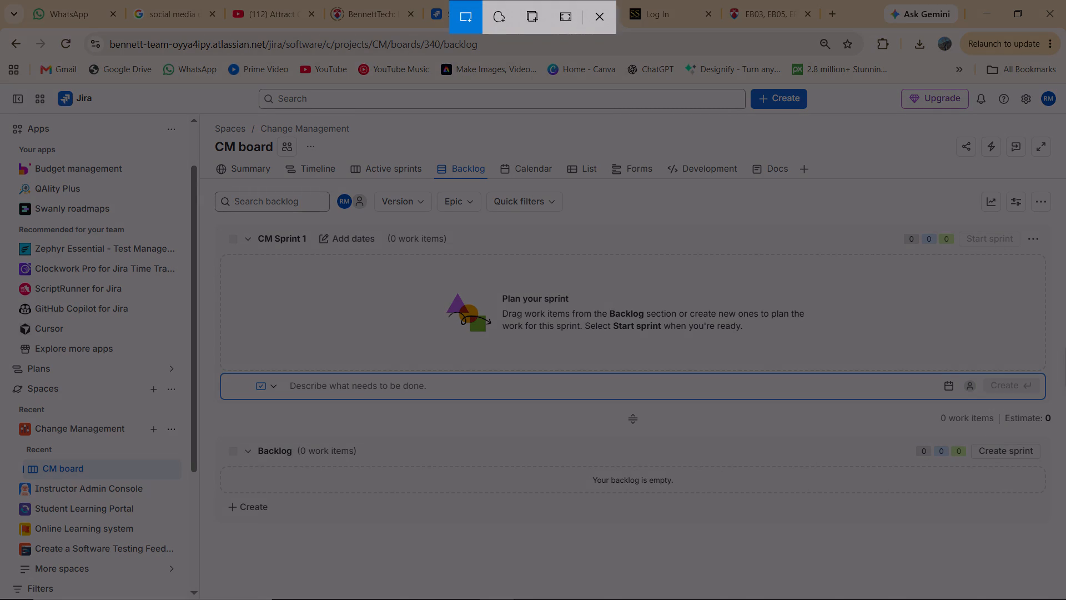
left_click_drag(200, 113, 831, 599)
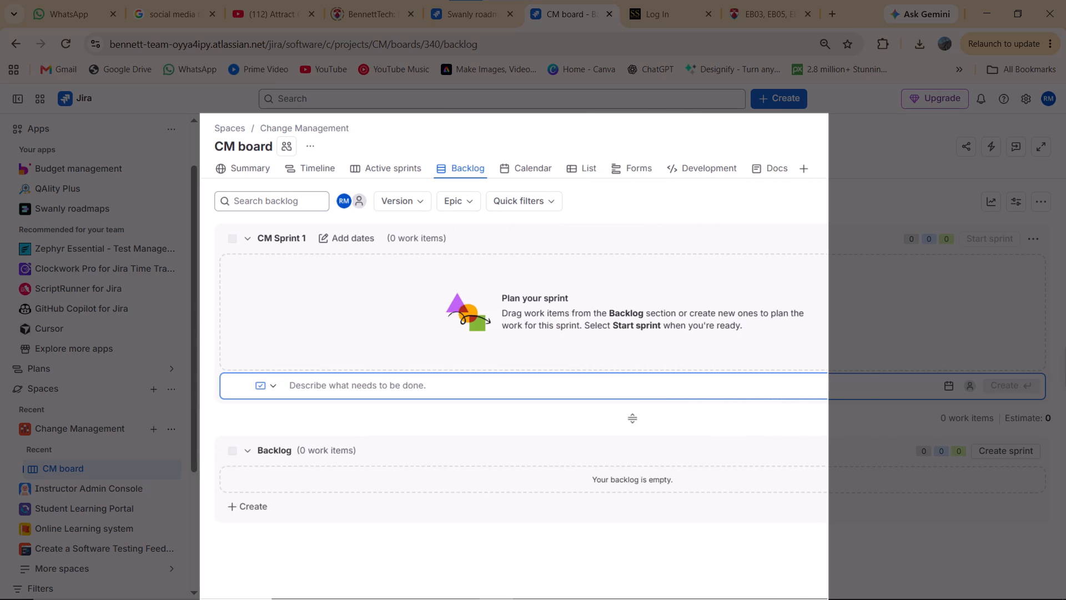
left_click_drag(831, 599, 1065, 599)
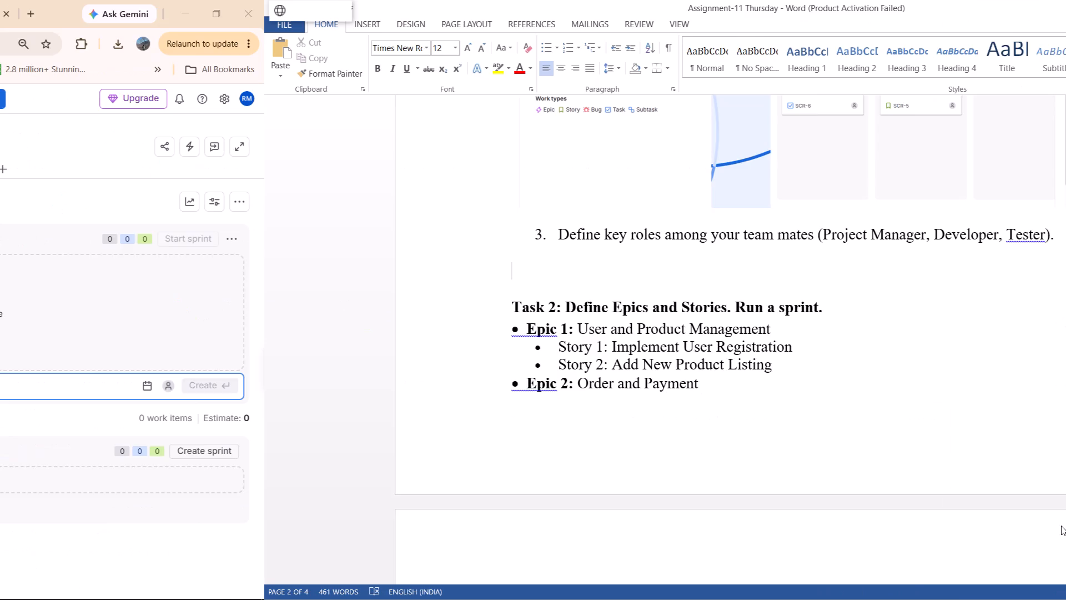
key("ctrl+v")
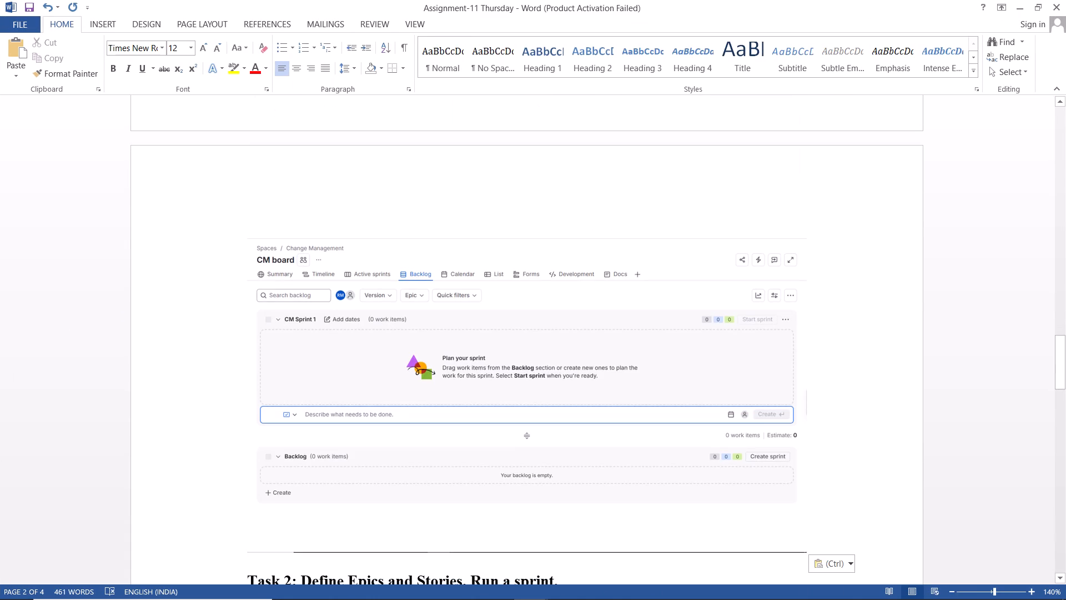
Open the Change Management space's list view in Jira and start a new work item for Task 2.
scroll(756, 494, "down", 5)
scroll(756, 494, "up", 3)
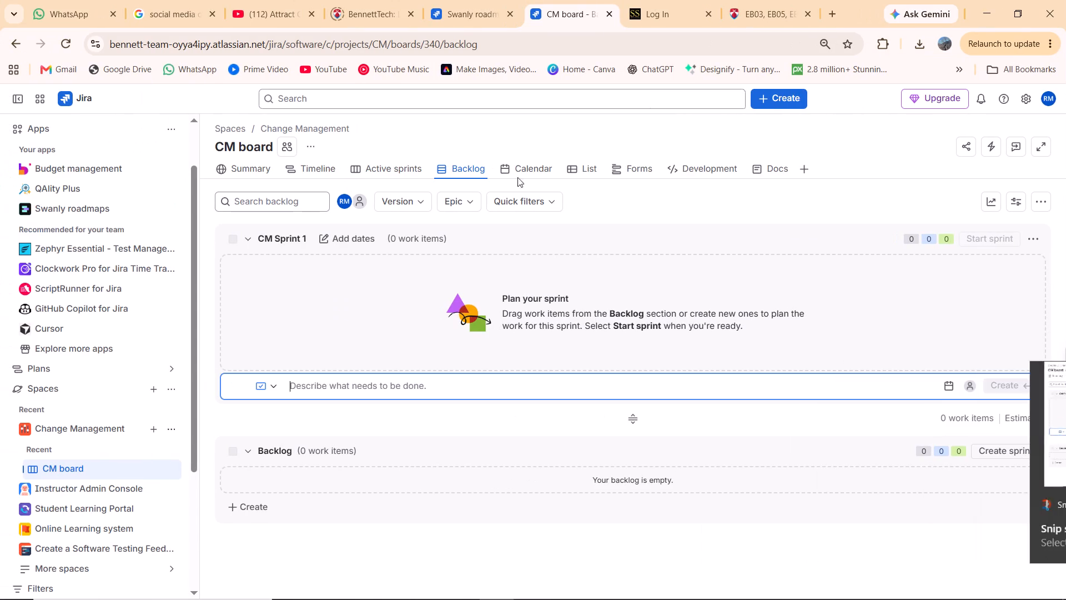
left_click(591, 167)
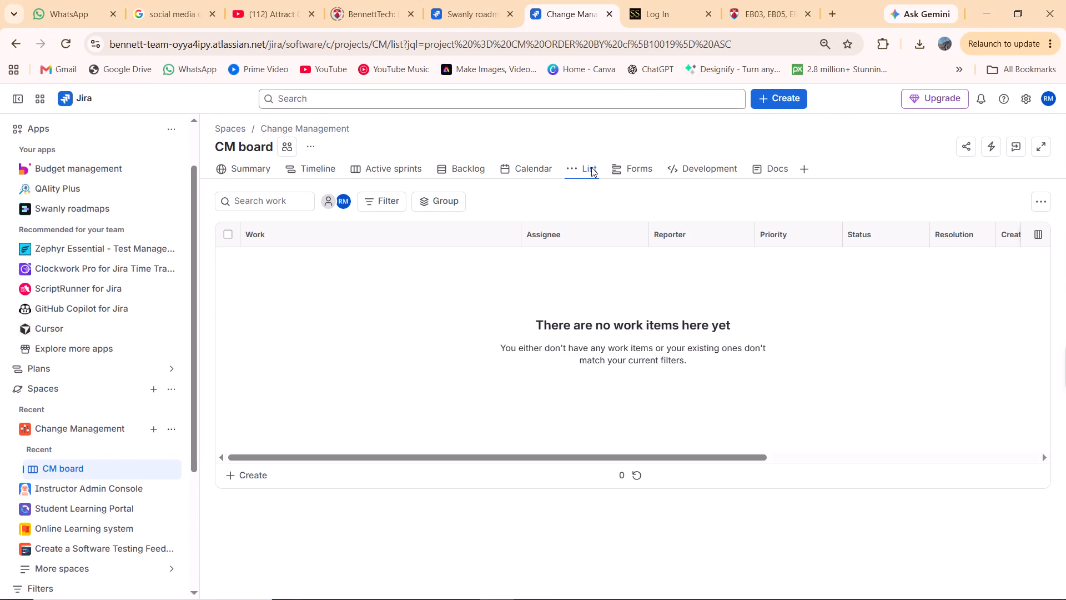
left_click(770, 104)
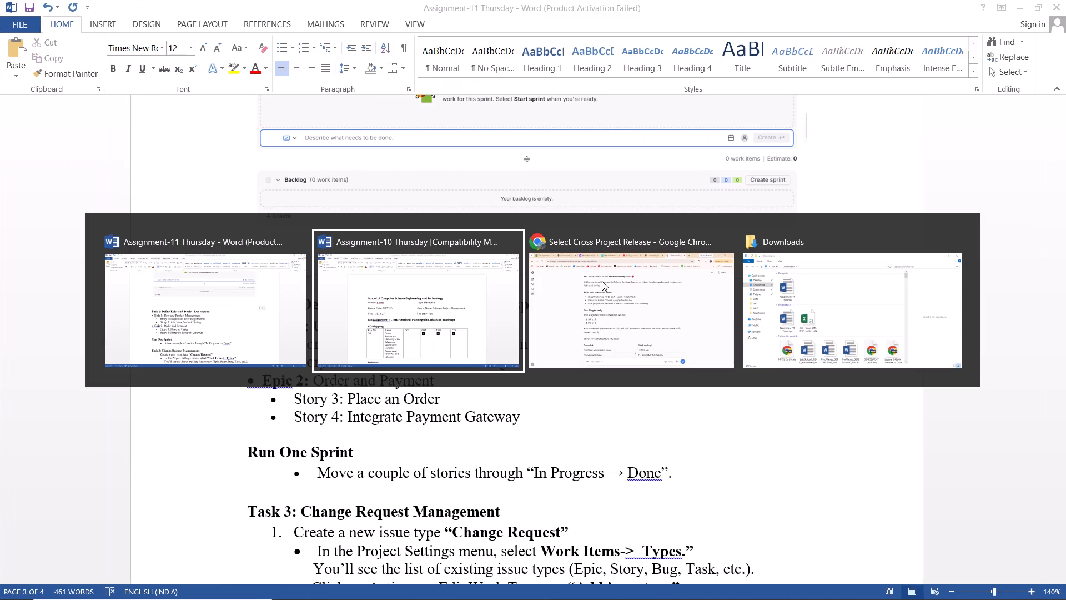
Look through the Assignment-10 Word document to examine how its Jira boards, epics and issues were documented with screenshots.
scroll(602, 281, "down", 7)
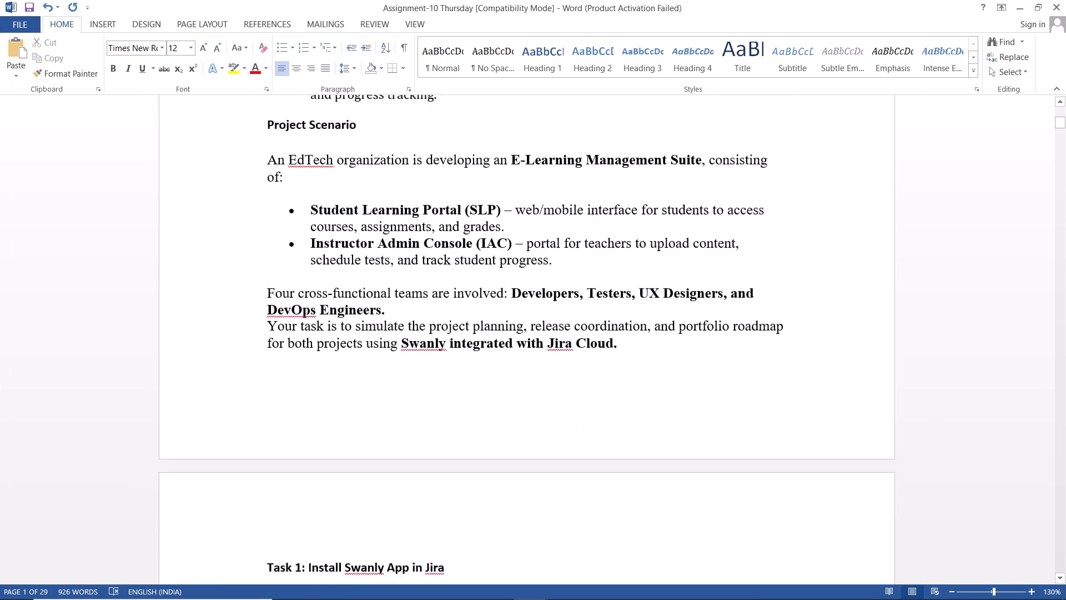
scroll(602, 281, "down", 20)
scroll(602, 281, "down", 3)
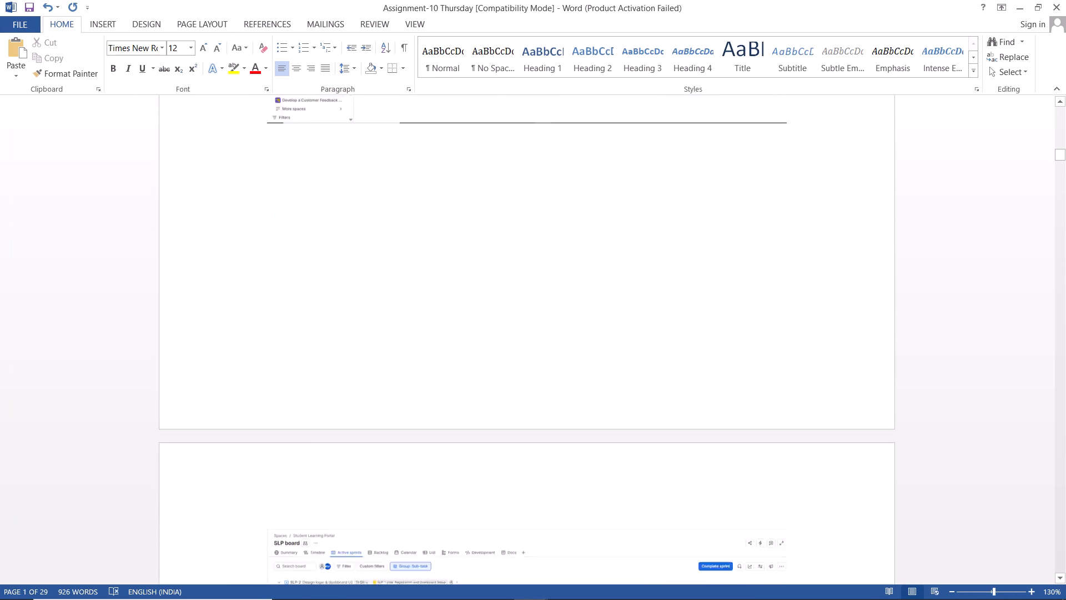
scroll(602, 281, "down", 6)
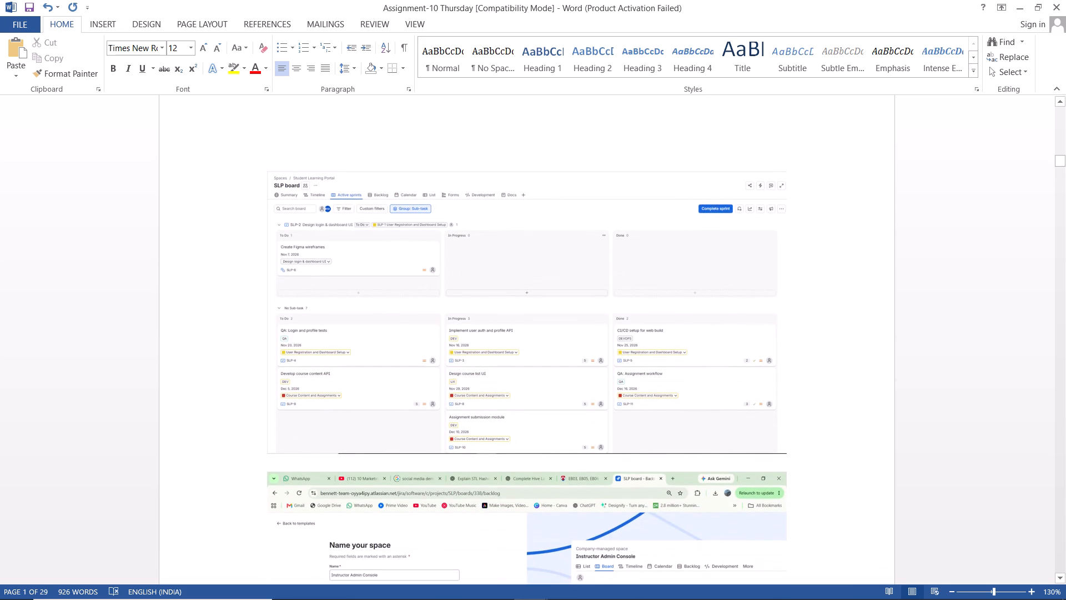
scroll(602, 281, "down", 5)
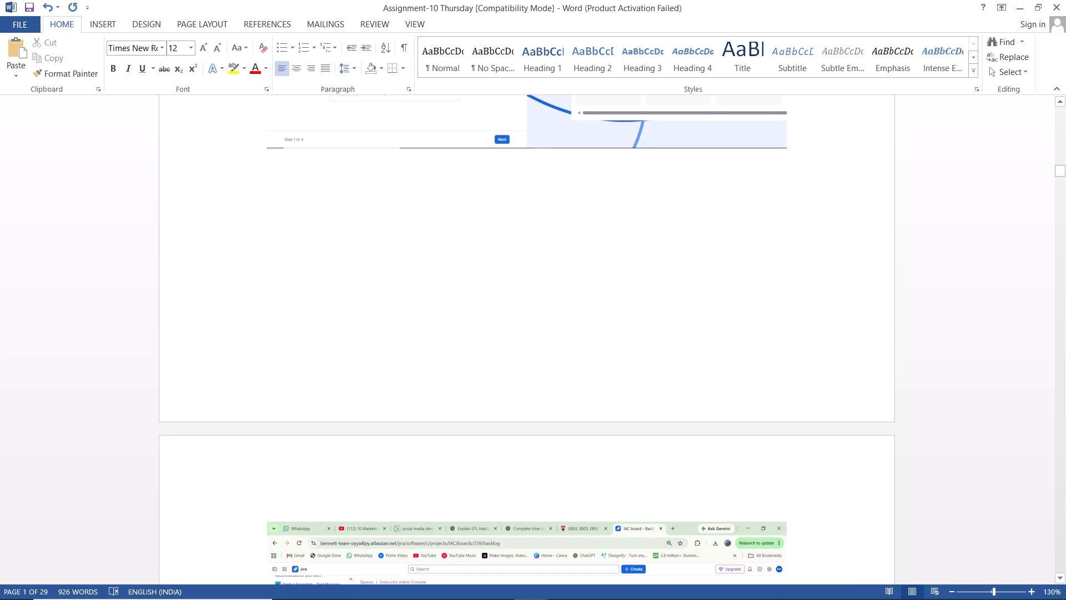
scroll(602, 281, "down", 9)
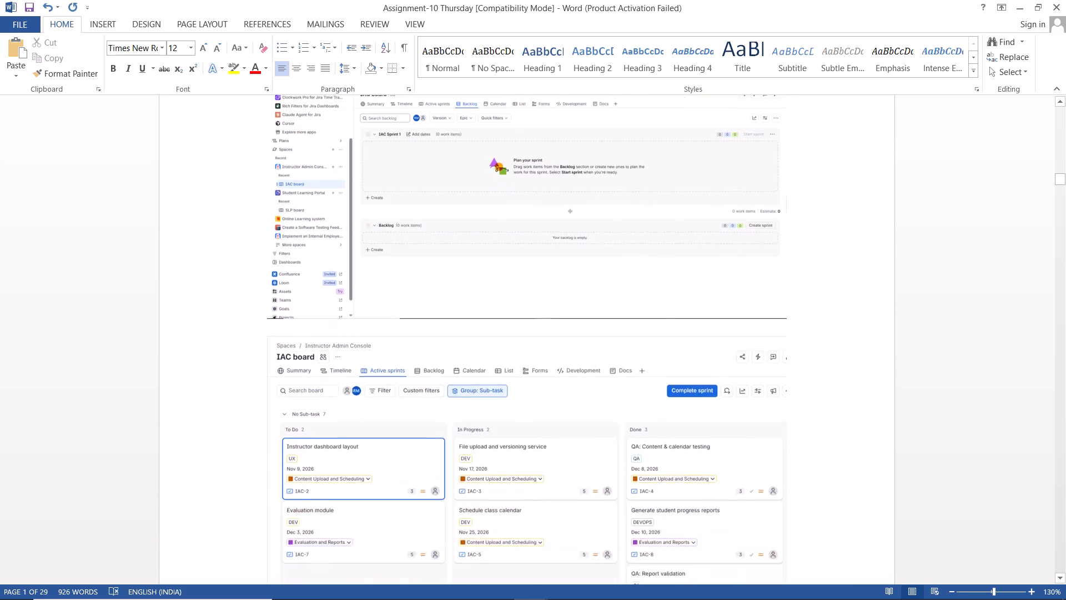
scroll(602, 281, "down", 5)
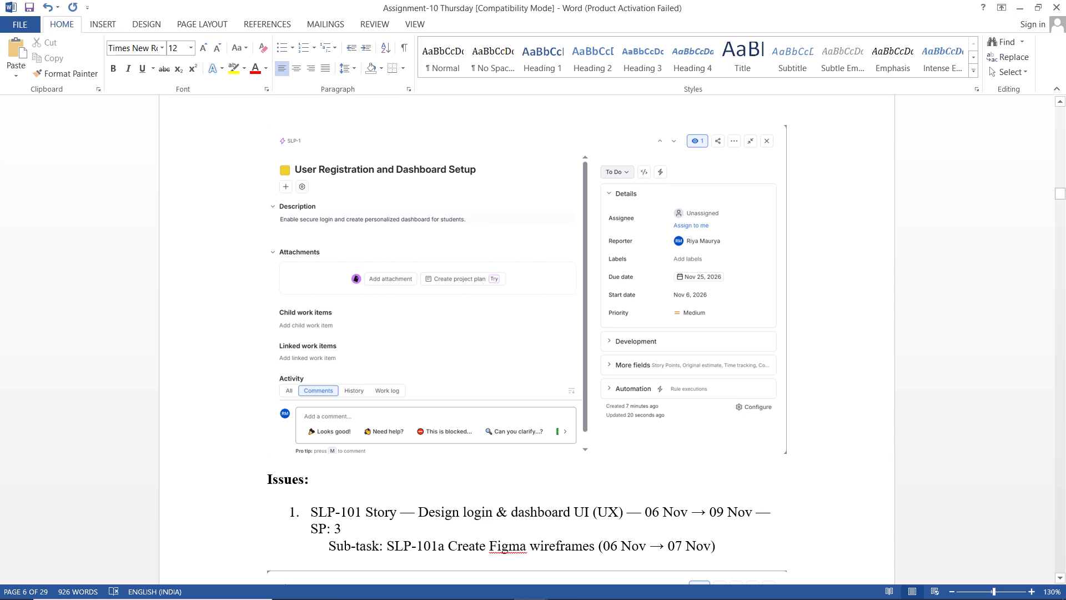
scroll(602, 281, "down", 2)
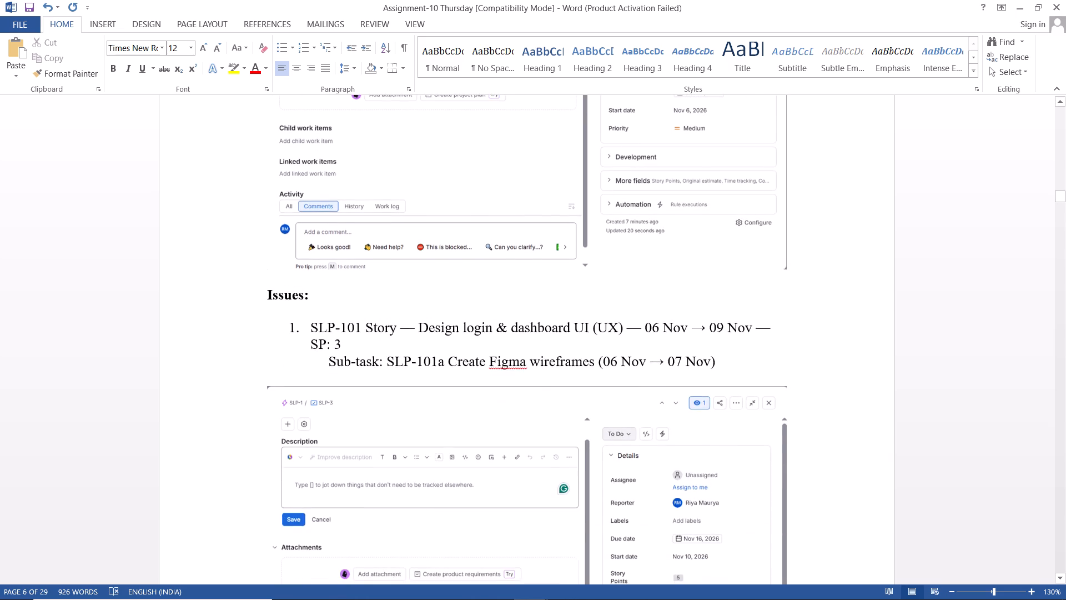
scroll(602, 281, "up", 17)
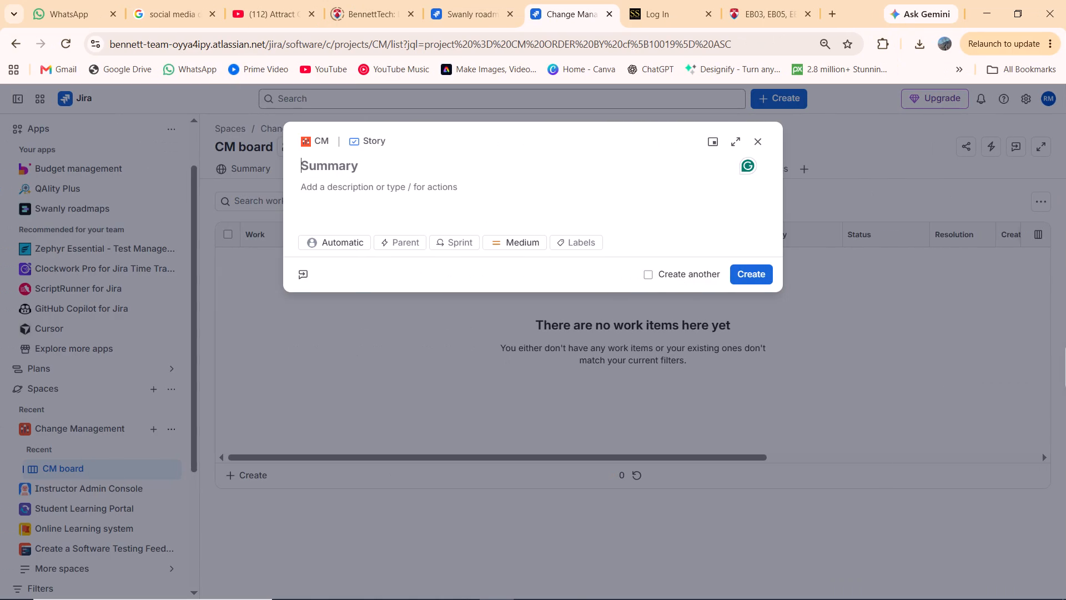
Create an Epic named "User and Product Management", copied from Task 2 of the assignment, with Create another enabled.
left_click(366, 147)
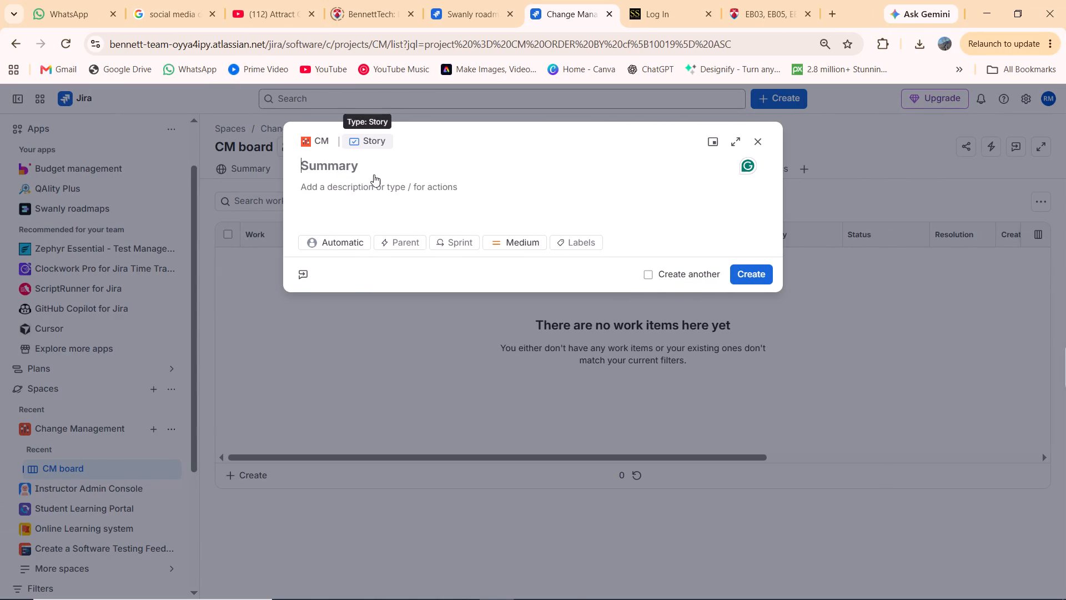
left_click(373, 172)
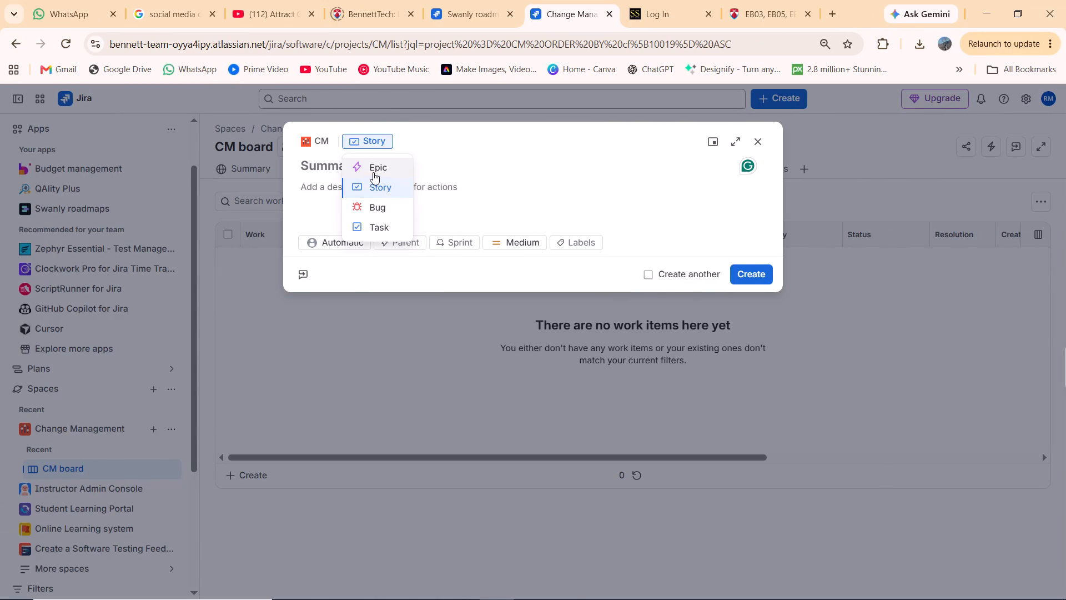
left_click(651, 278)
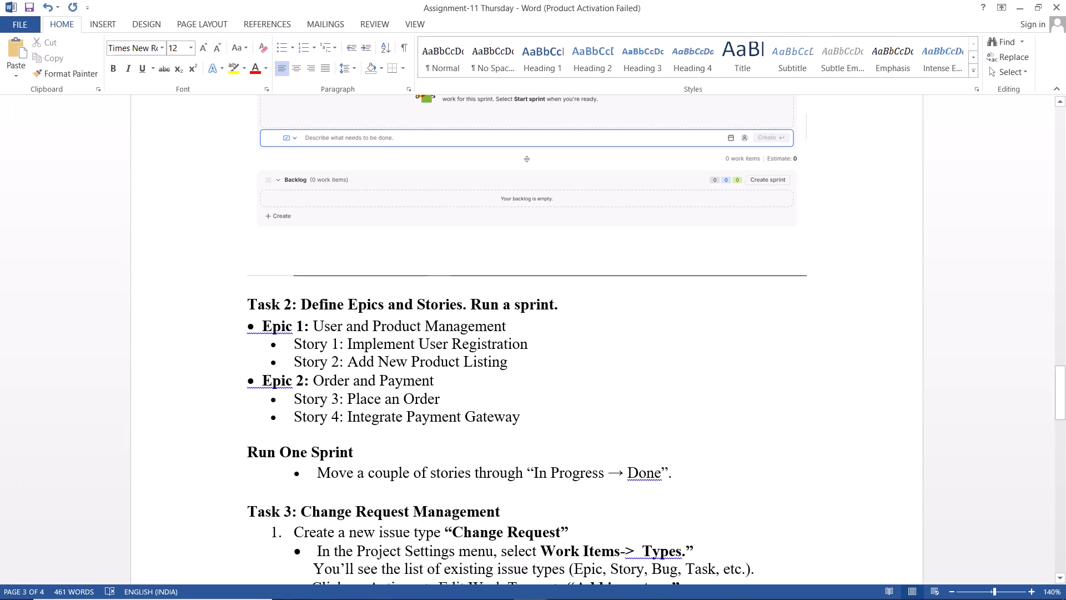
left_click_drag(314, 325, 490, 328)
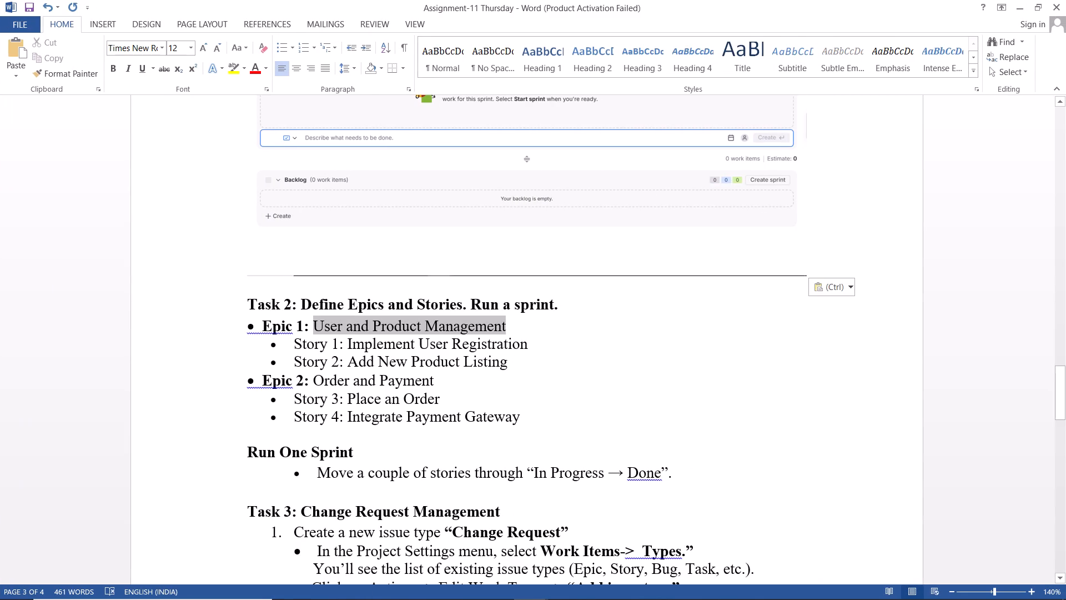
left_click_drag(490, 328, 491, 328)
key("ctrl+c")
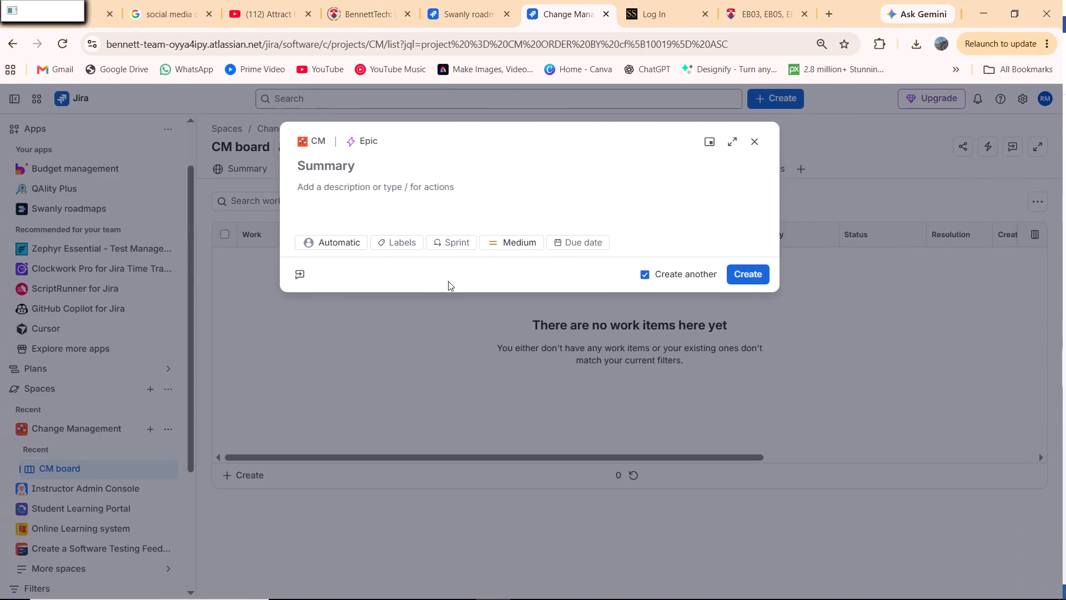
left_click(362, 159)
key("ctrl+v")
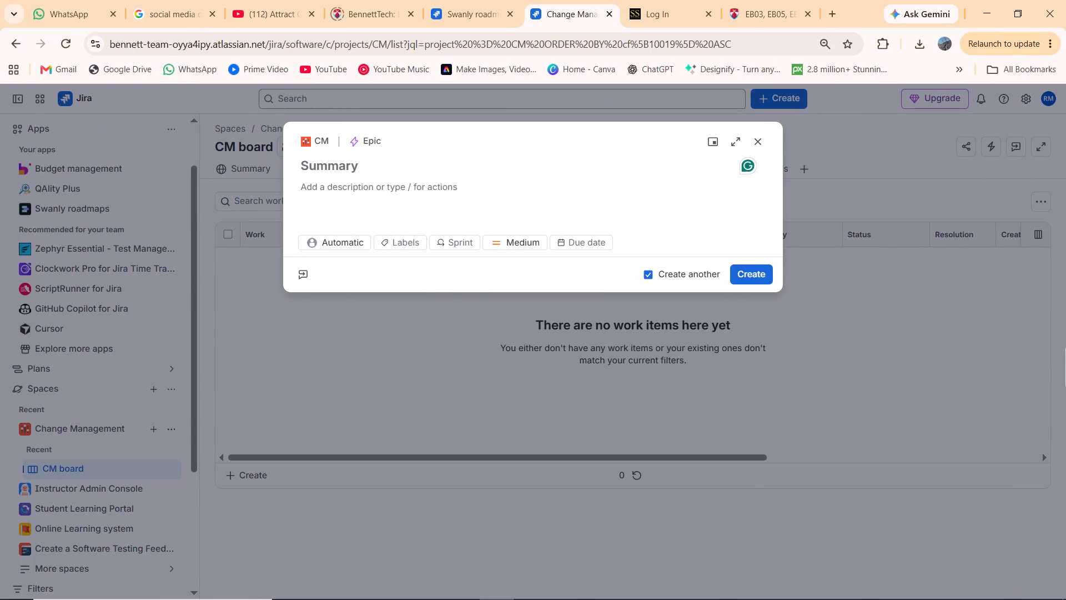
left_click(747, 269)
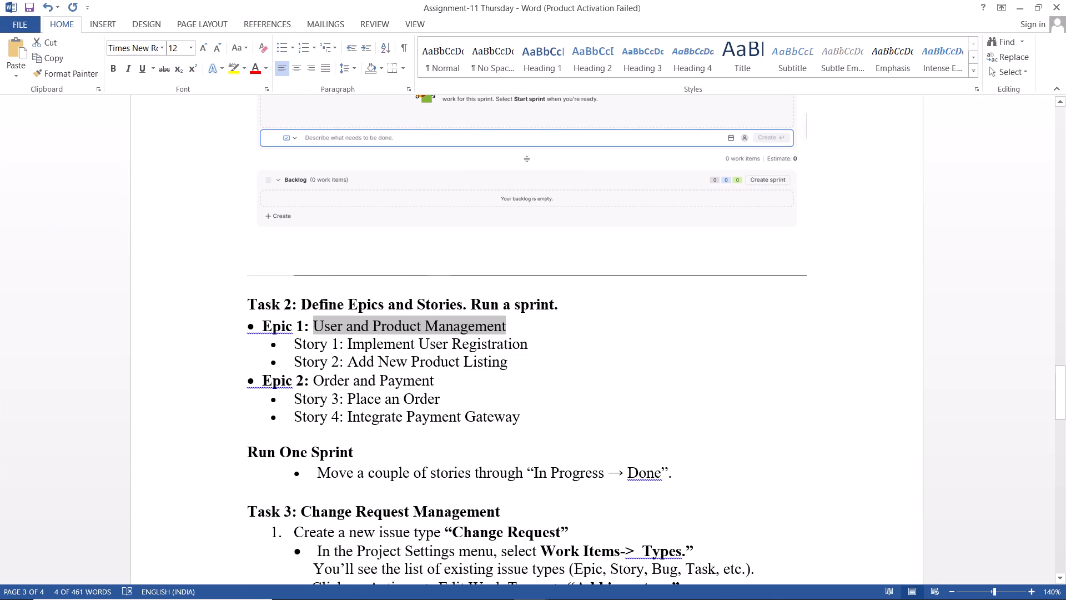
Create a second Epic named "Order and Payment", copied from Task 2 of the assignment, and discard the blank follow-up form.
left_click_drag(316, 379, 420, 375)
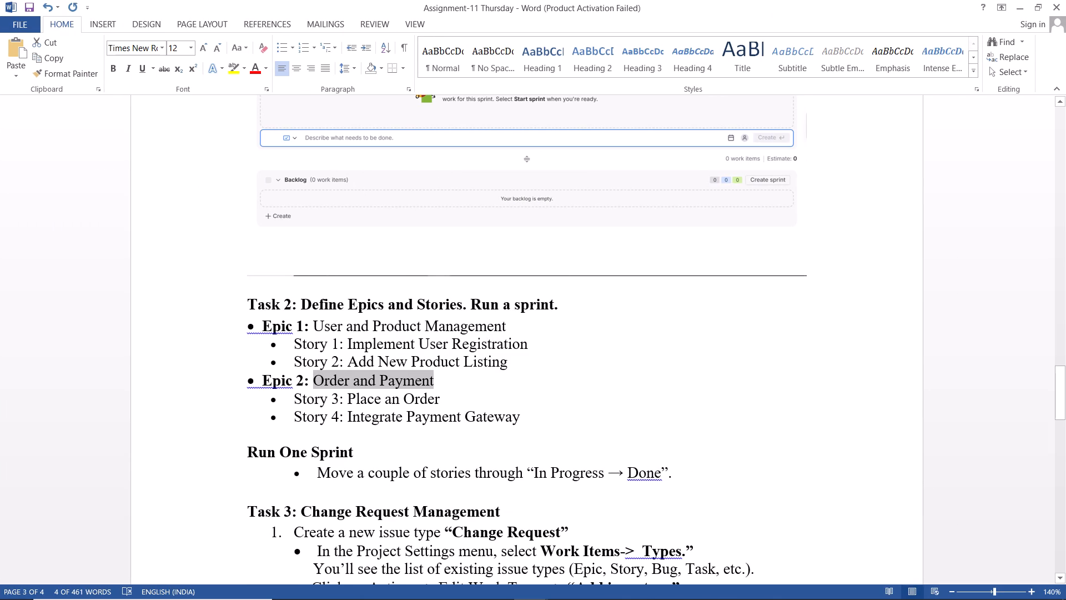
key("ctrl+c")
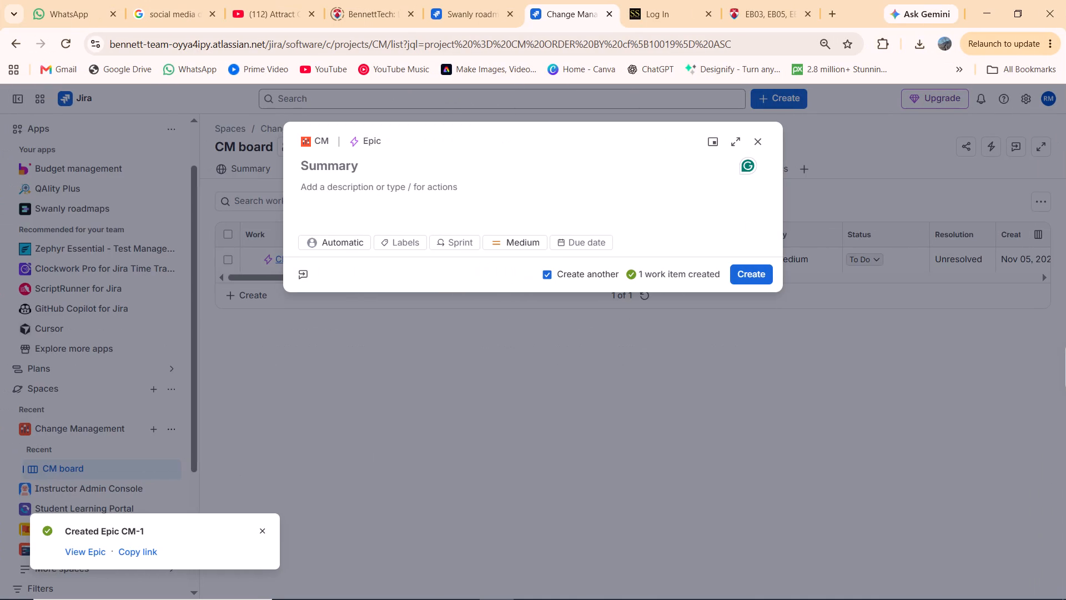
key("ctrl+v")
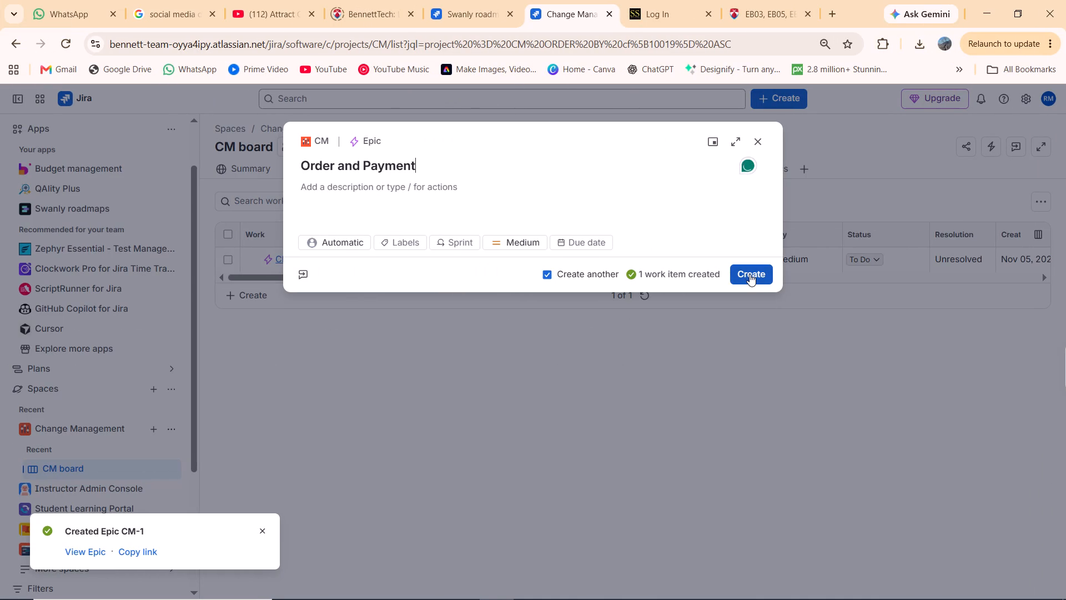
left_click(750, 274)
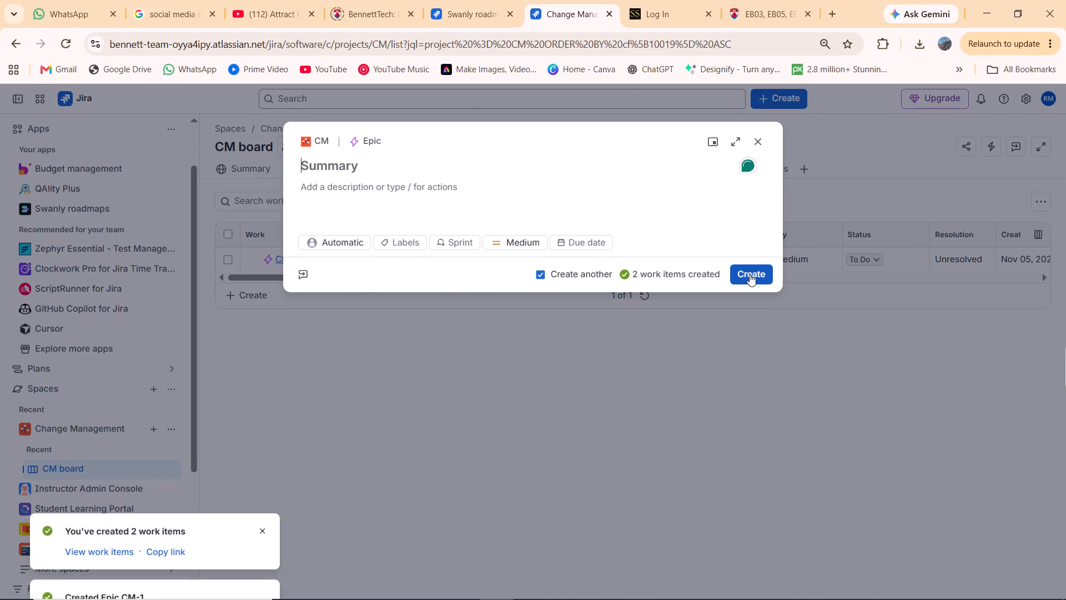
left_click(754, 139)
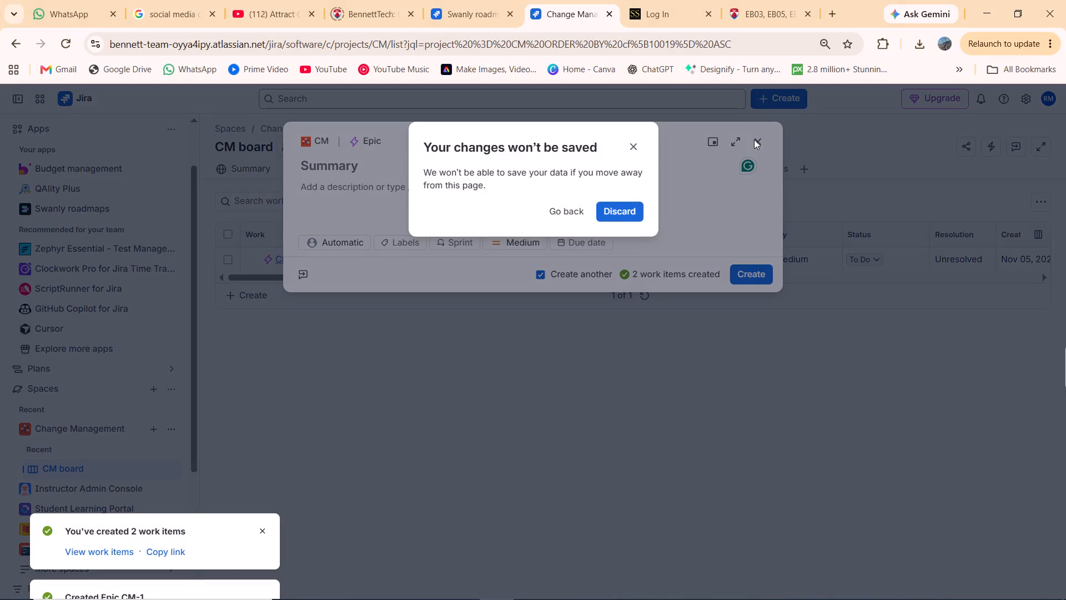
left_click(600, 209)
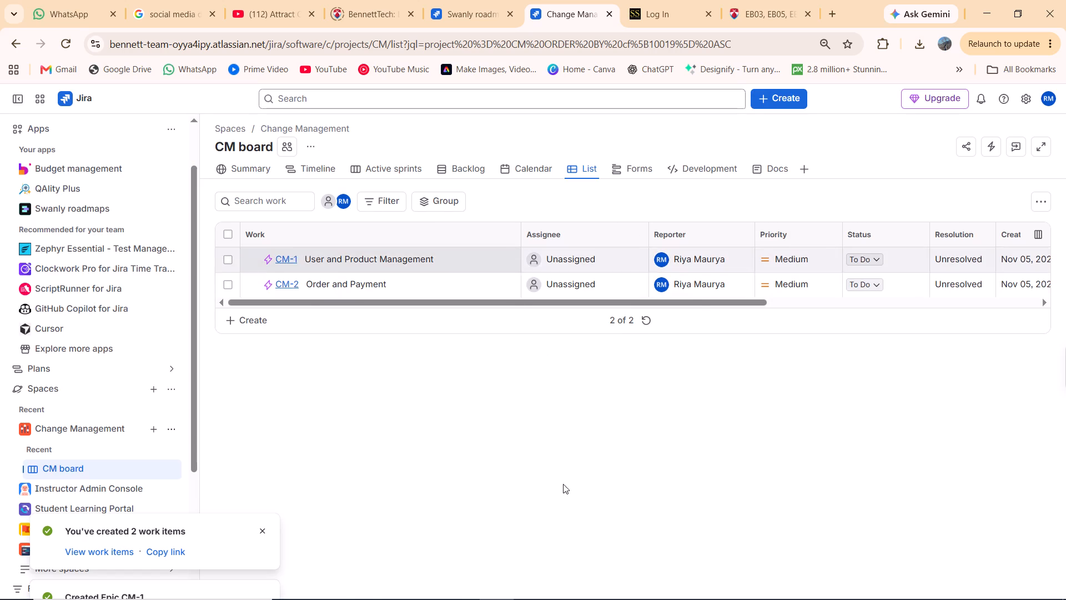
left_click(479, 324)
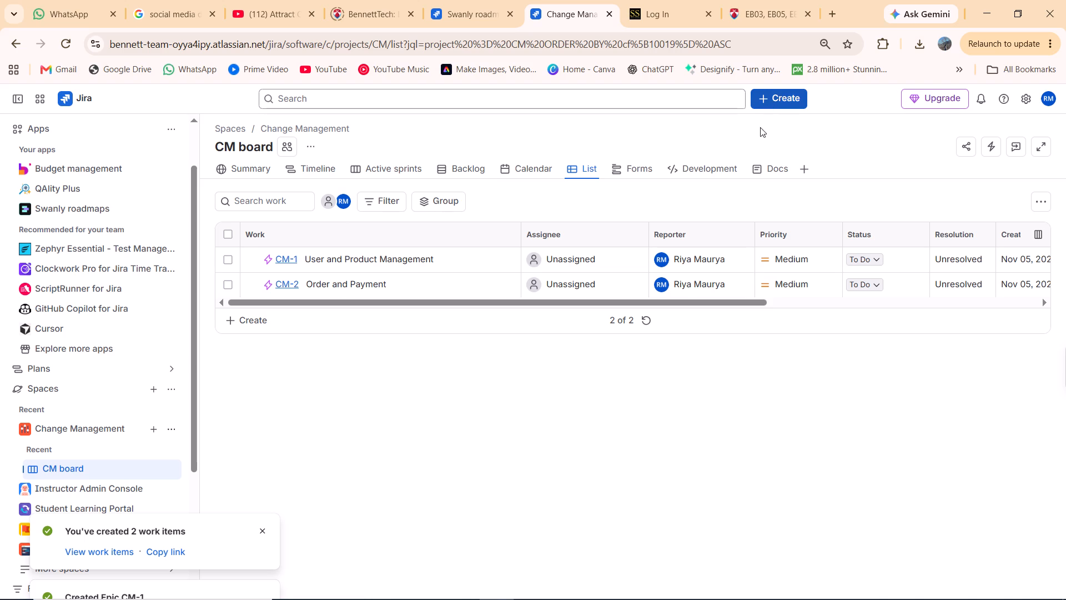
Start a new Story in Jira with Create another enabled, and copy its title "Implement User Registration" from Task 2 in the Word assignment.
left_click(781, 93)
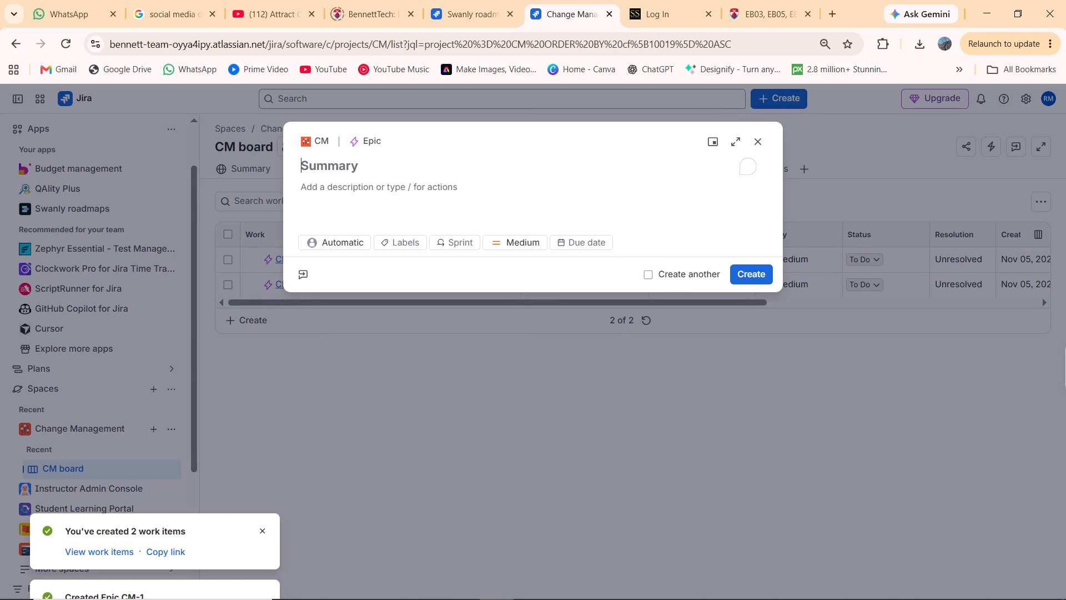
left_click(371, 143)
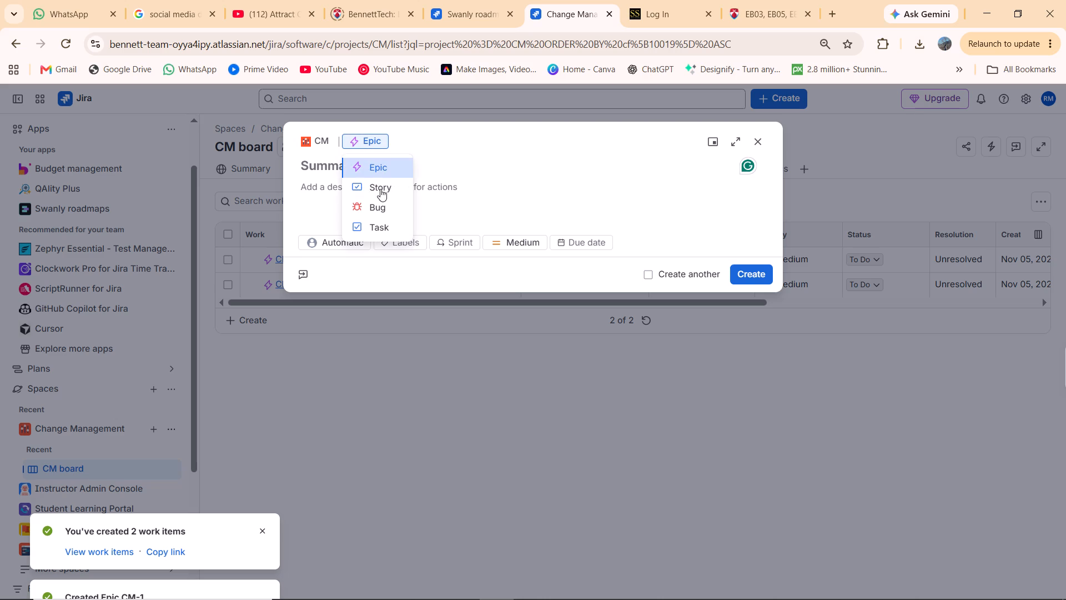
left_click(380, 192)
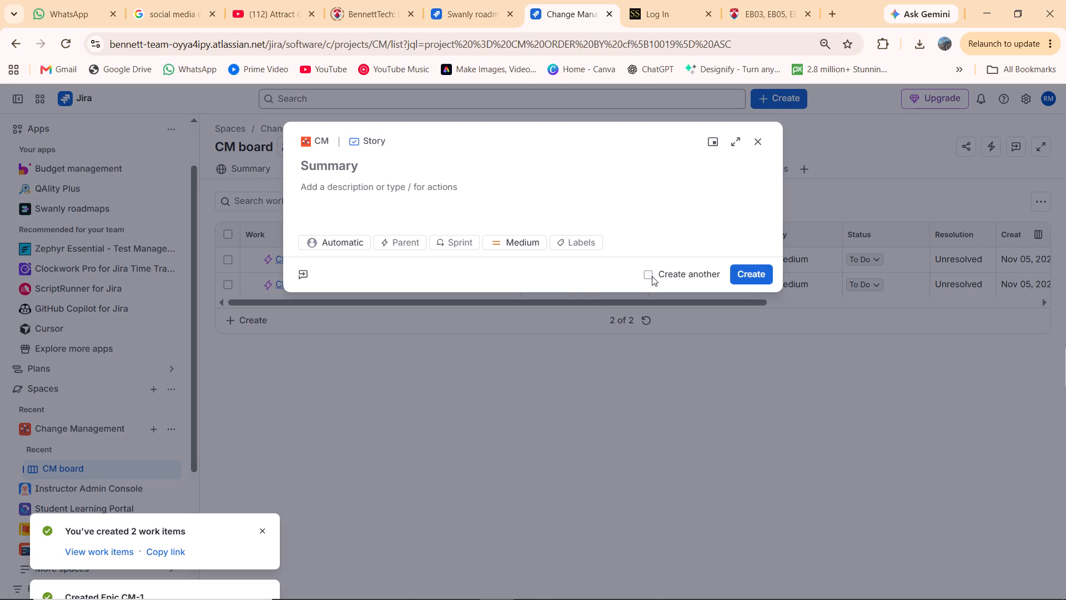
left_click(652, 276)
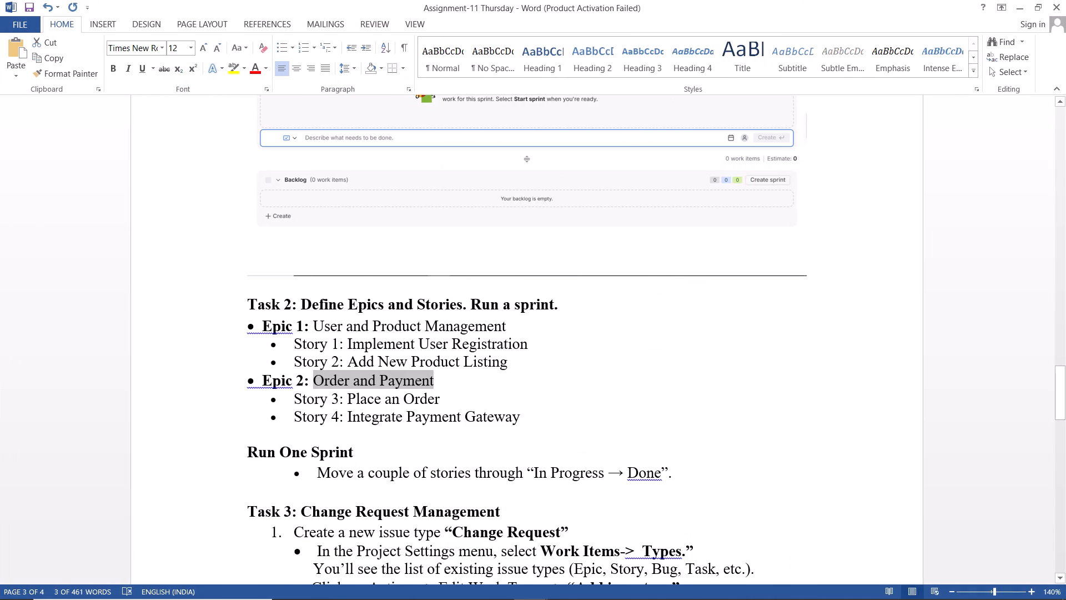
left_click_drag(345, 347, 388, 346)
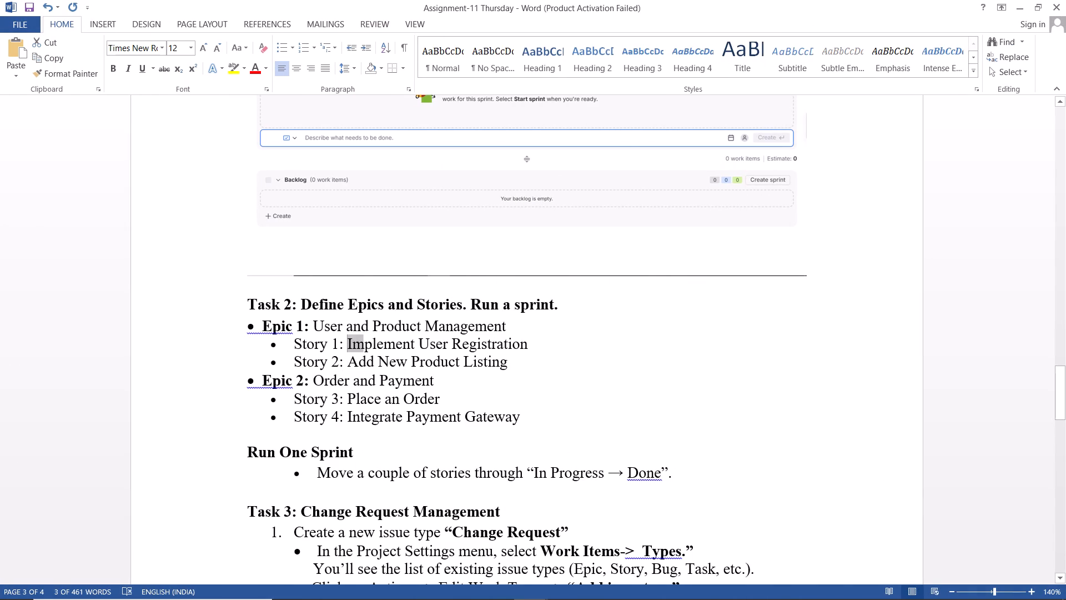
left_click_drag(388, 346, 520, 343)
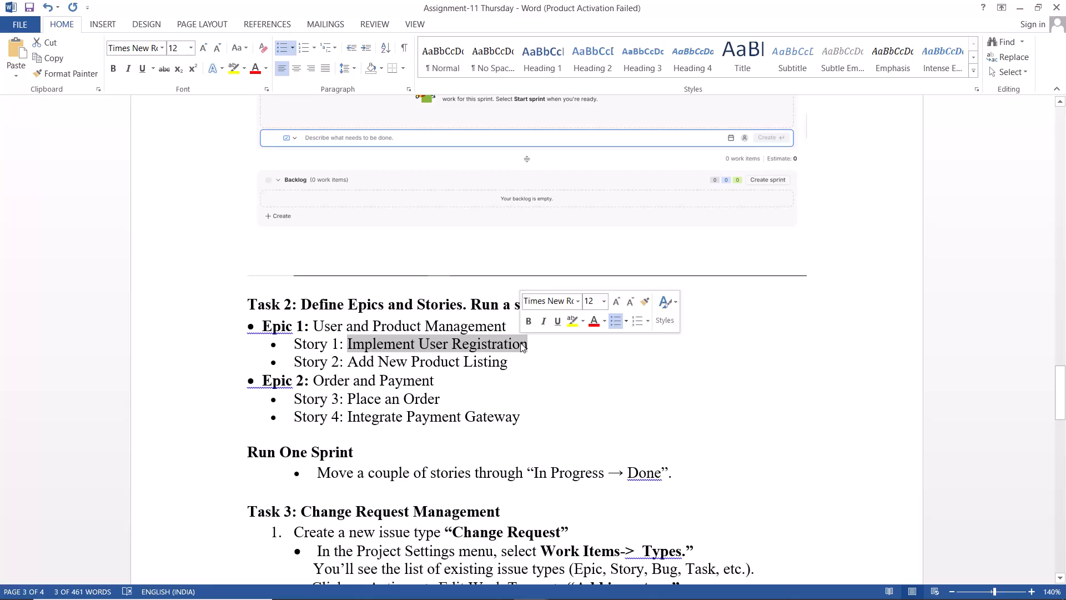
key("ctrl+c")
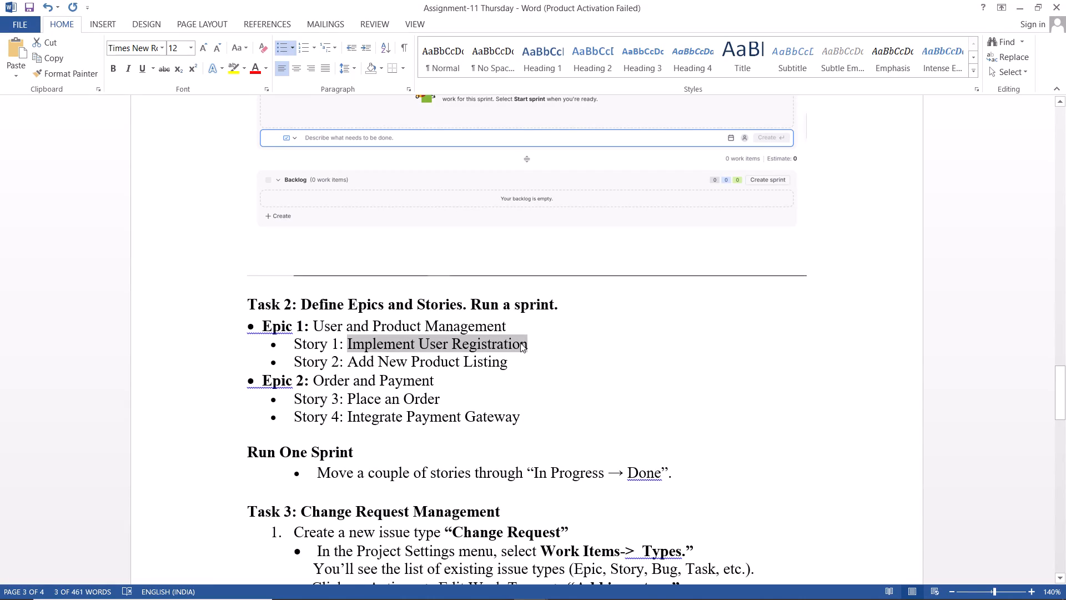
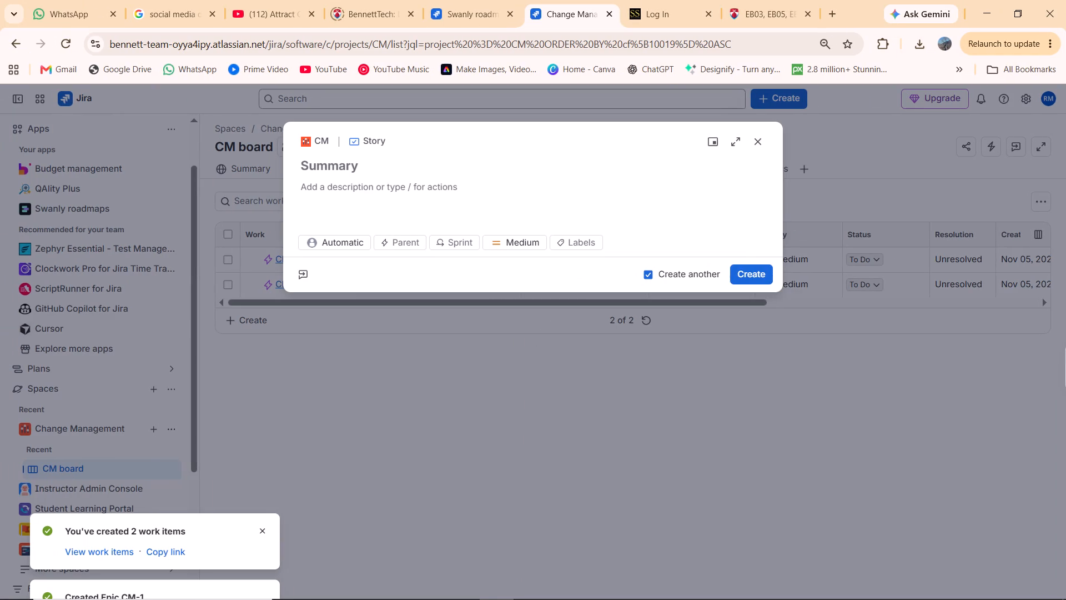
Enter the copied title and create the Story "Implement User Registration" in the Change Management space.
left_click(379, 166)
key("ctrl+v")
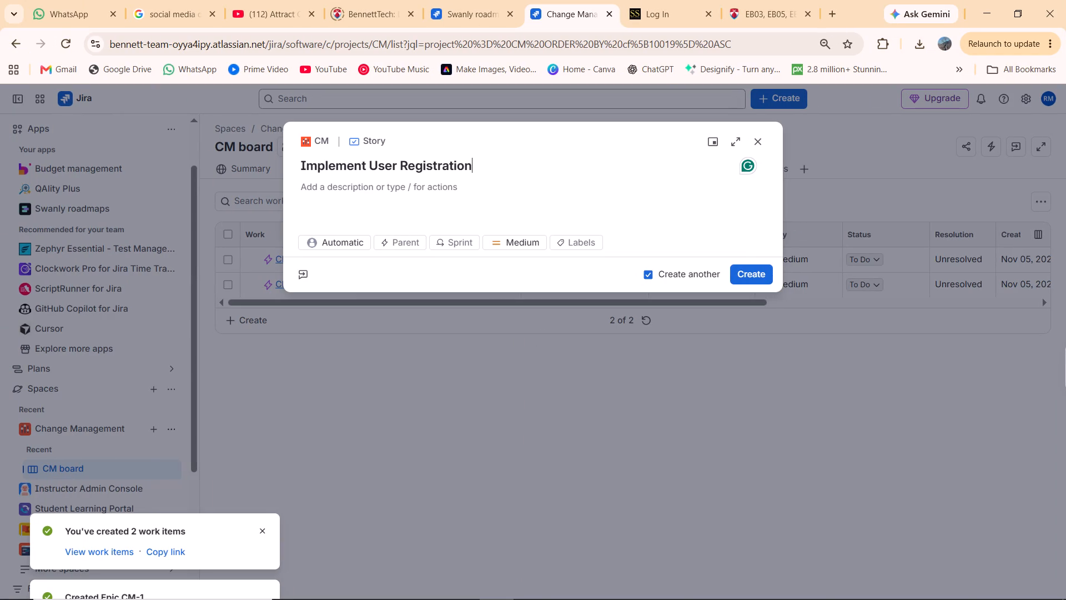
left_click(762, 269)
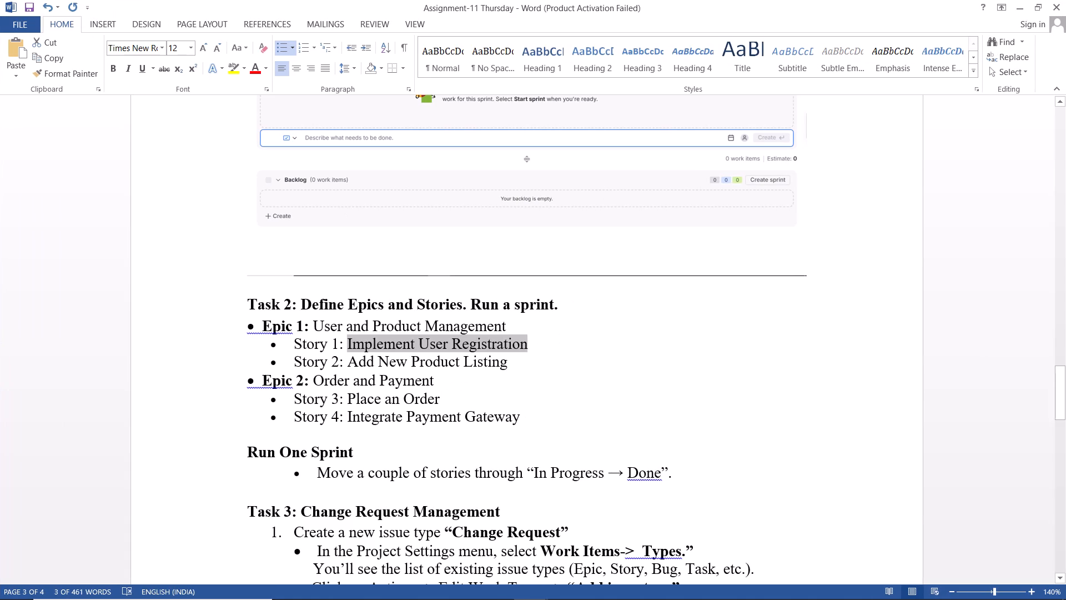
Create the Story "Add New Product Listing", copying its title from Task 2 of the Word assignment.
left_click_drag(349, 364, 510, 371)
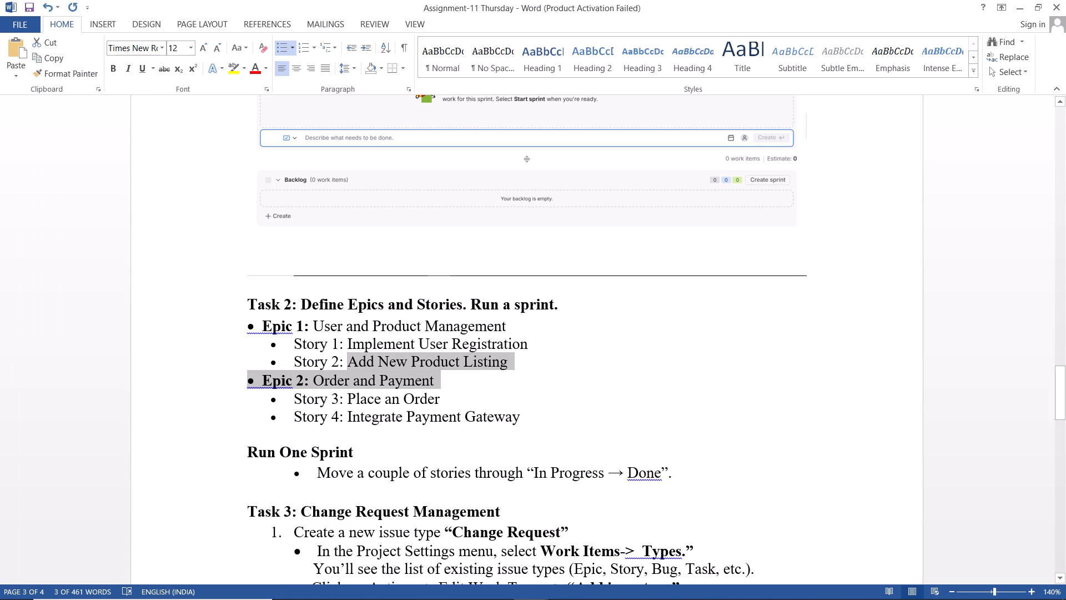
left_click_drag(510, 371, 510, 363)
key("ctrl+c")
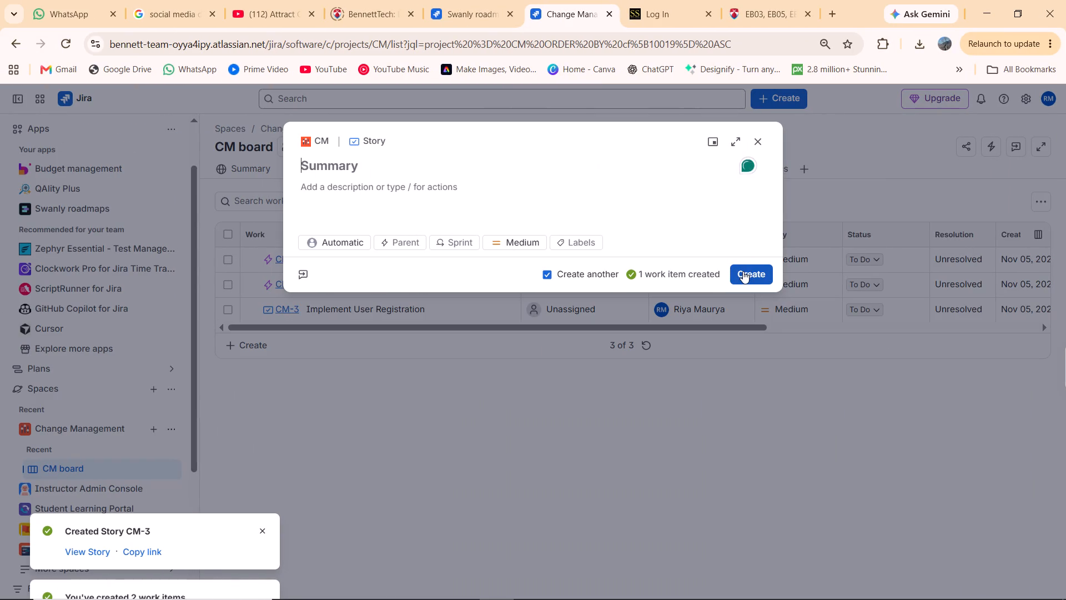
key("ctrl+v")
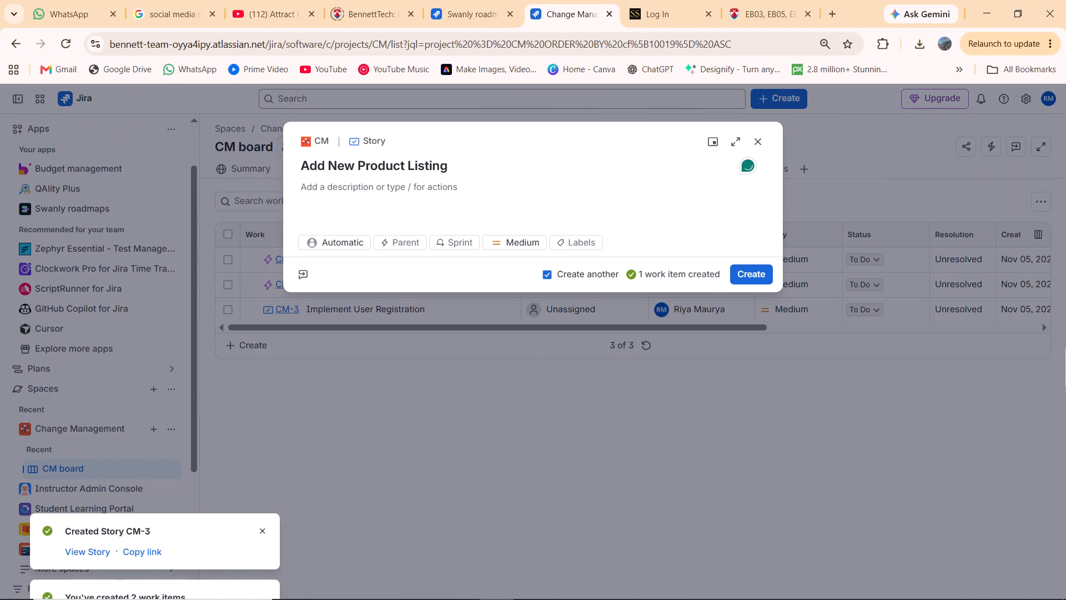
left_click(748, 269)
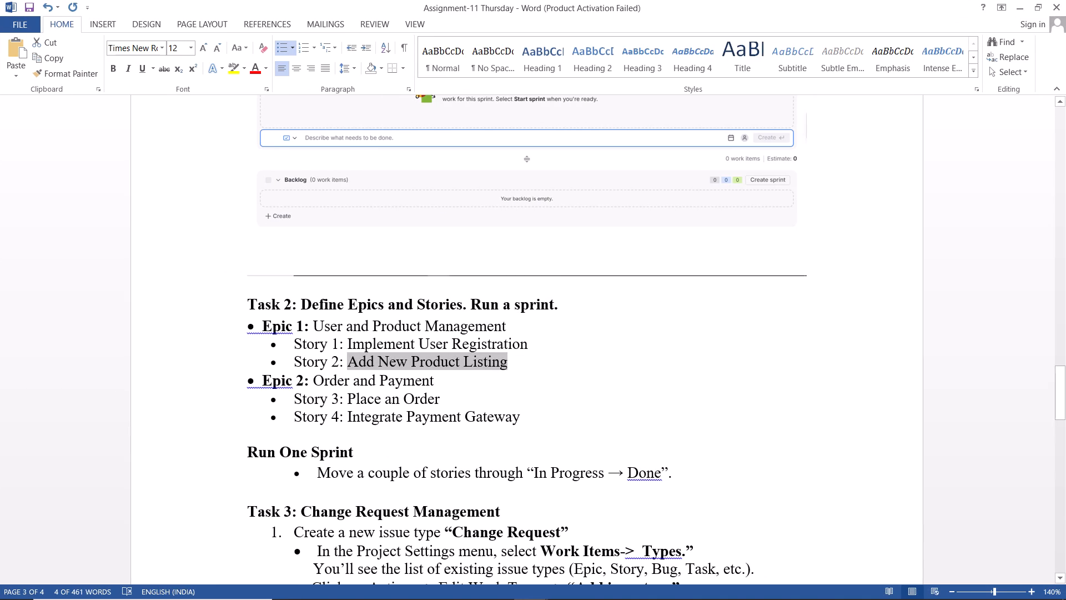
Create the Story "Place an Order", copying its title from Task 2 of the Word assignment.
left_click_drag(348, 398, 435, 394)
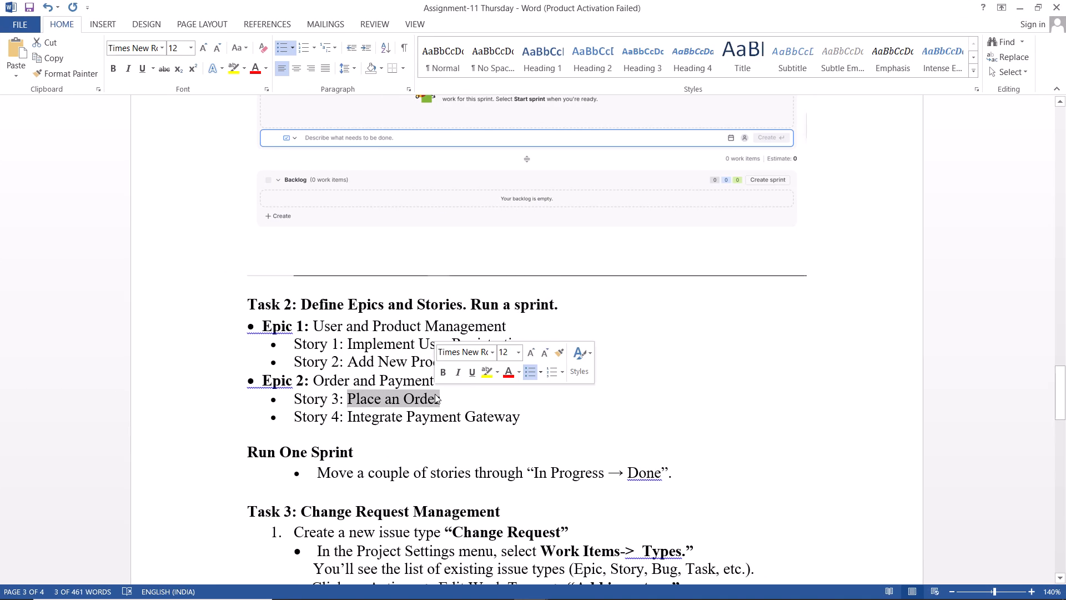
key("ctrl+c")
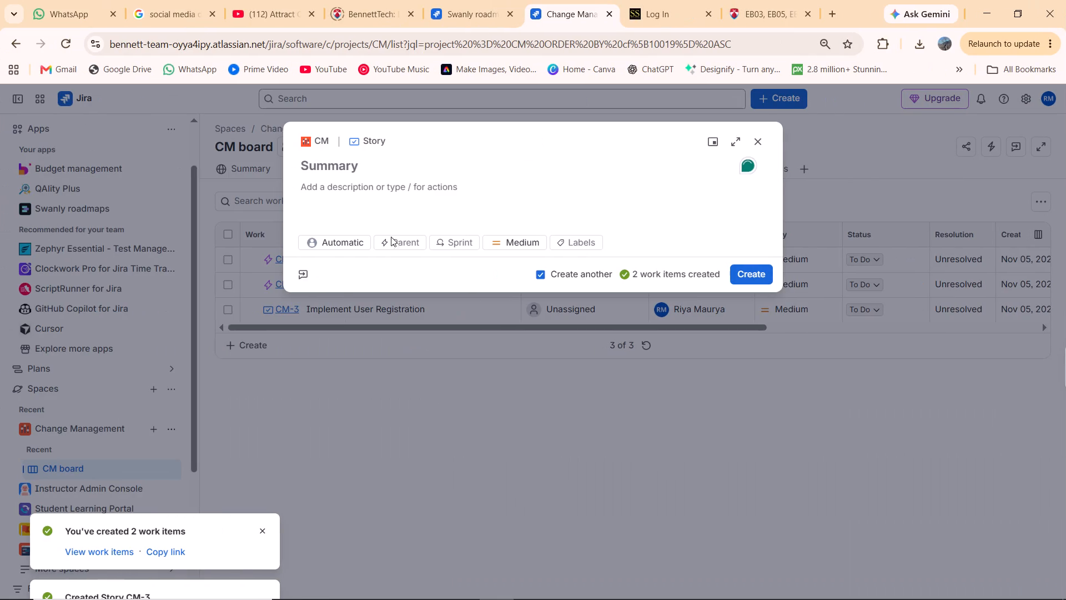
key("ctrl+v")
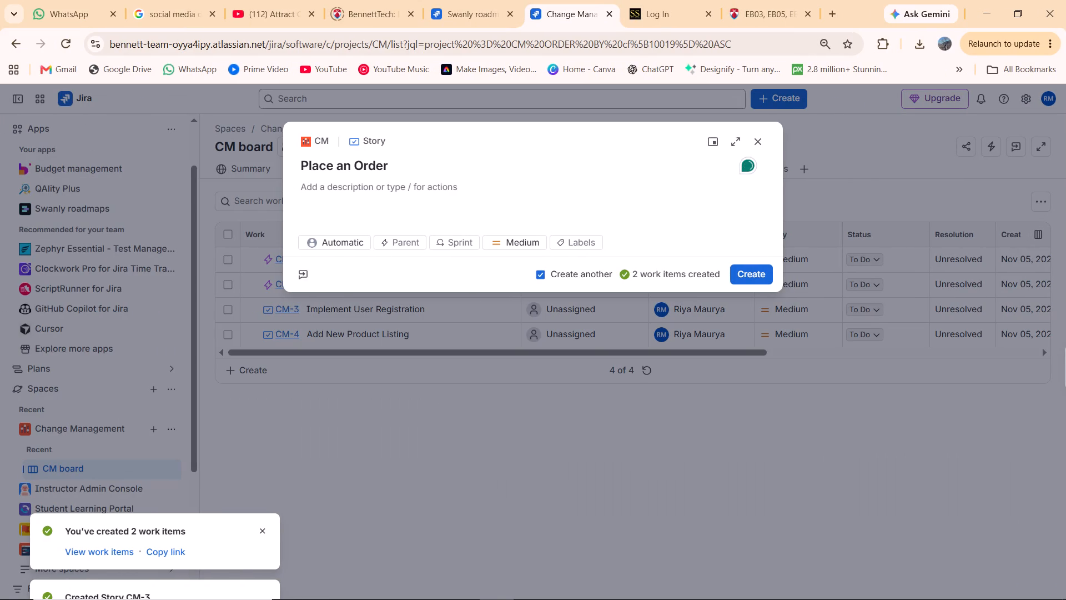
left_click(749, 281)
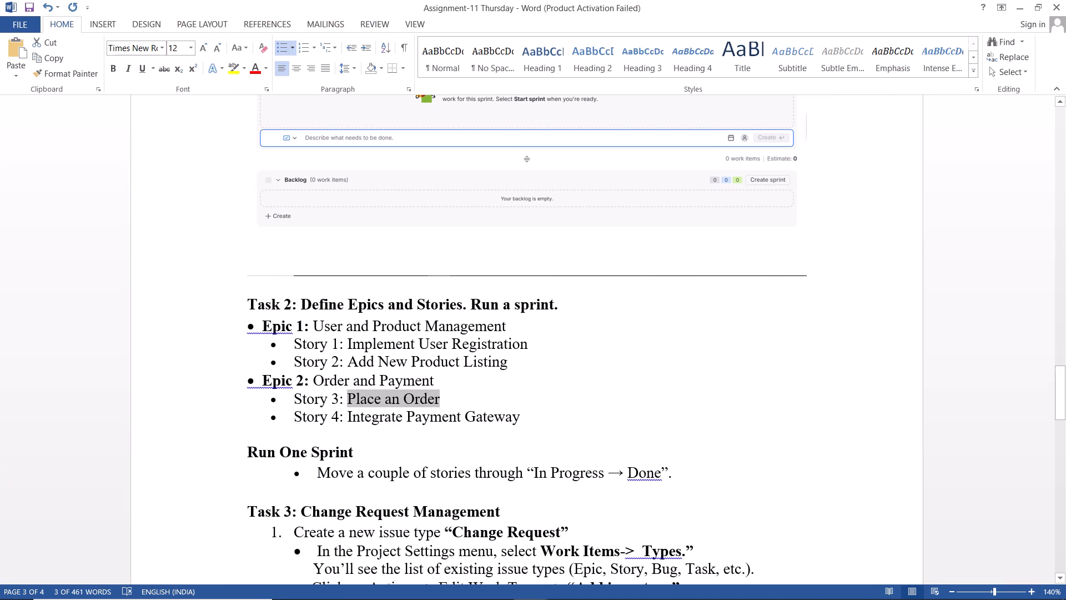
Create the Story "Integrate Payment Gateway", copied from Task 2 of the assignment, and discard the blank follow-up form.
left_click_drag(348, 415, 516, 408)
key("ctrl+c")
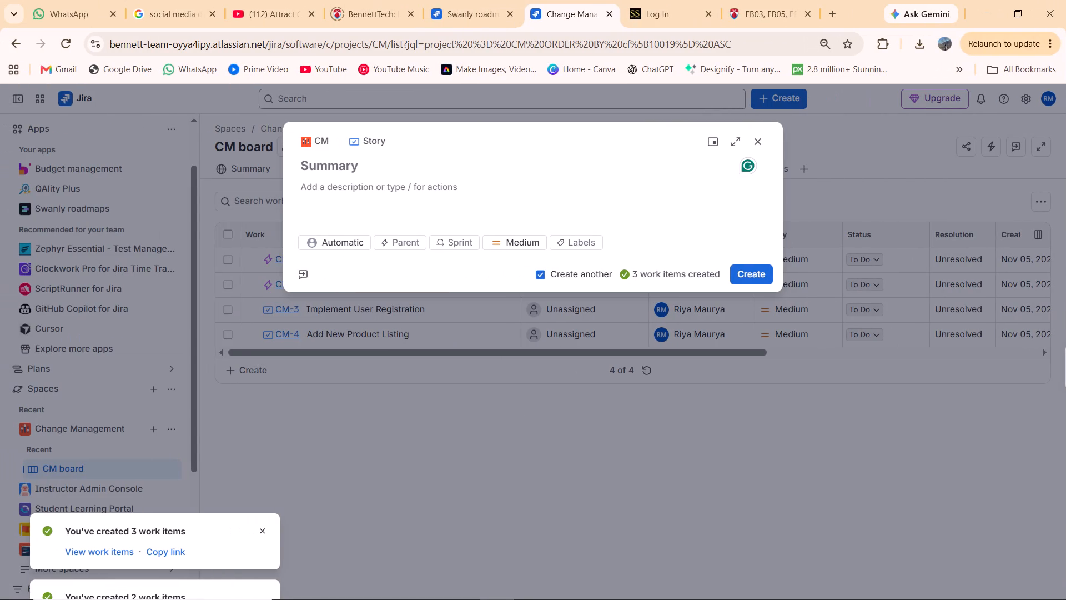
key("ctrl+v")
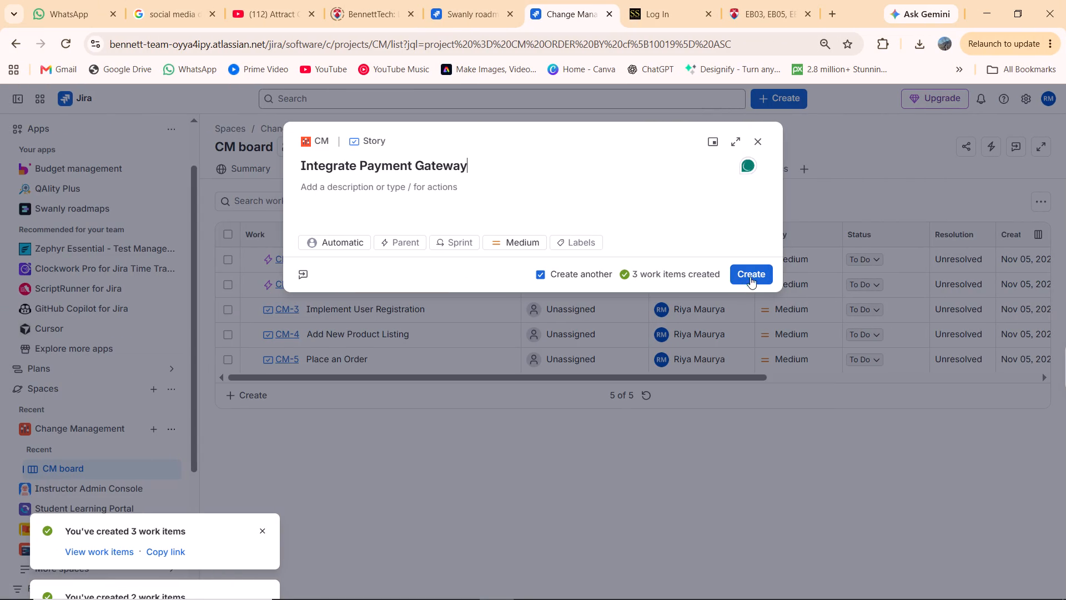
left_click(753, 273)
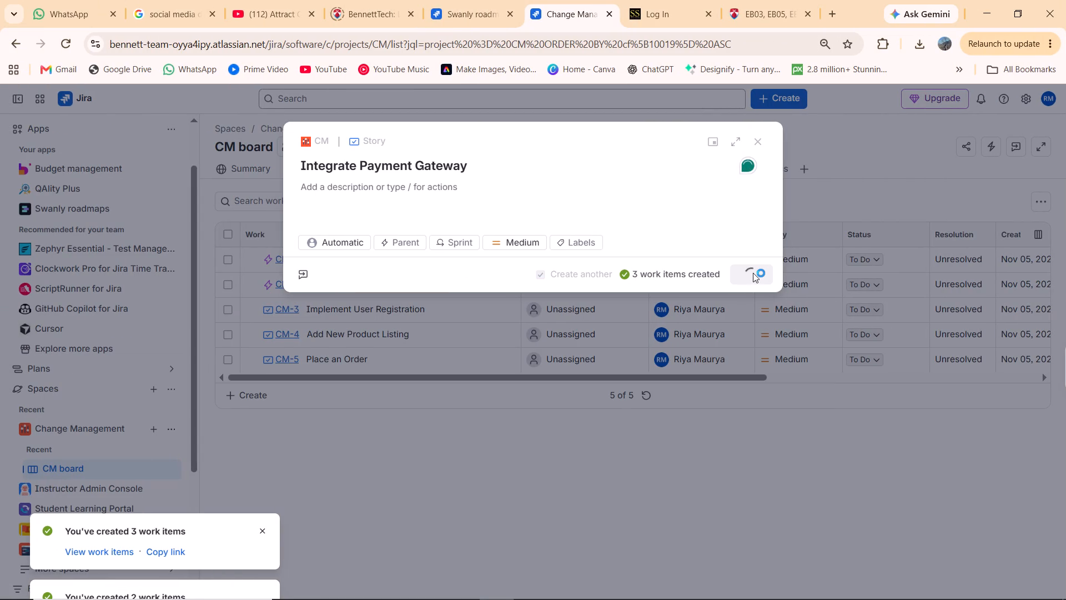
left_click(257, 528)
left_click(257, 528)
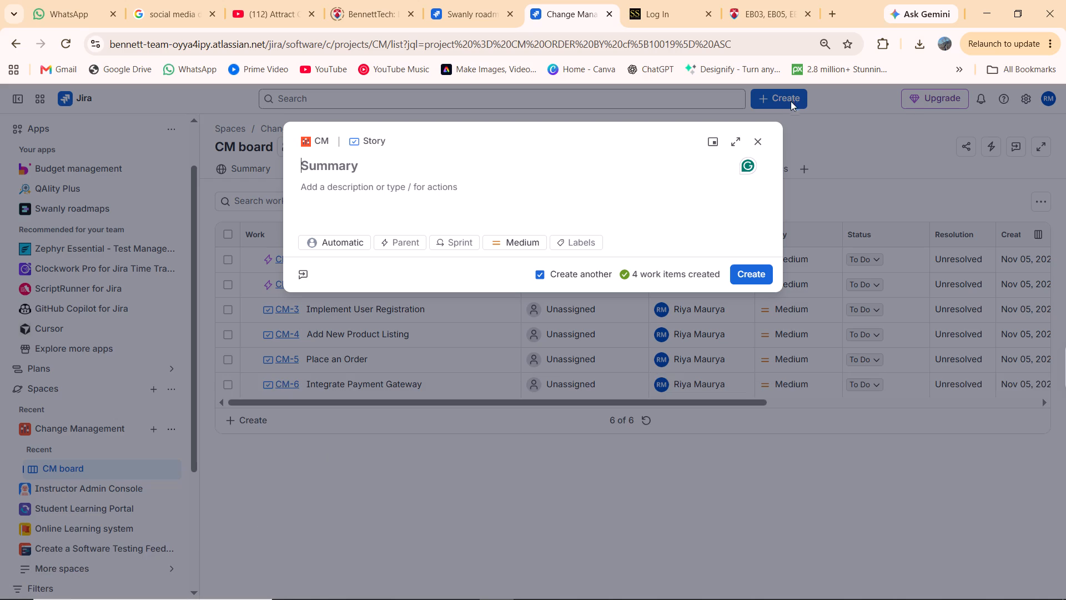
left_click(751, 146)
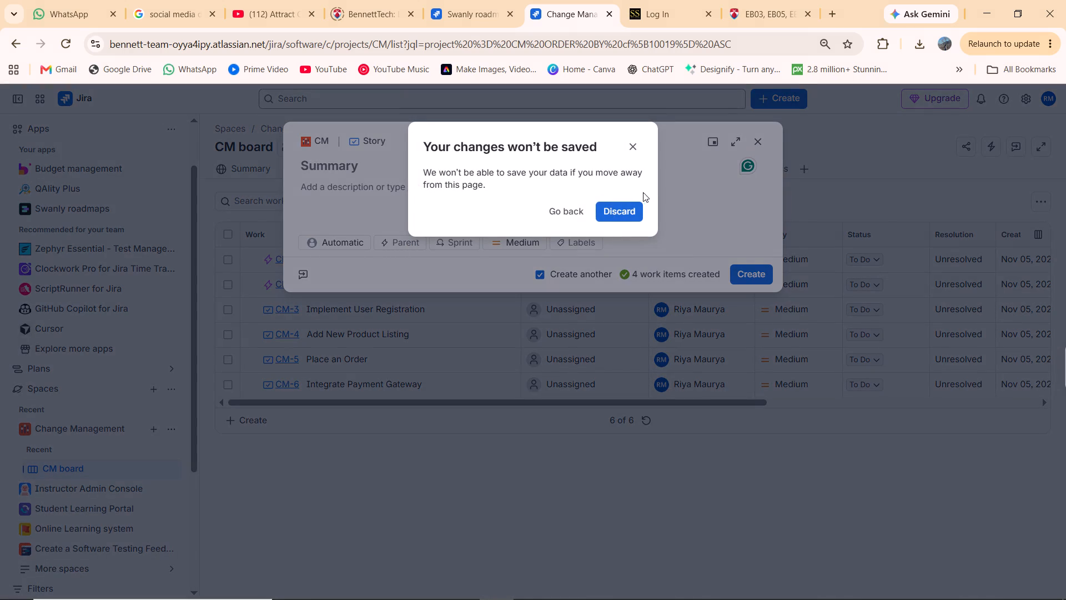
left_click(620, 204)
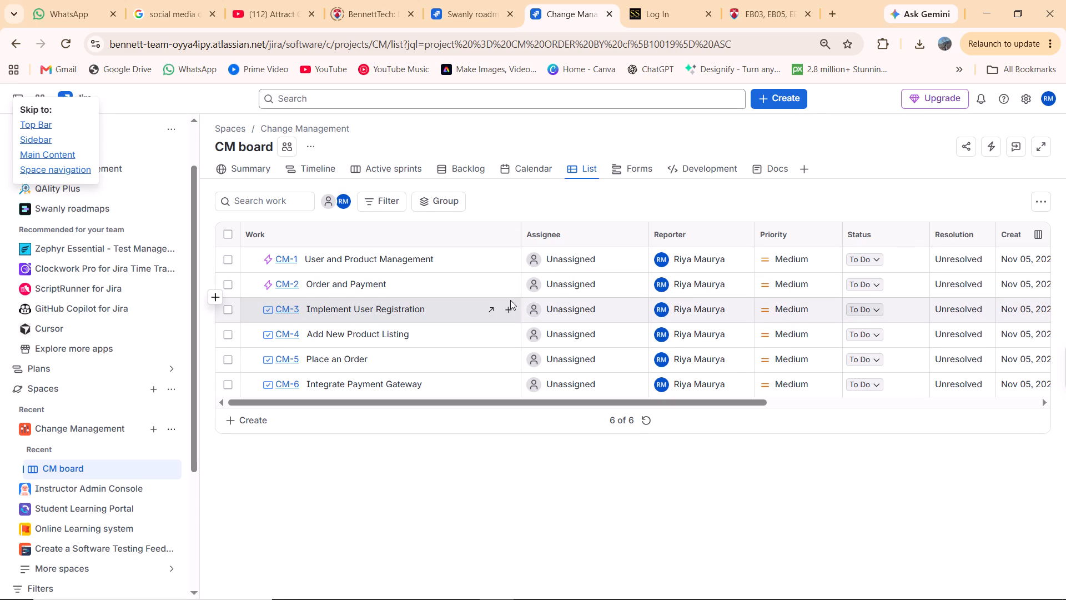
In the CM board backlog, assign "Implement User Registration" and "Add New Product Listing" to the "User and Product Management" epic.
scroll(582, 297, "left", 5)
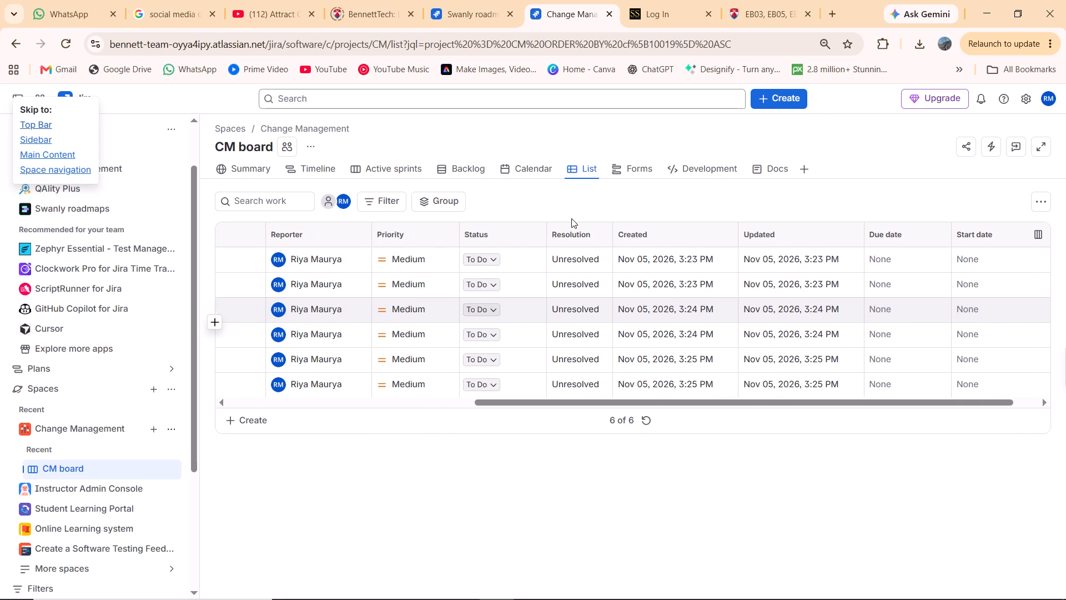
left_click(456, 165)
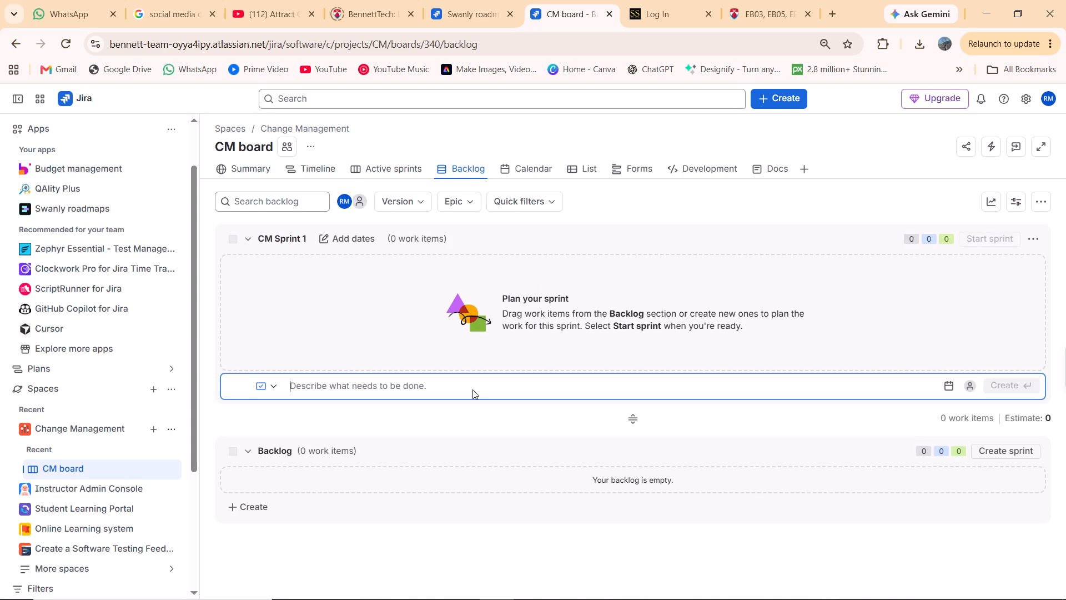
scroll(472, 389, "down", 5)
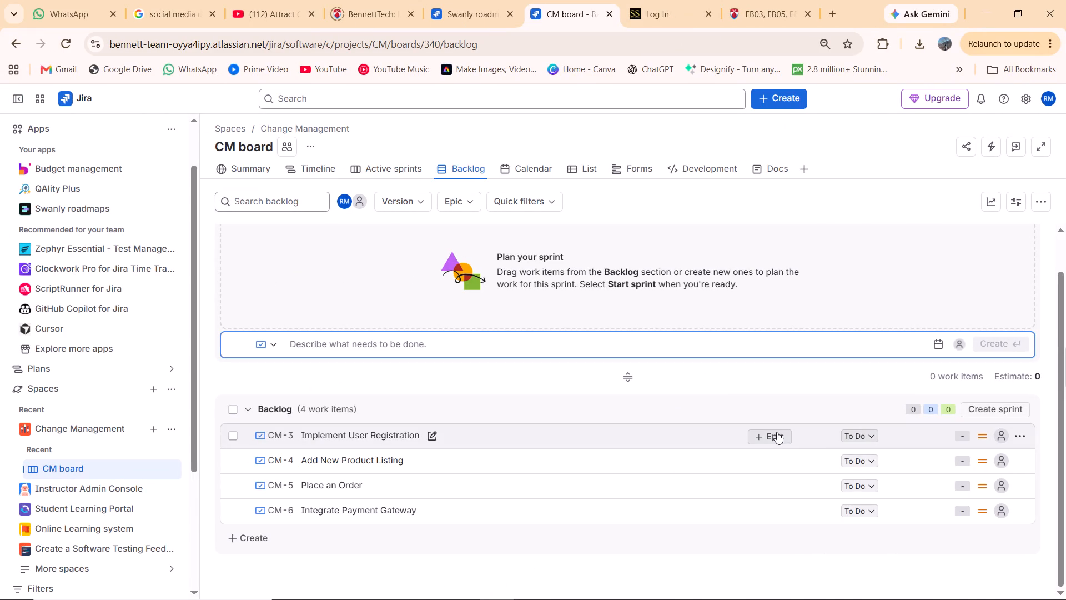
left_click(777, 432)
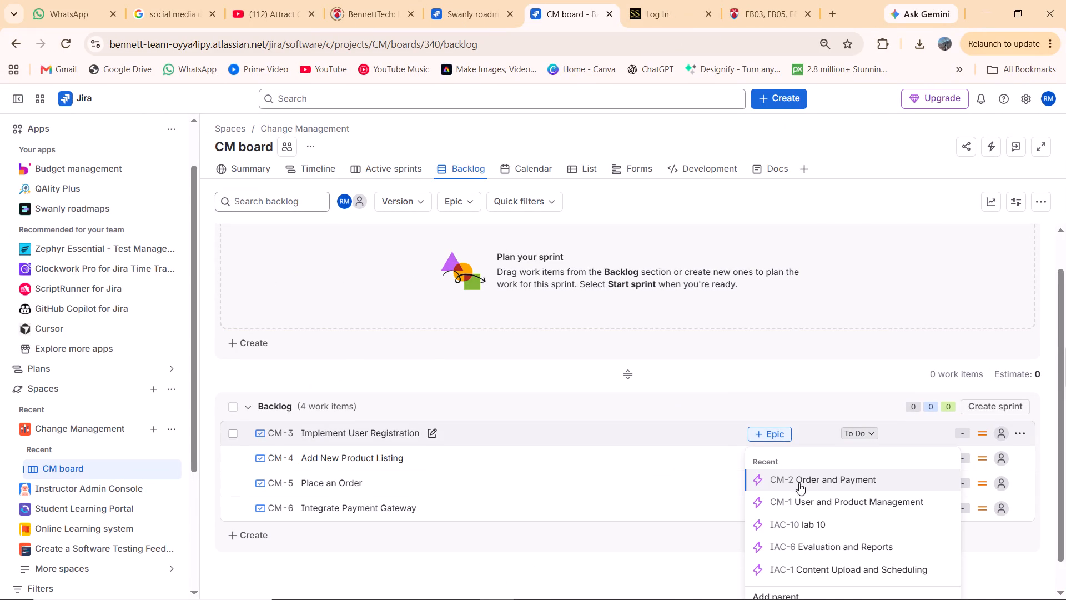
left_click(817, 513)
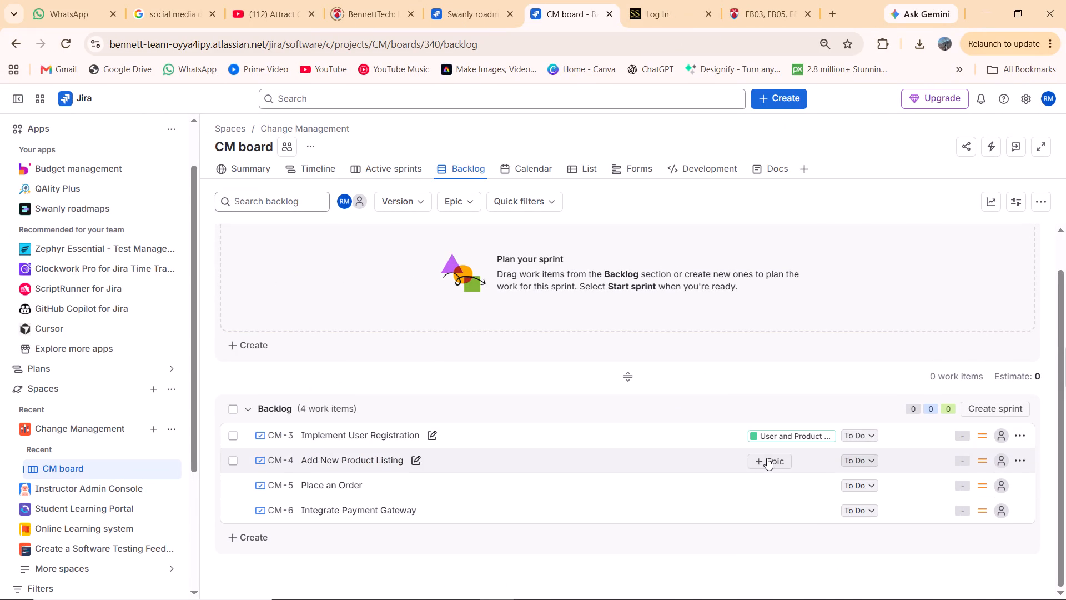
left_click(771, 462)
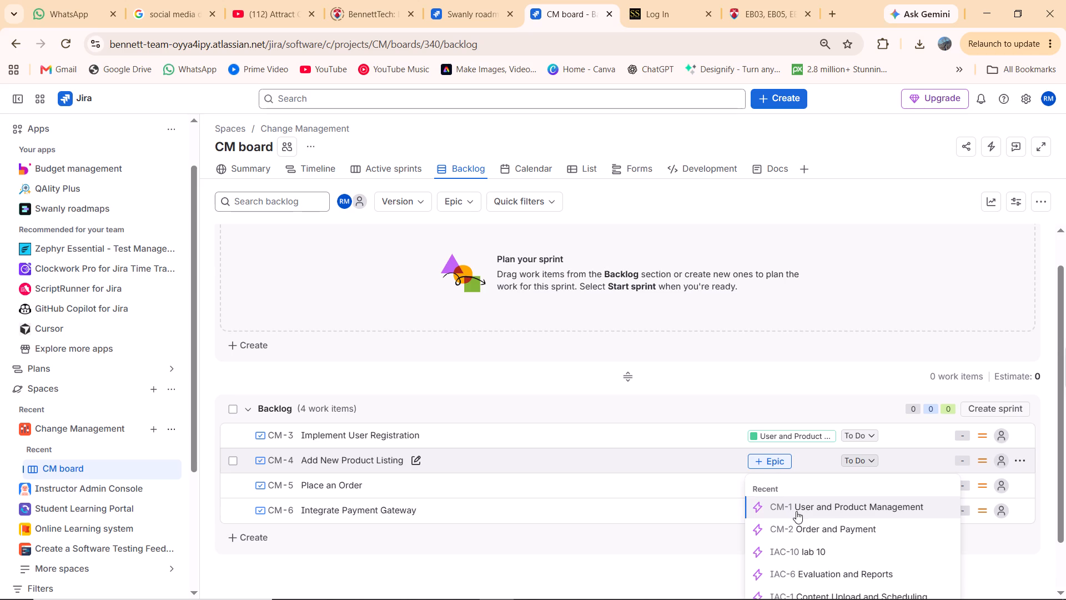
left_click(798, 512)
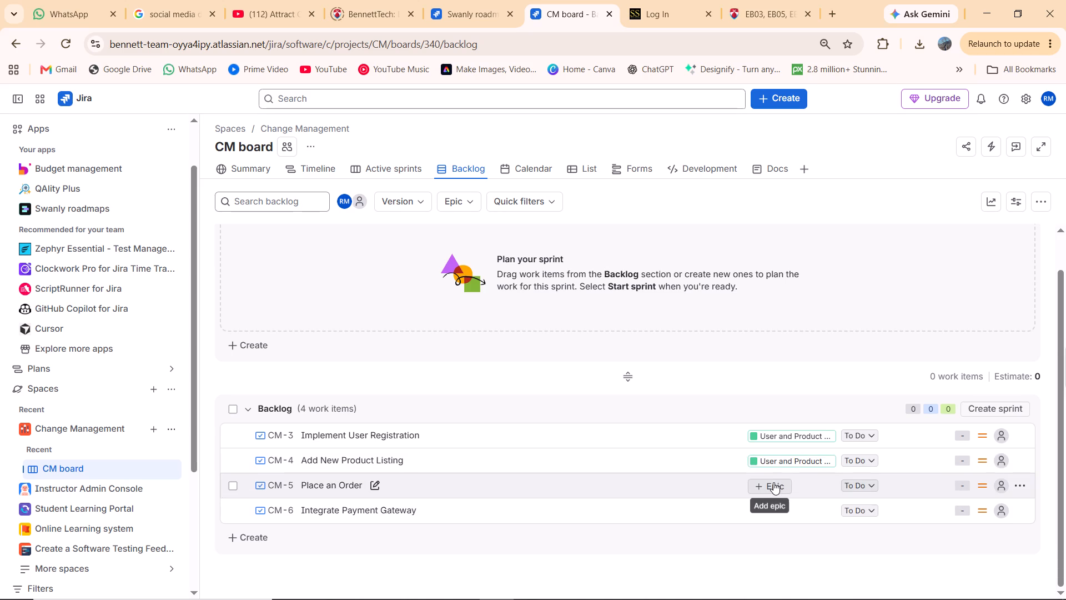
Assign the stories "Place an Order" and "Integrate Payment Gateway" to the "Order and Payment" epic.
left_click(773, 482)
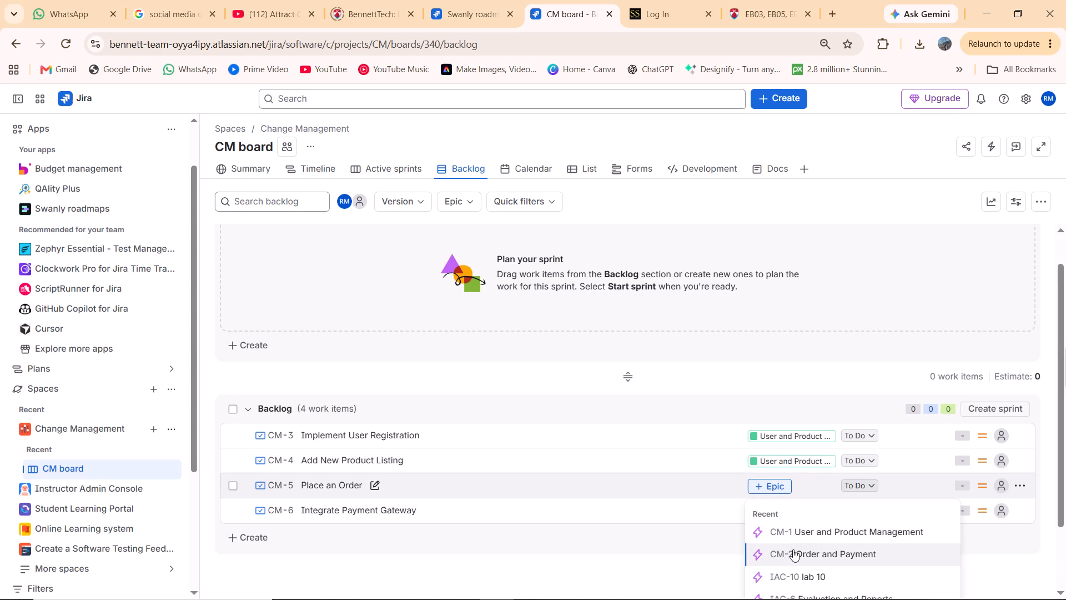
left_click(793, 549)
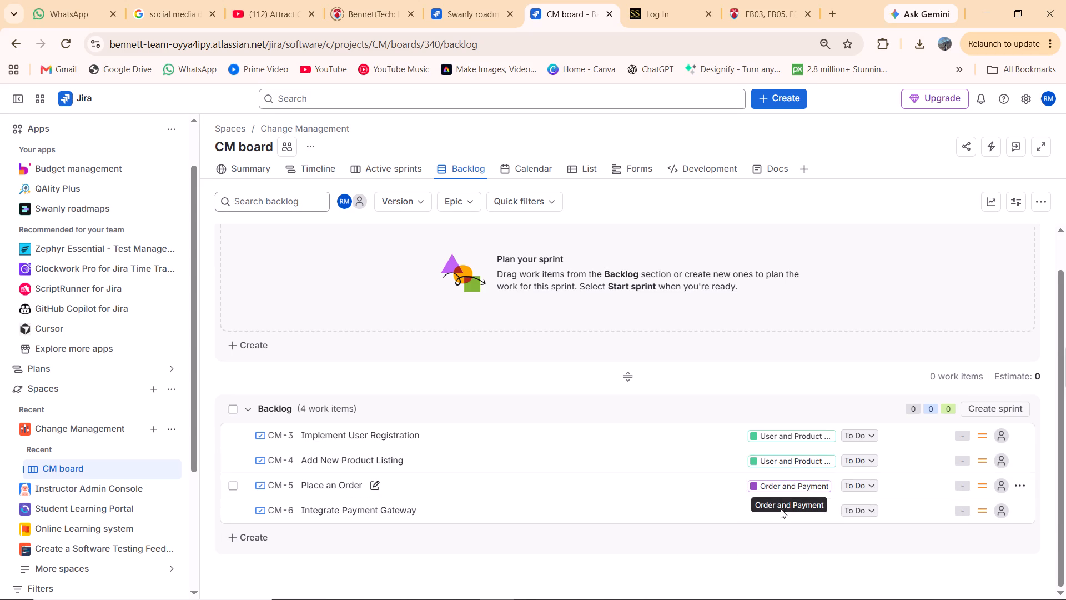
left_click(765, 513)
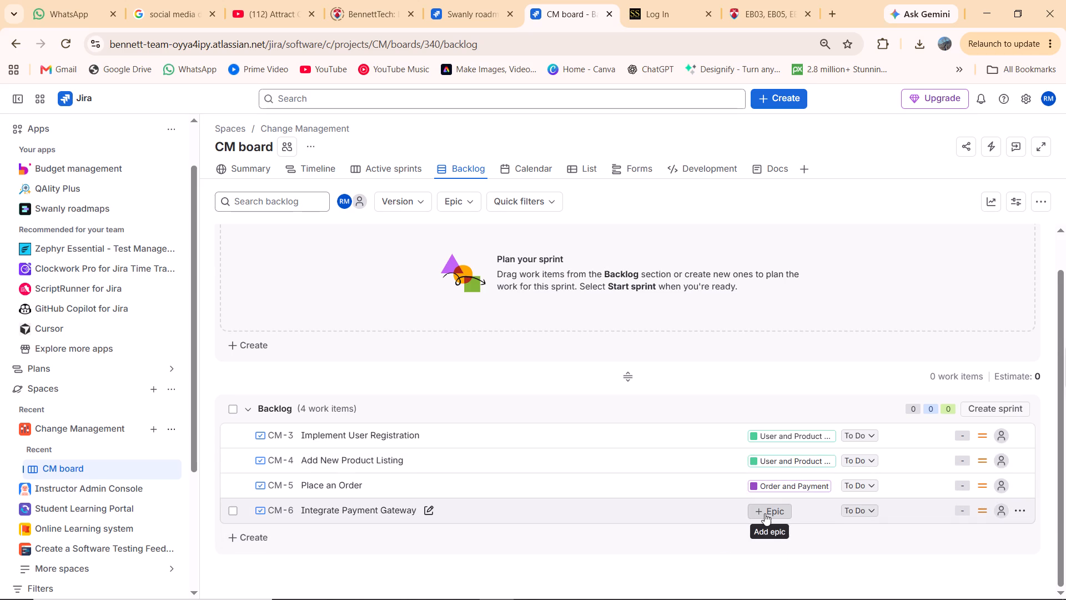
left_click(779, 554)
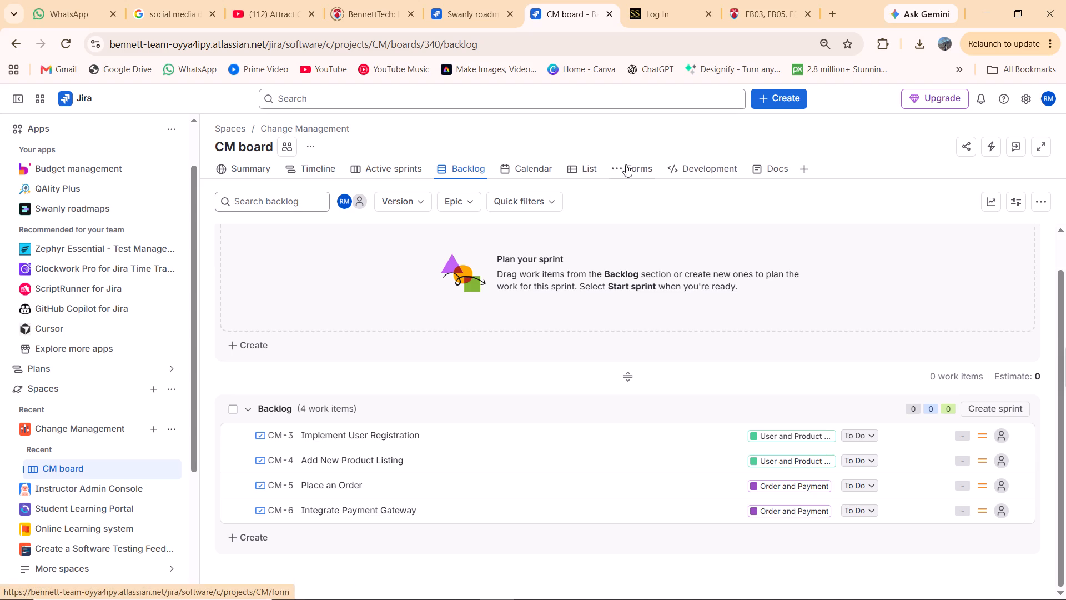
Capture a screen snip of the CM board's list view with both epics expanded to show their stories.
left_click(586, 169)
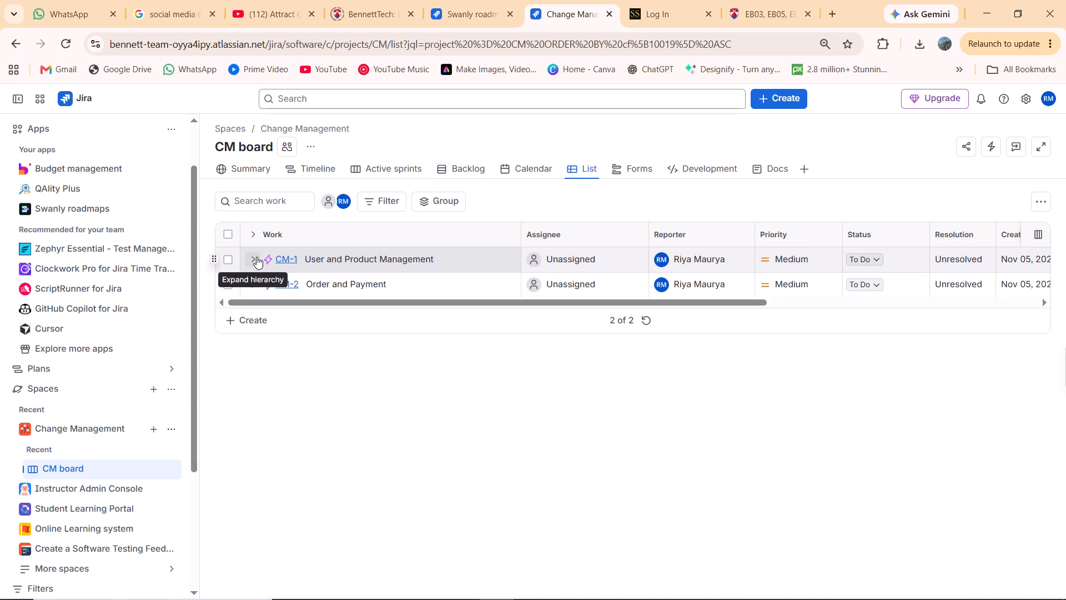
left_click(257, 257)
left_click(258, 342)
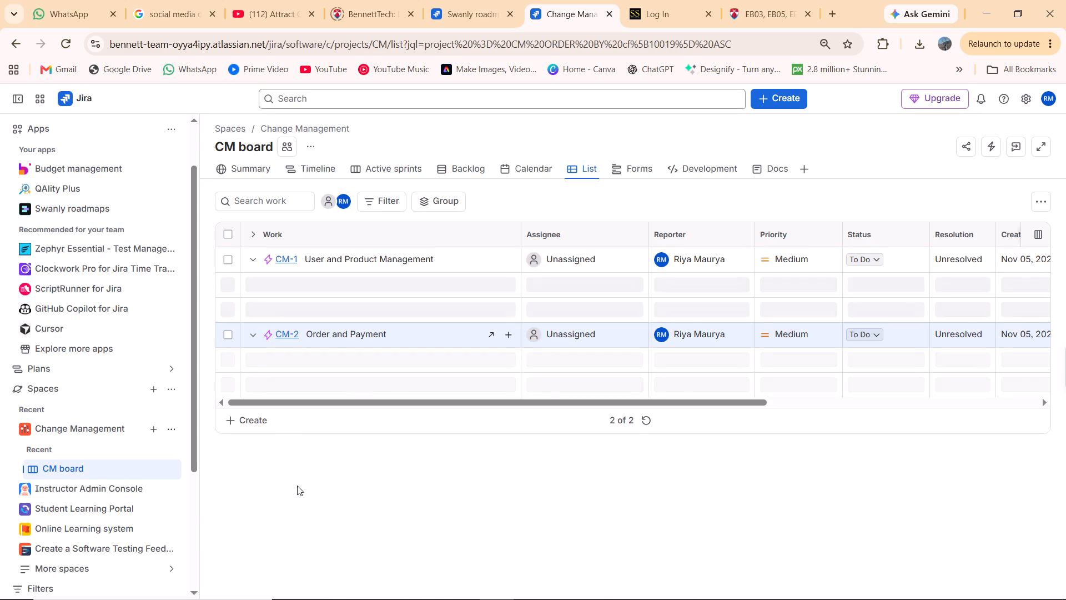
key("shift+super+s")
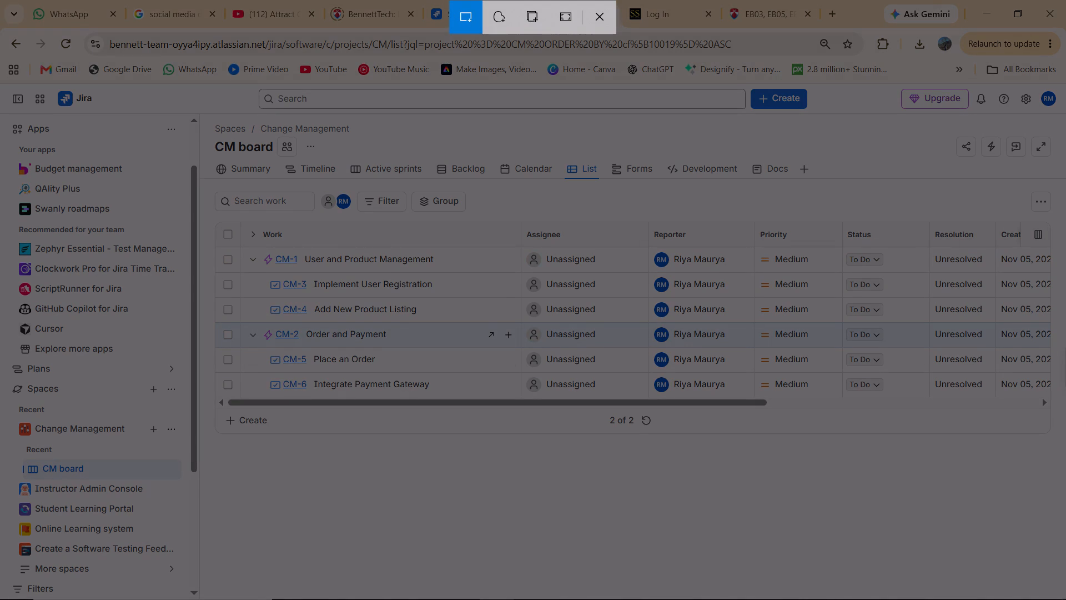
left_click_drag(201, 114, 302, 243)
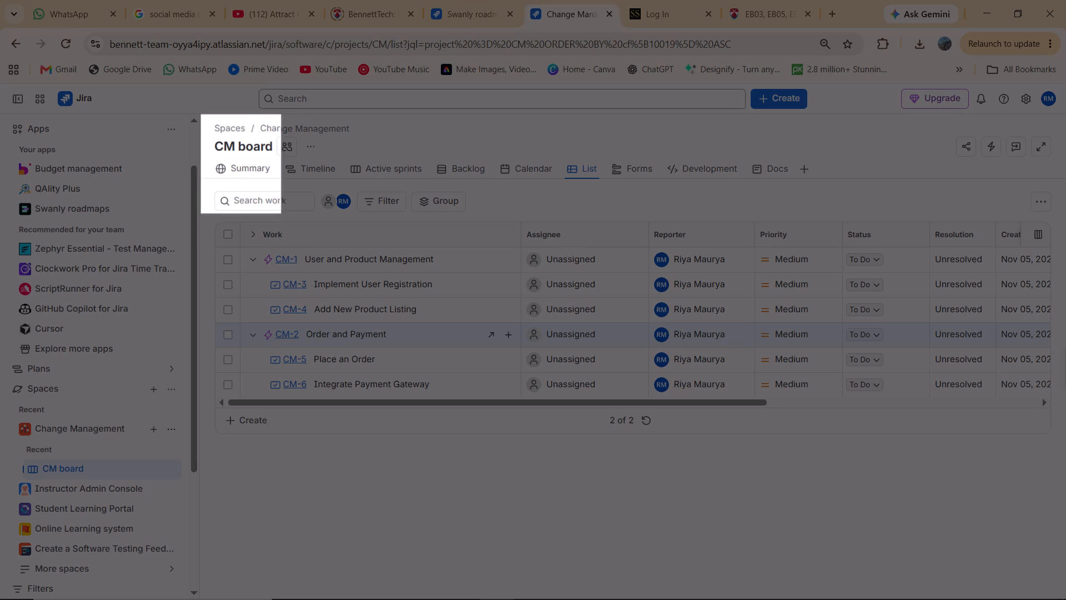
left_click_drag(302, 243, 946, 599)
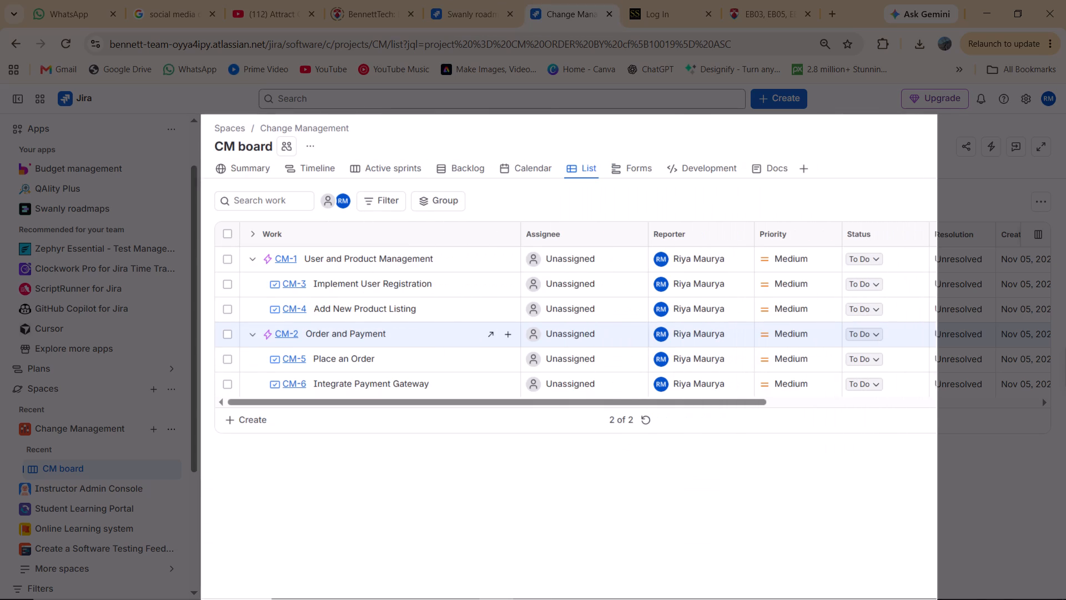
left_click_drag(946, 599, 1065, 485)
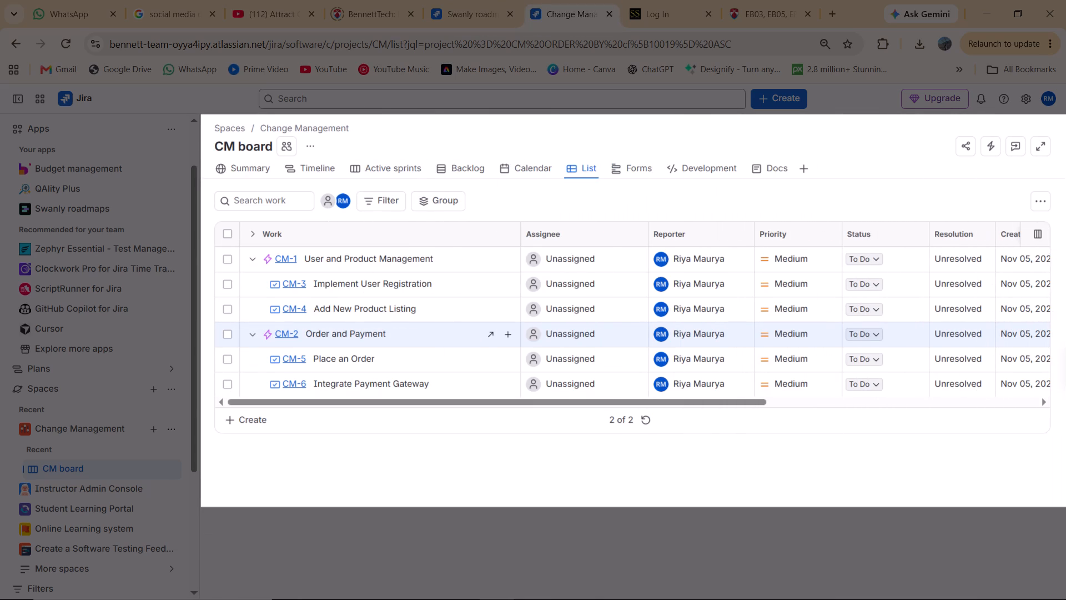
left_click_drag(1065, 485, 1065, 441)
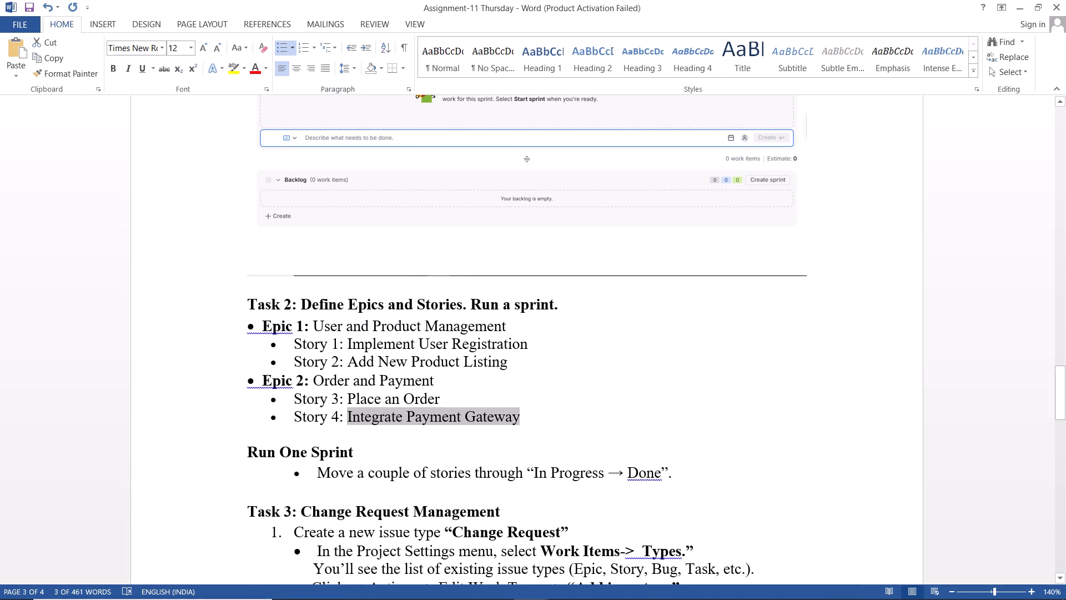
In the Word assignment, insert the captured list-view snip on a new line below "Story 4: Integrate Payment Gateway".
left_click(537, 417)
key("Return")
key("Return")
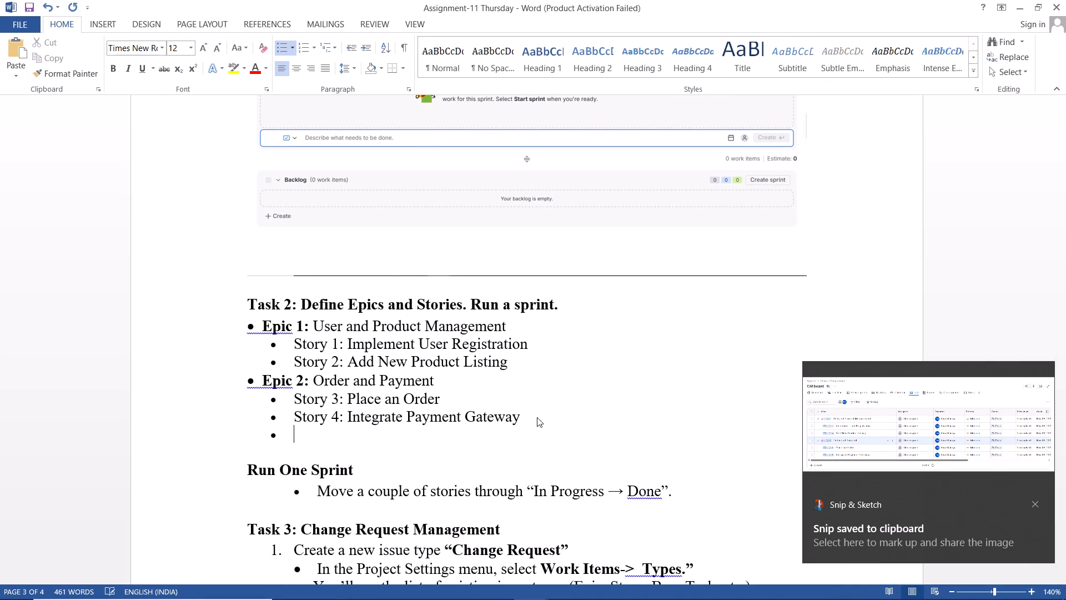
key("ctrl+v")
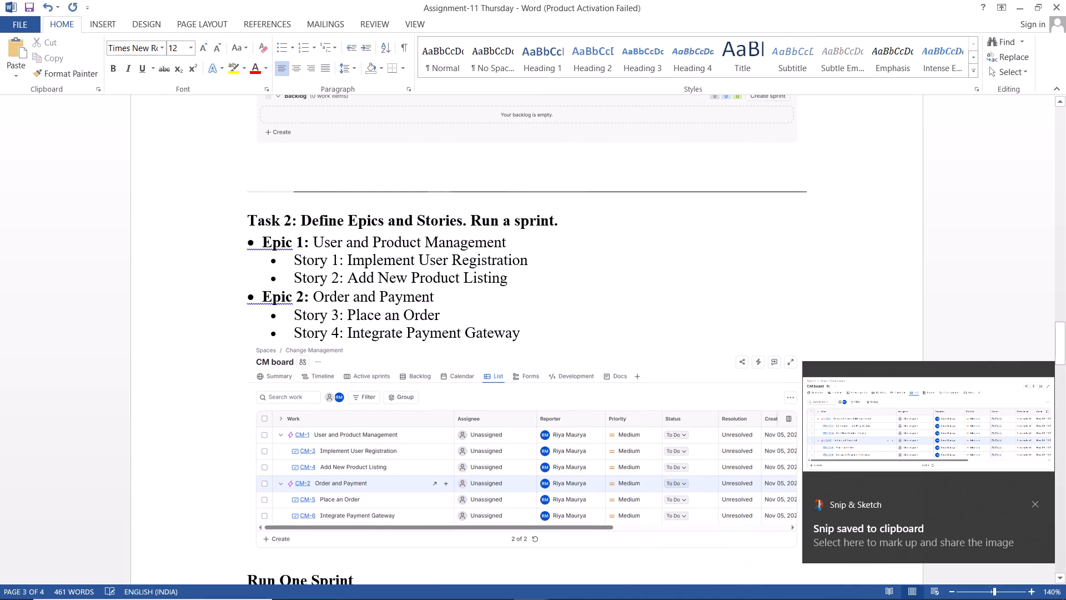
Return to Jira in Chrome and move all four backlog stories of the CM board into CM Sprint 1.
scroll(537, 417, "down", 3)
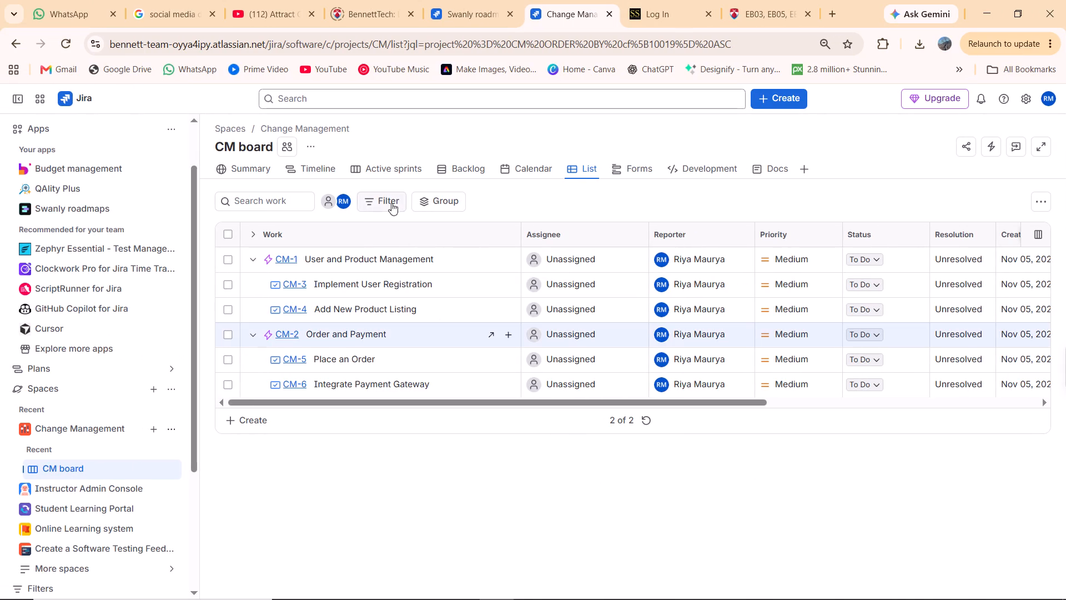
left_click(380, 164)
left_click(486, 169)
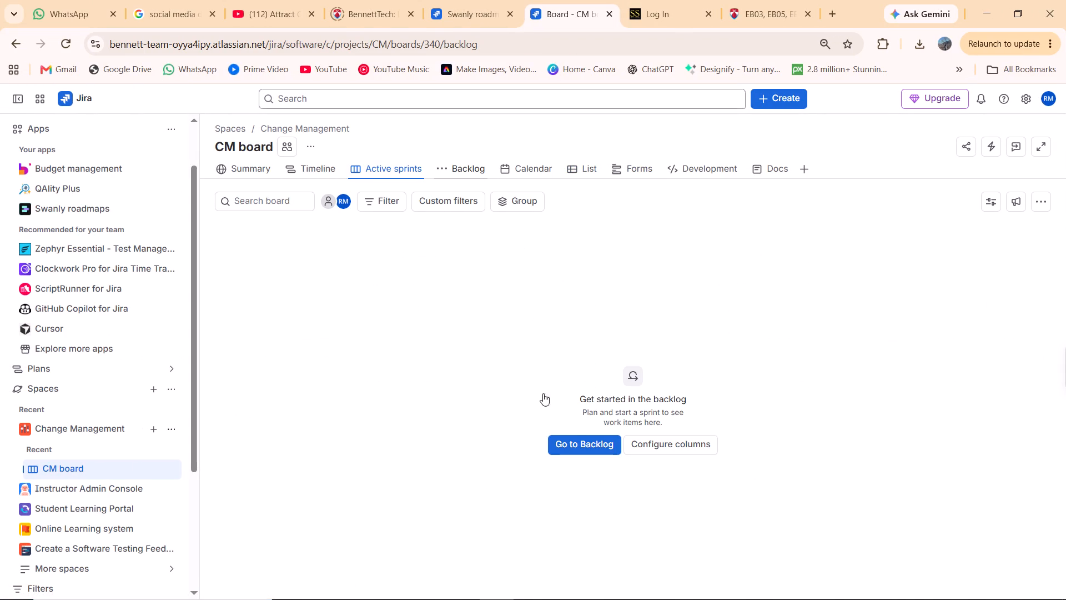
scroll(584, 433, "down", 2)
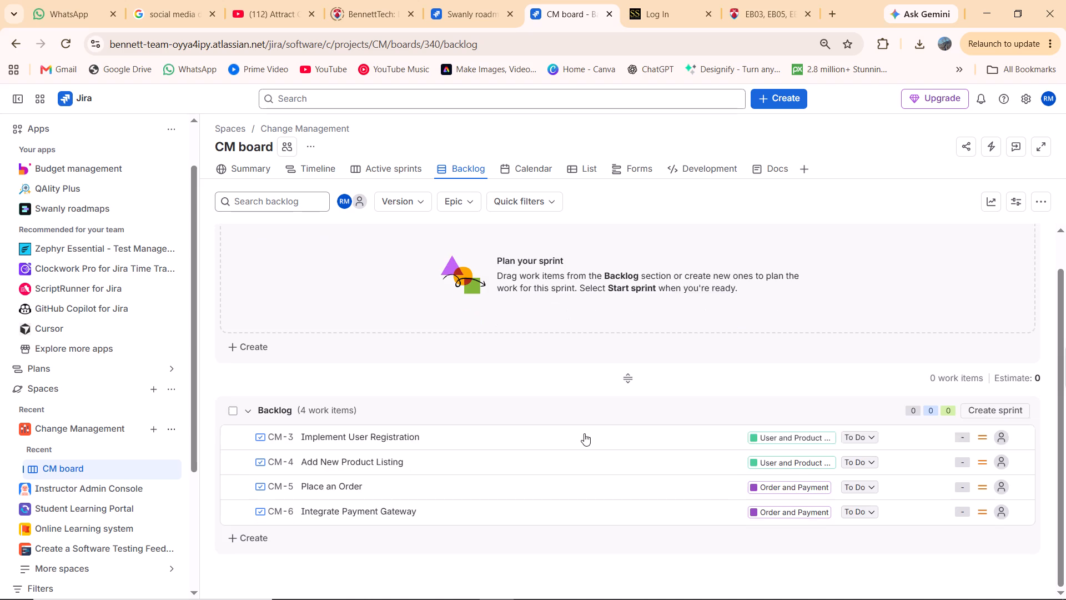
left_click(231, 408)
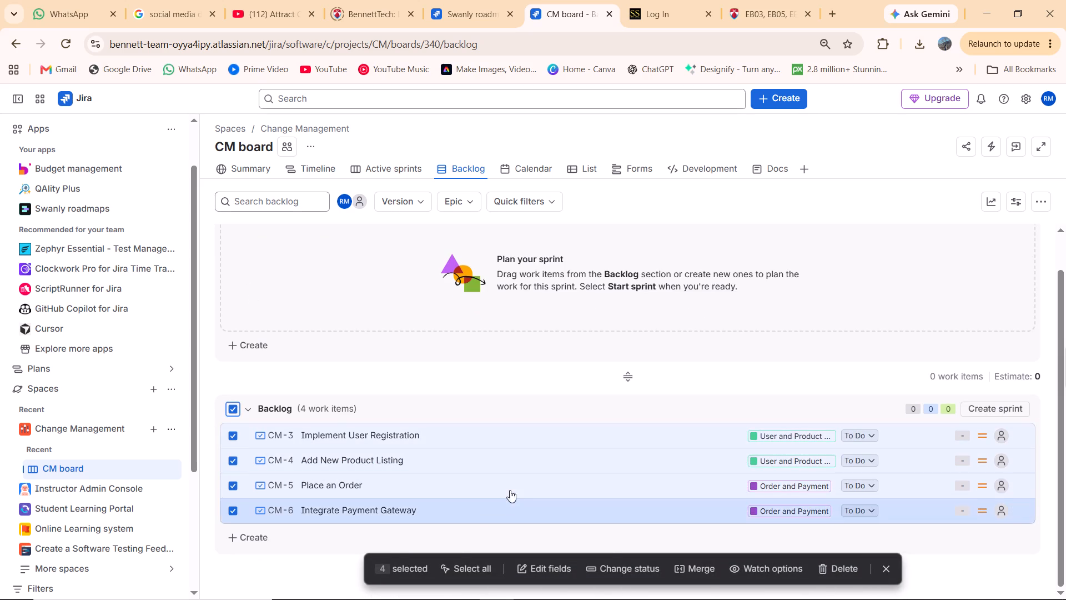
left_click_drag(510, 467, 448, 251)
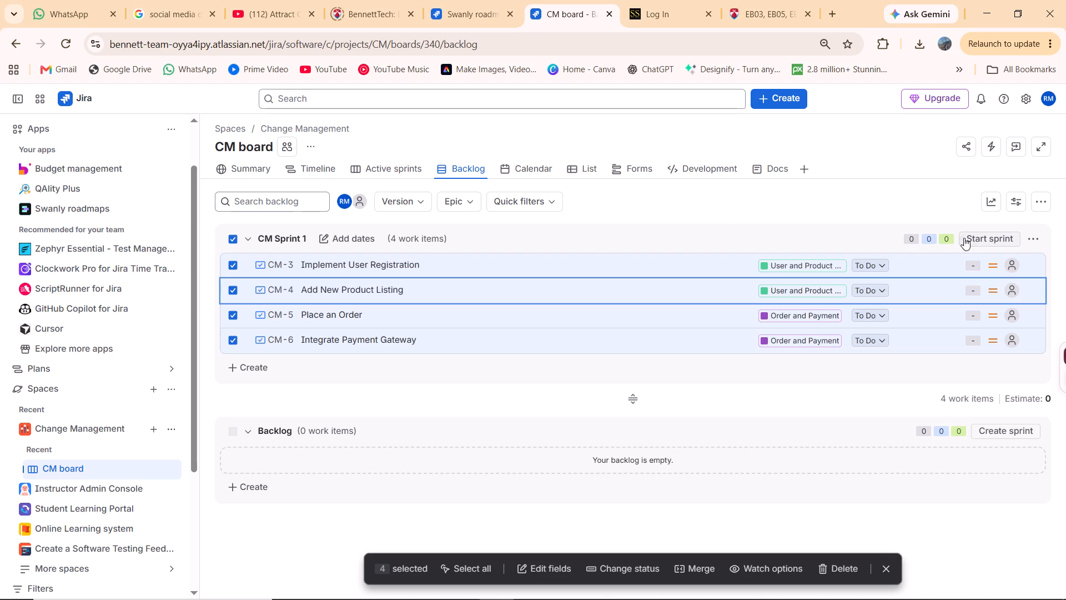
Start CM Sprint 1 with the default two-week duration and dismiss the notification.
left_click(972, 237)
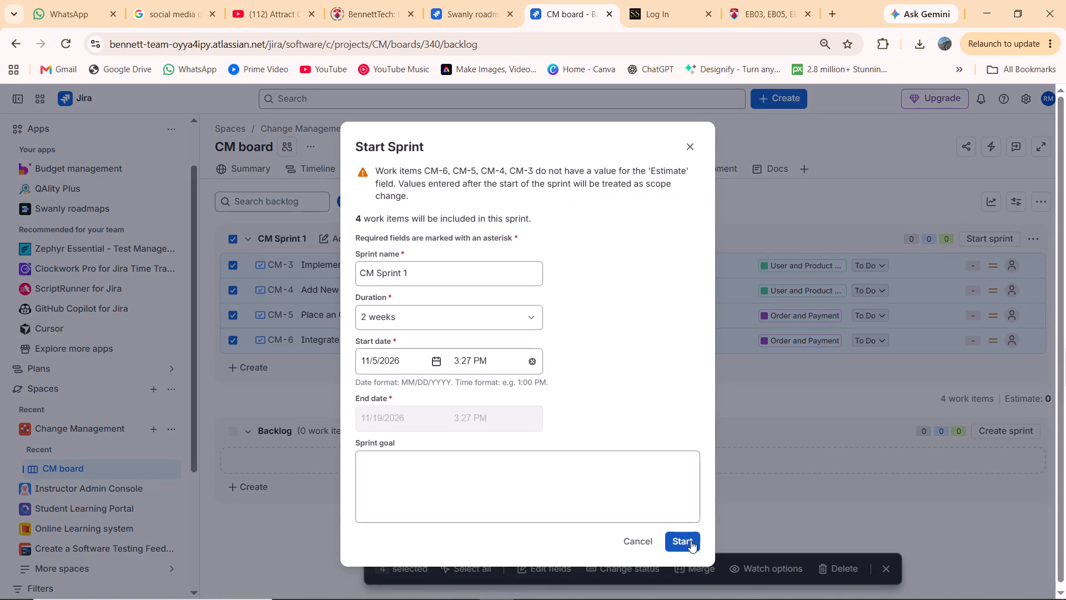
left_click(691, 541)
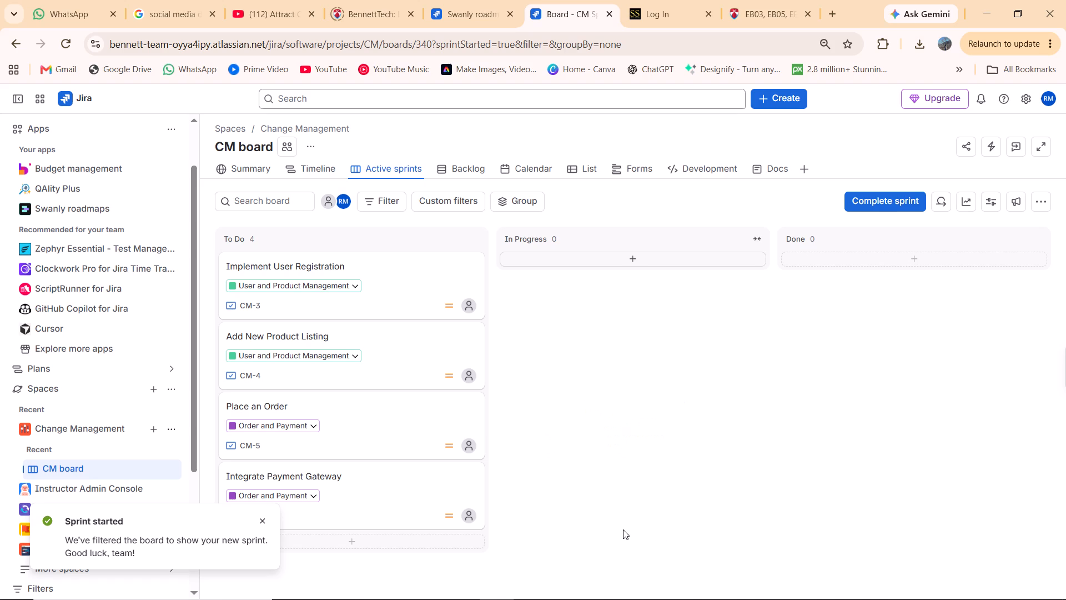
left_click(263, 522)
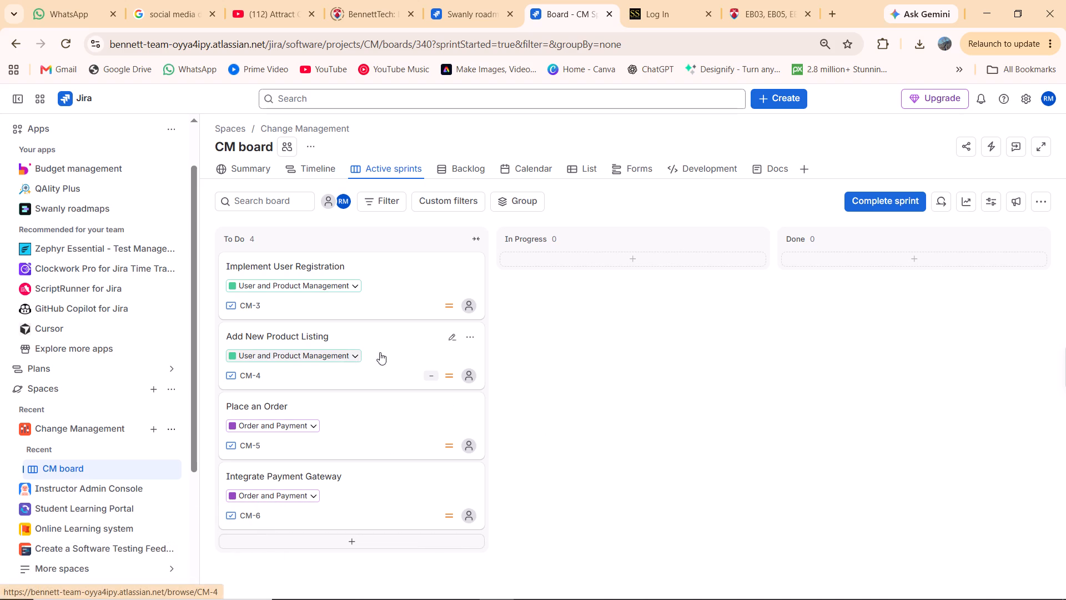
On the active sprint board, move "Add New Product Listing" to In Progress, and "Integrate Payment Gateway" and "Place an Order" to Done.
left_click_drag(385, 356, 627, 318)
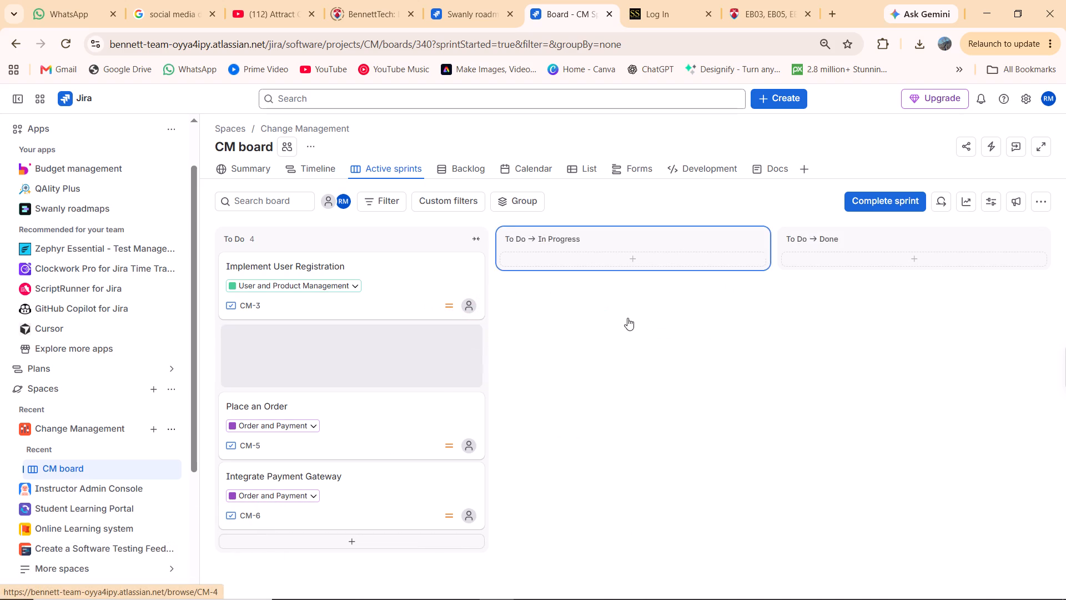
left_click_drag(355, 432, 562, 396)
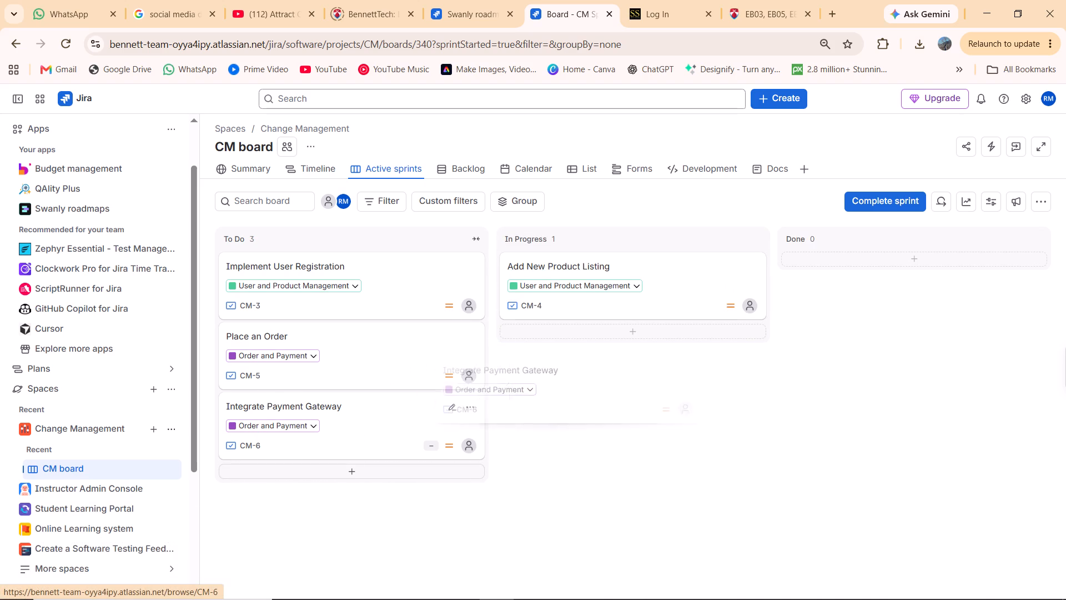
left_click_drag(562, 396, 864, 366)
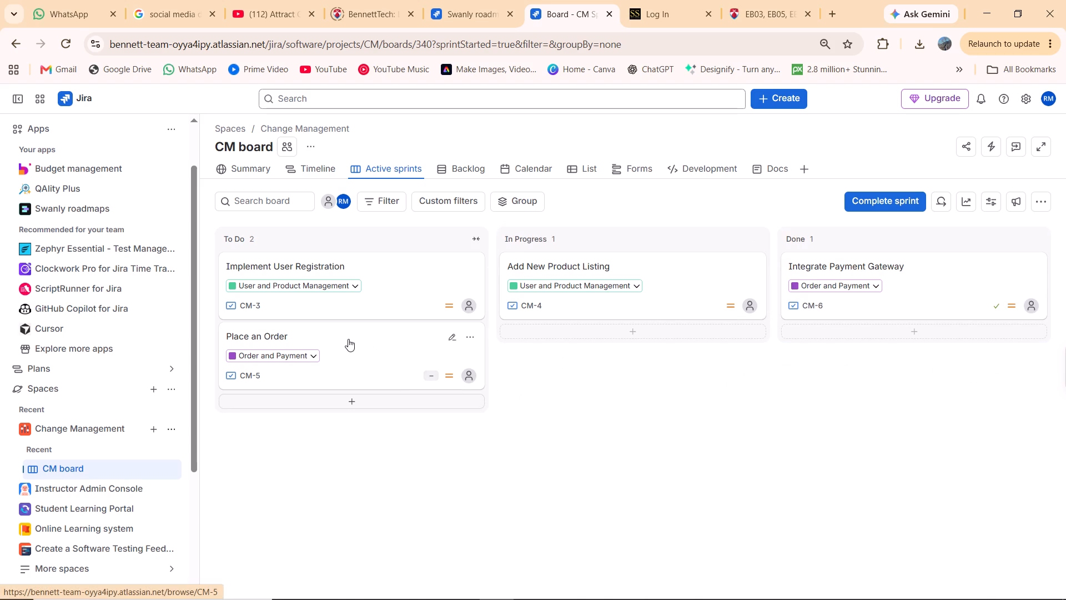
left_click_drag(350, 354, 879, 401)
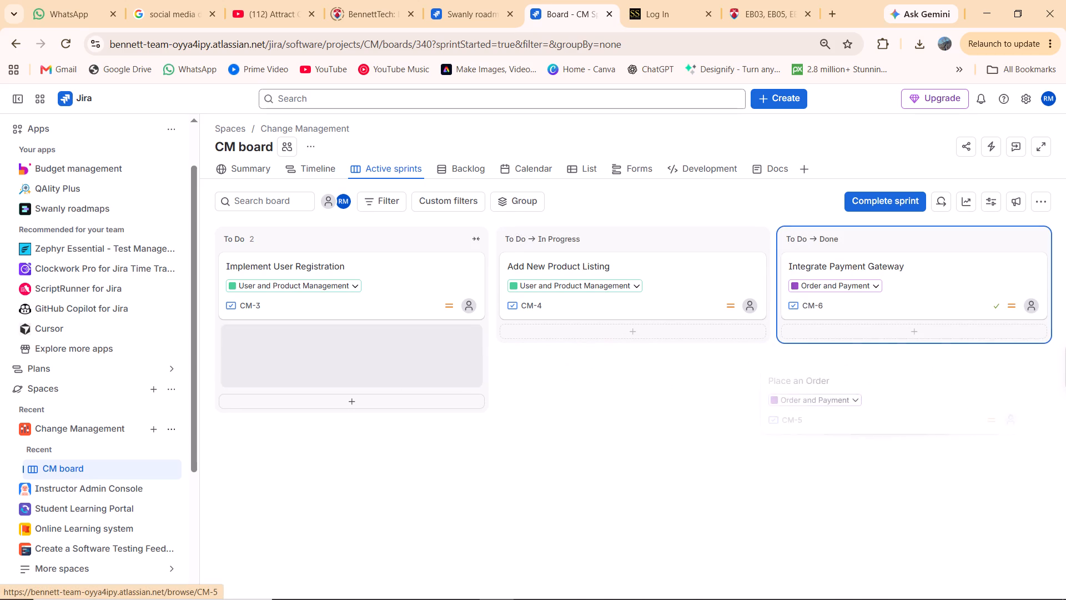
left_click_drag(879, 401, 881, 403)
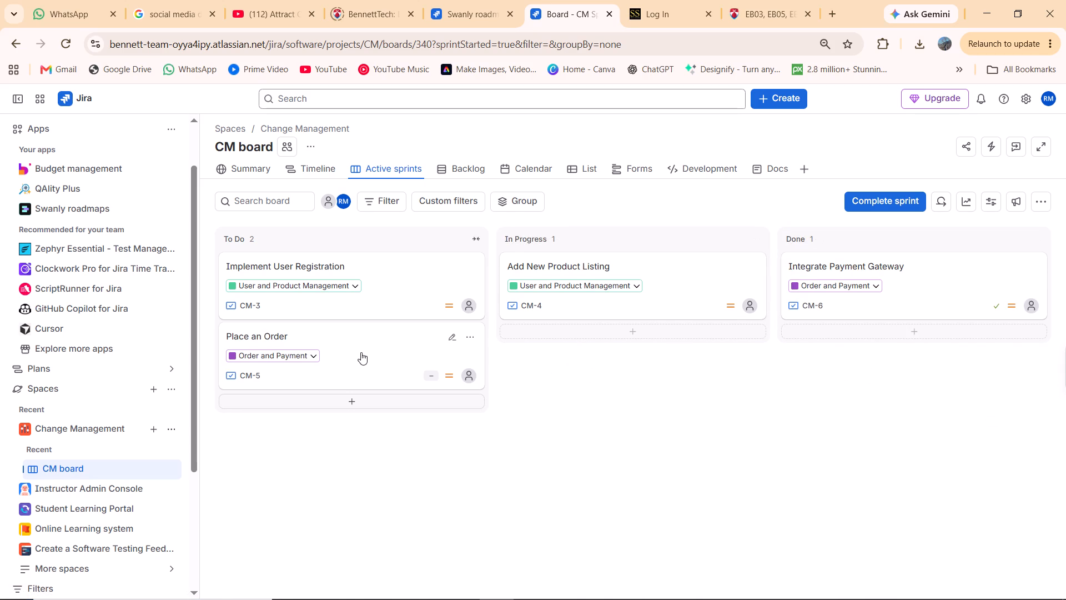
left_click_drag(356, 352, 970, 402)
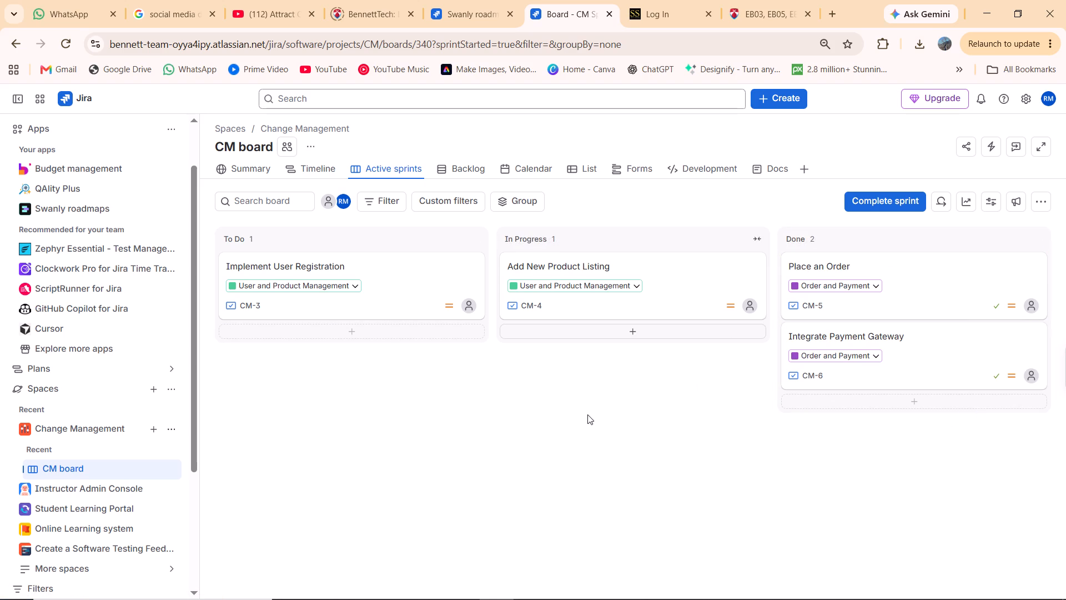
Capture a screen snip of the CM board's active sprint with its To Do, In Progress and Done columns.
key("shift+super+s")
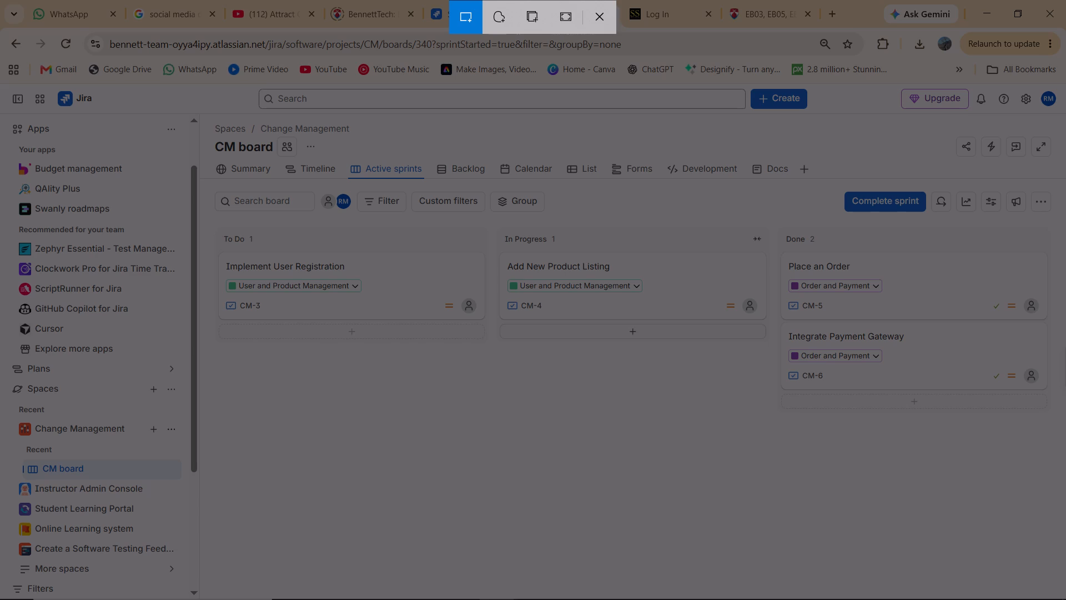
left_click_drag(199, 114, 881, 517)
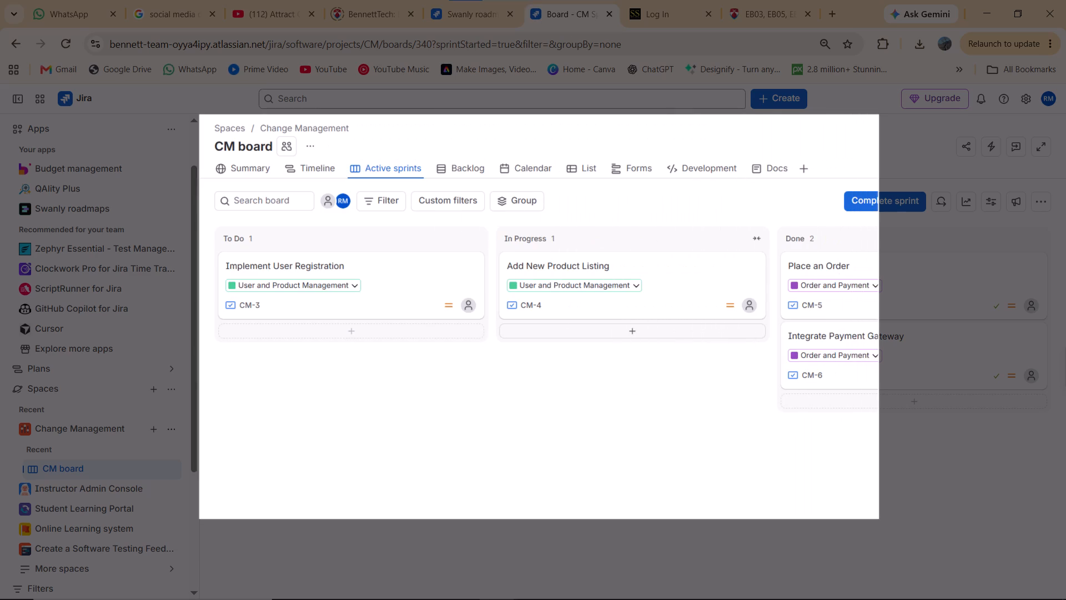
left_click_drag(881, 517, 1065, 463)
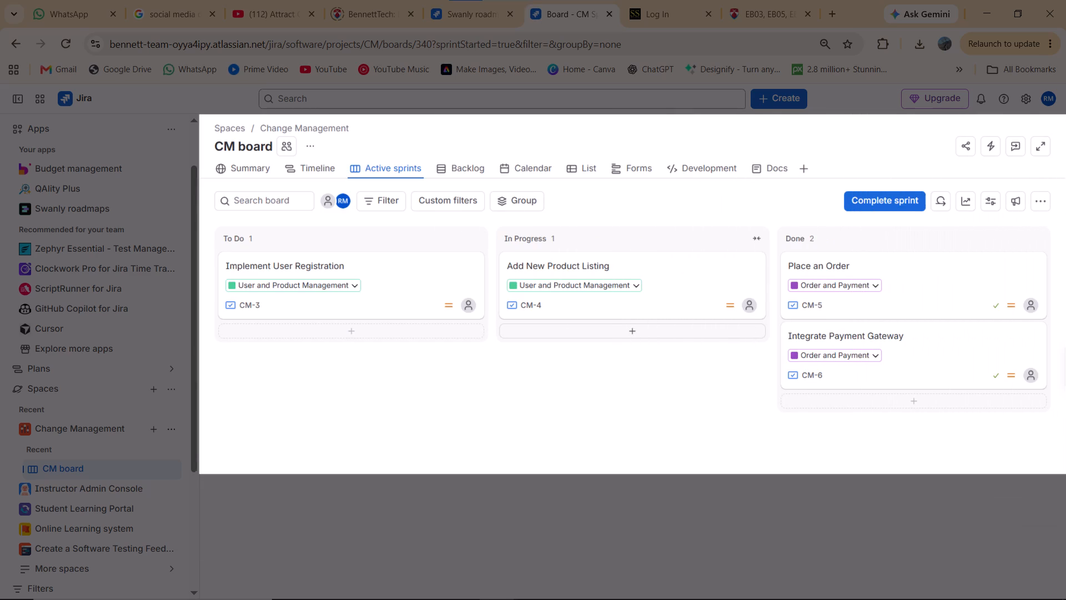
left_click_drag(1065, 463, 1065, 423)
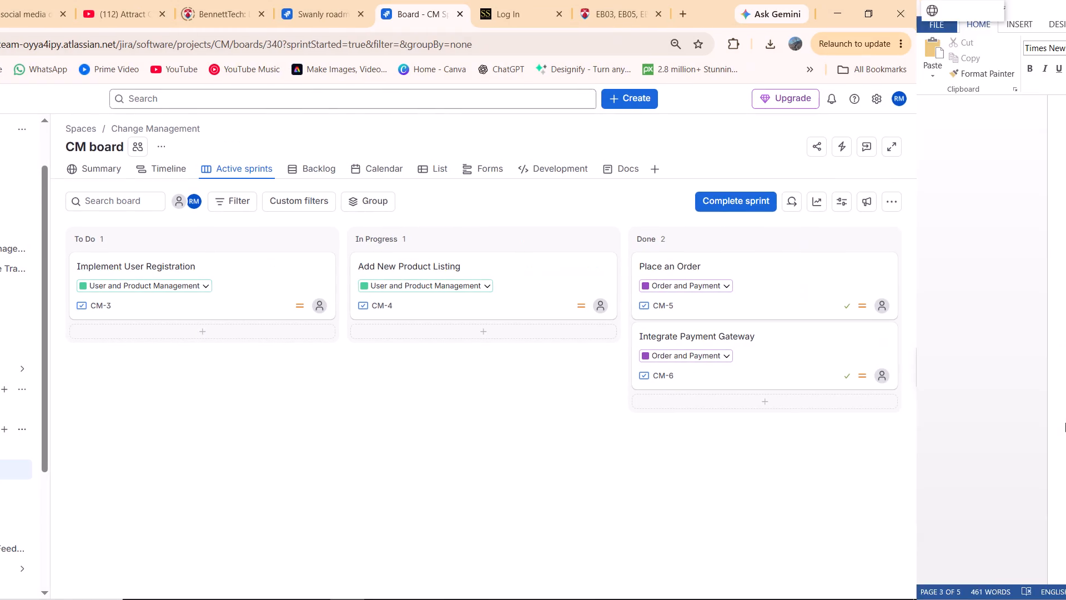
In the Word assignment, insert the sprint board snip below the "Move a couple of stories" bullet under Run One Sprint.
left_click(693, 386)
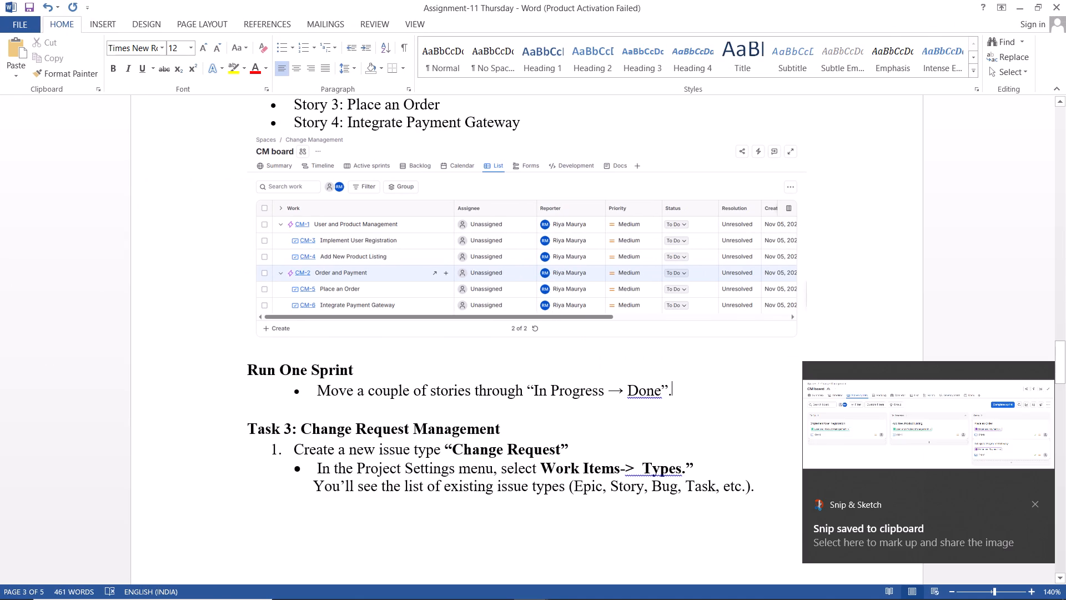
key("Return")
key("Return")
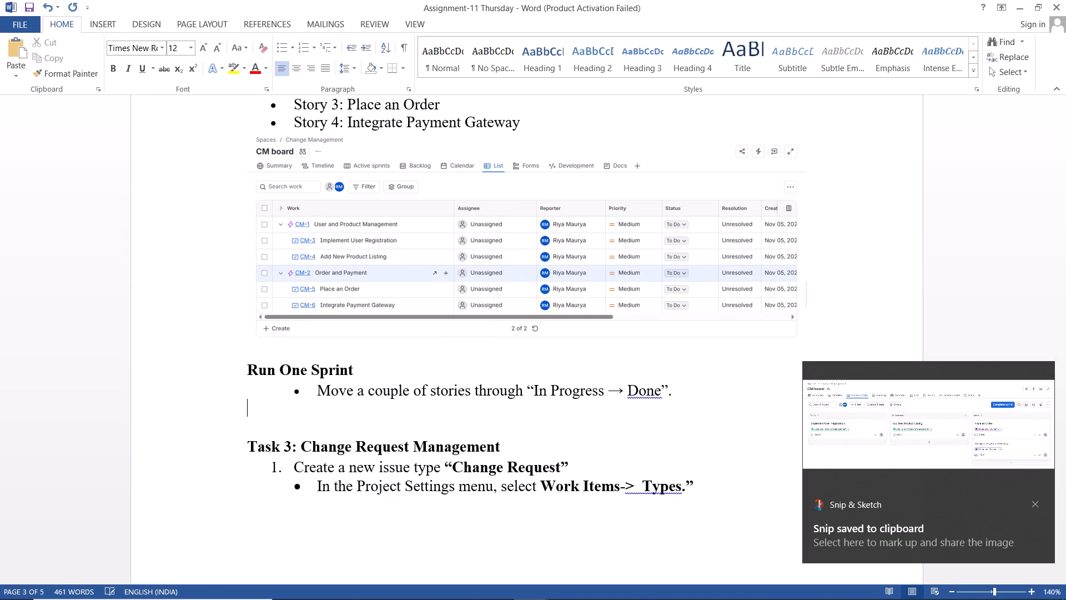
key("Return")
key("ctrl+v")
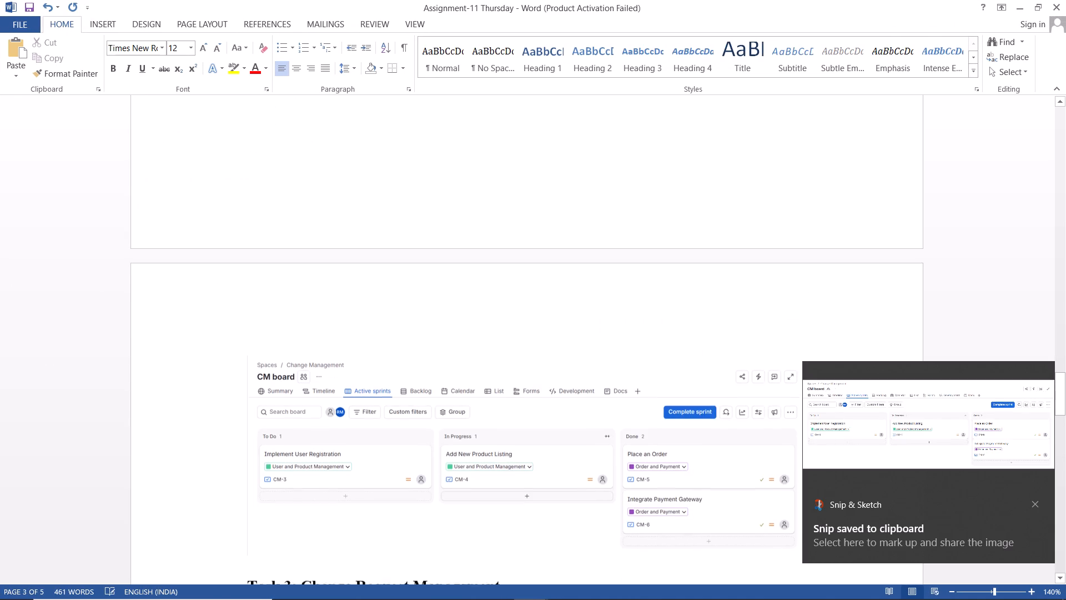
Back in Jira, open the work item types page in the Change Management space settings.
scroll(693, 386, "down", 5)
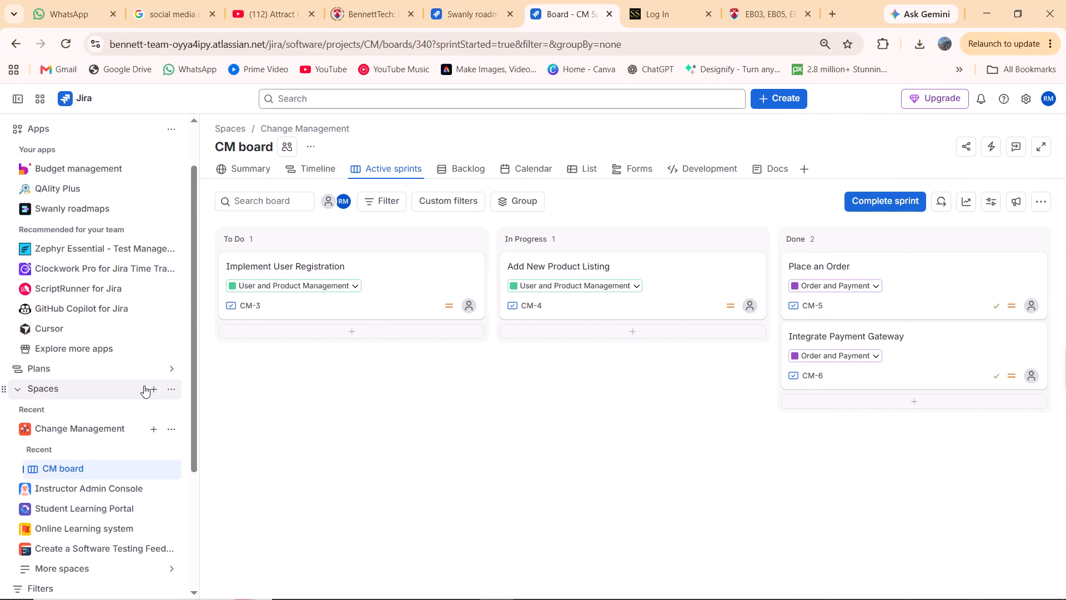
scroll(144, 386, "down", 3)
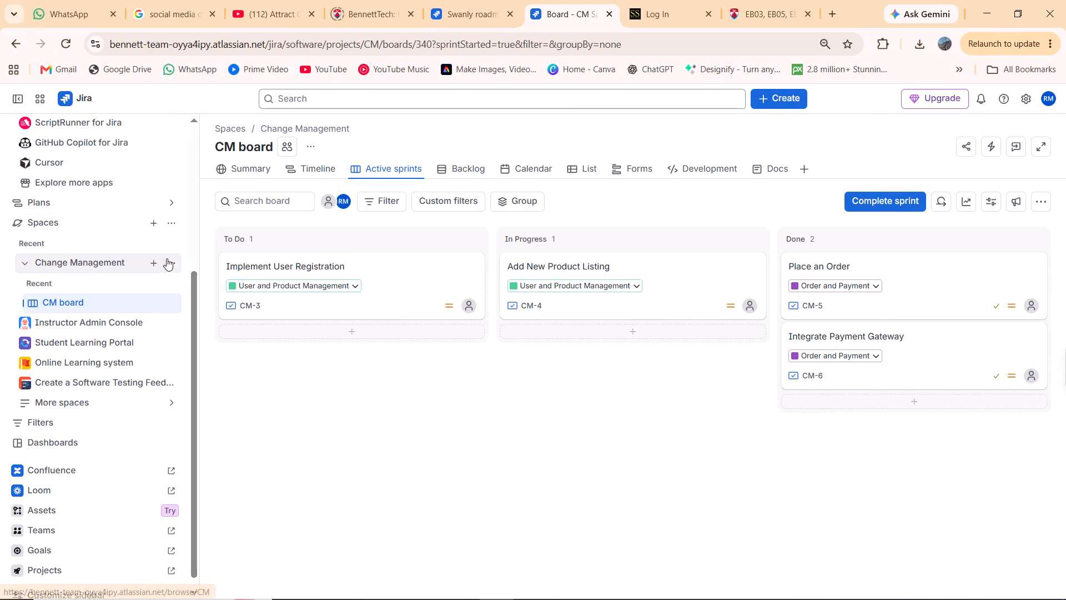
left_click(168, 261)
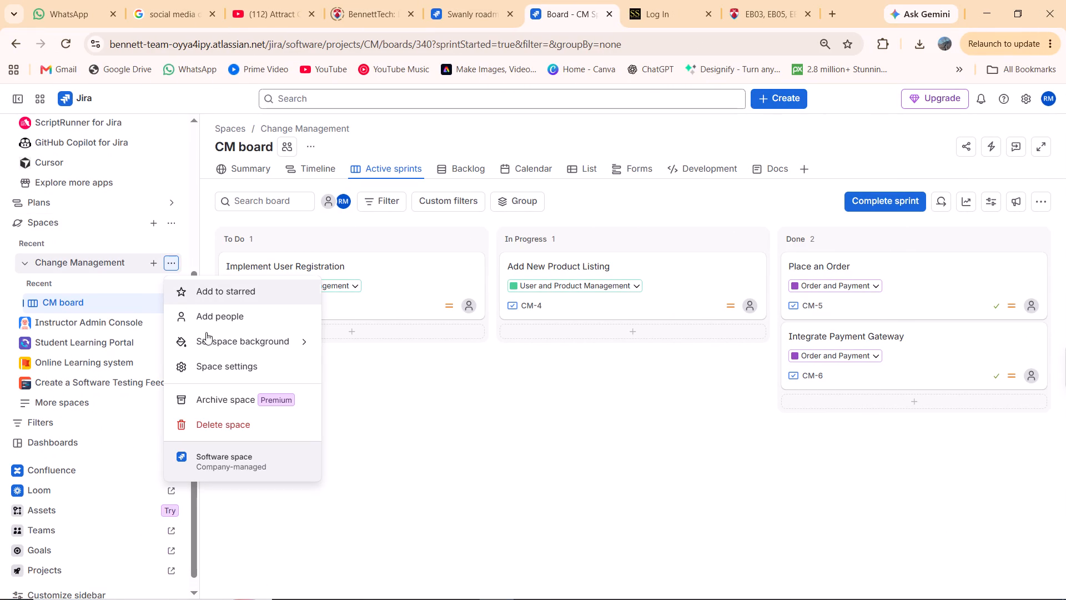
left_click(212, 368)
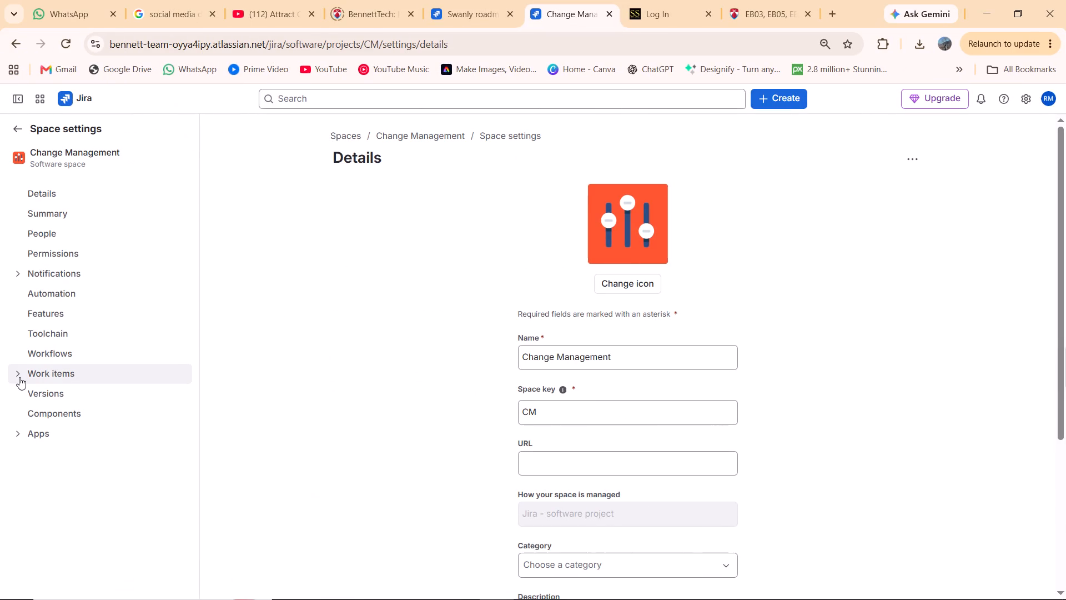
left_click(19, 376)
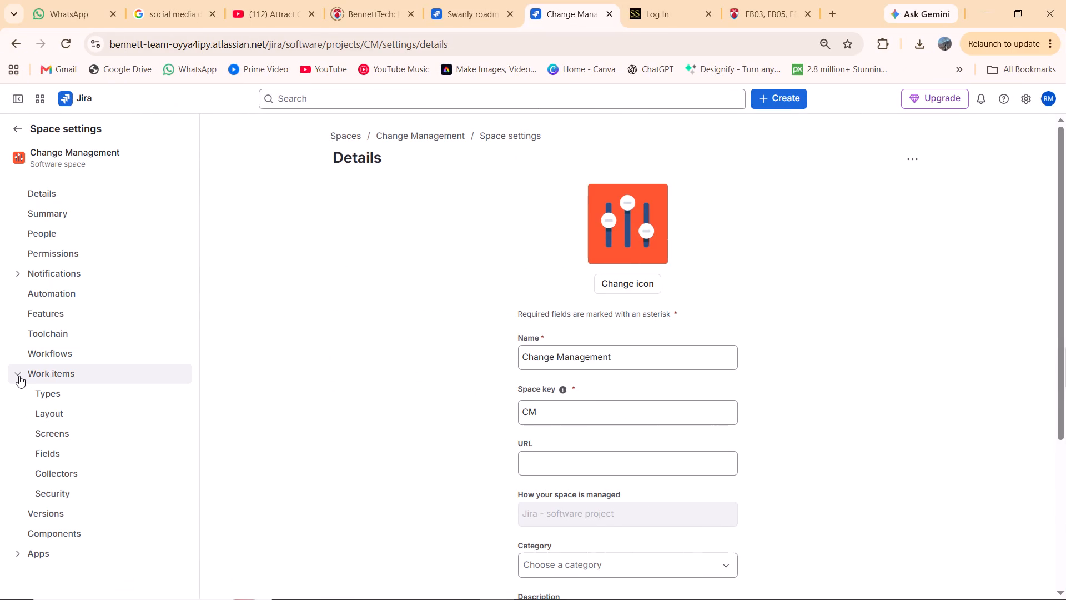
left_click(33, 396)
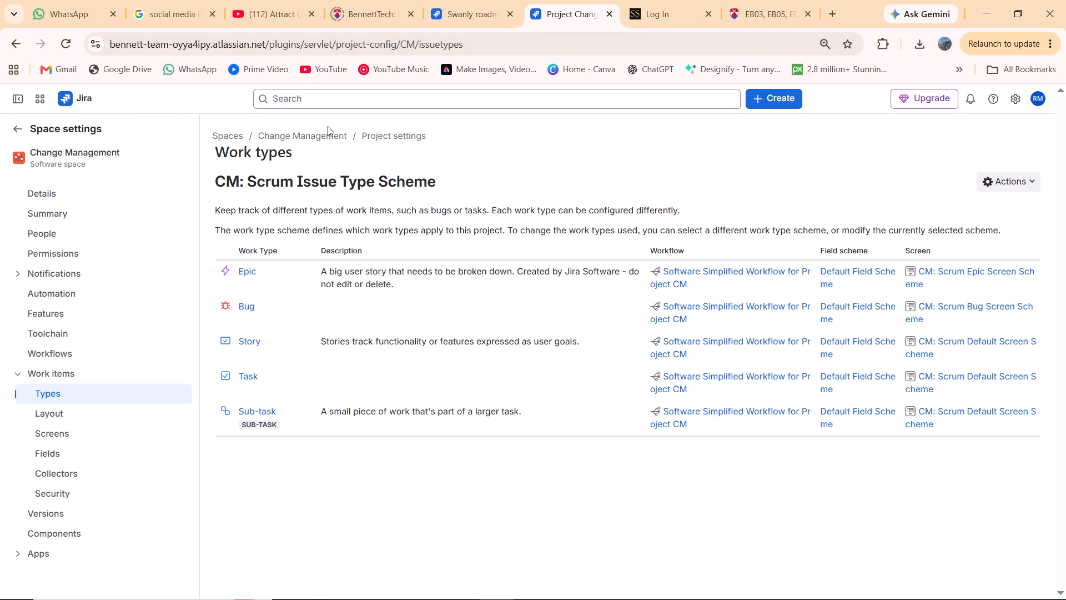
Capture a screen snip of the Work types page, including the settings sidebar and the full issue type scheme table.
key("shift+super+s")
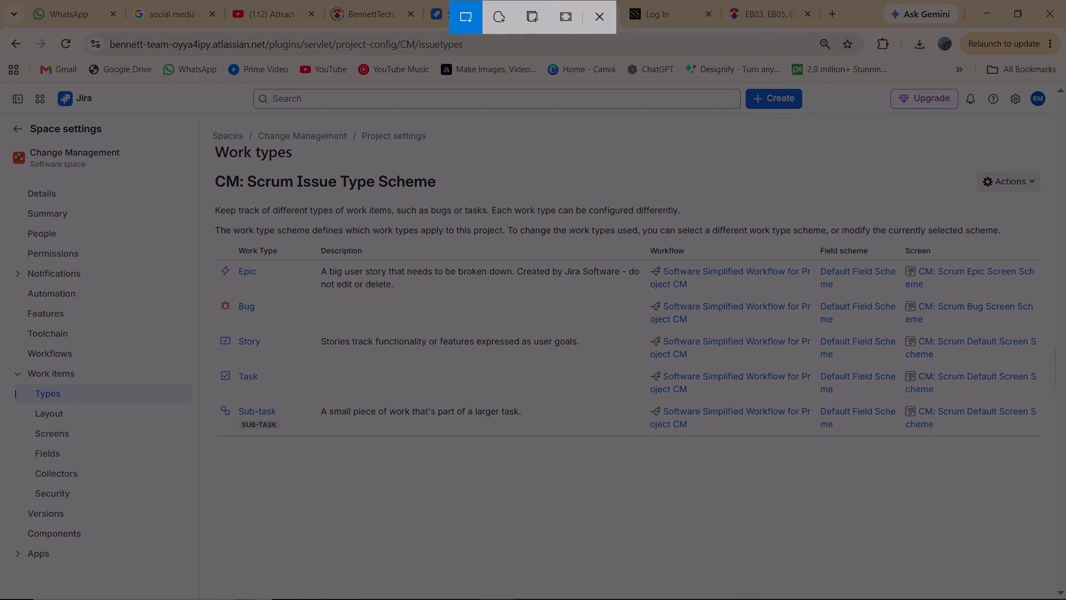
left_click_drag(0, 111, 507, 385)
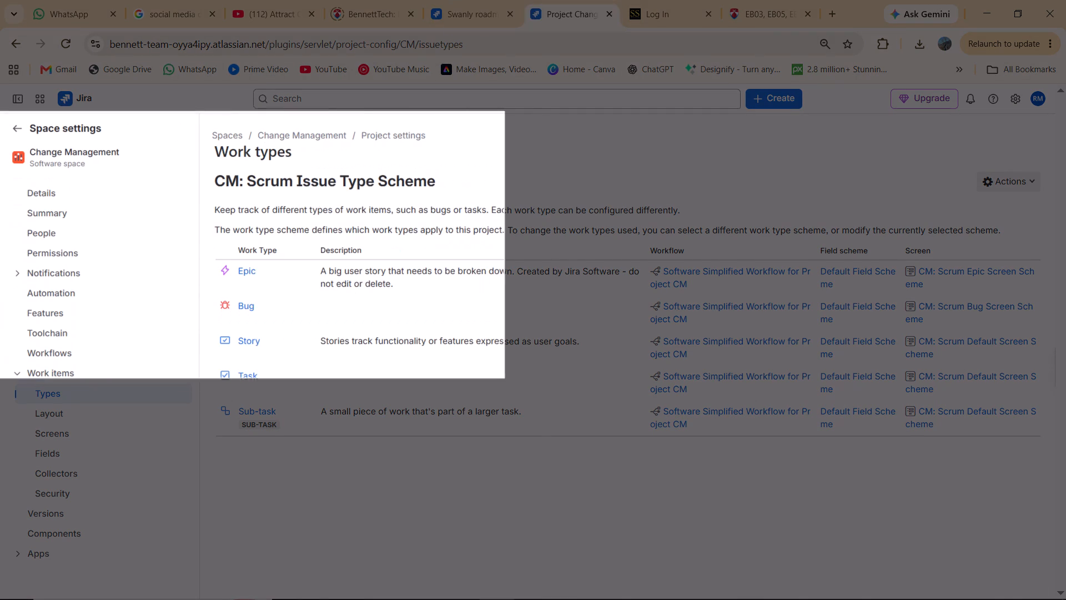
left_click_drag(507, 385, 541, 599)
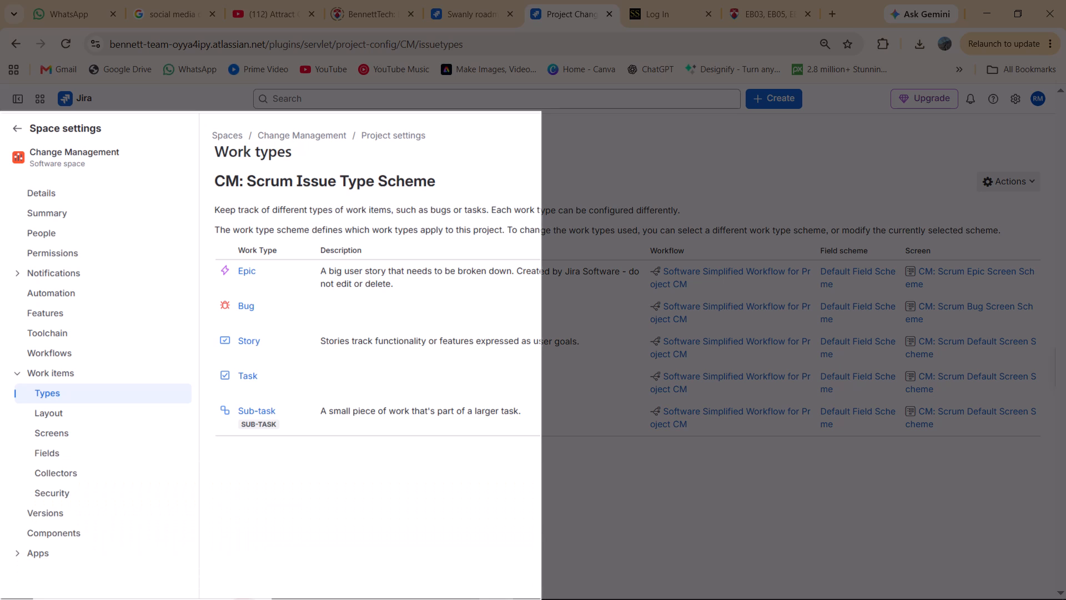
left_click_drag(541, 599, 776, 599)
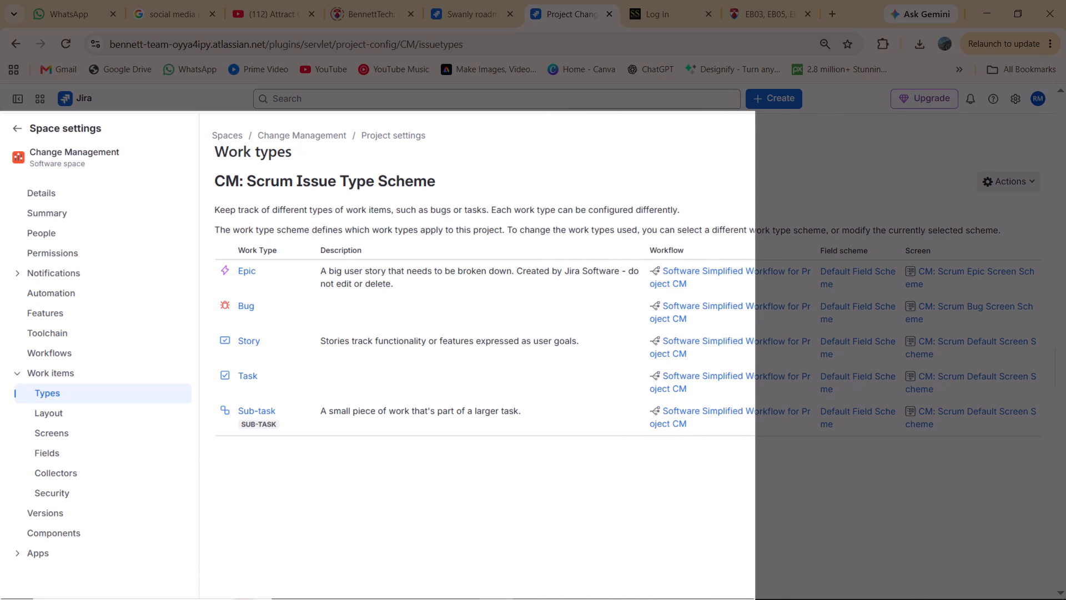
left_click_drag(776, 599, 1054, 599)
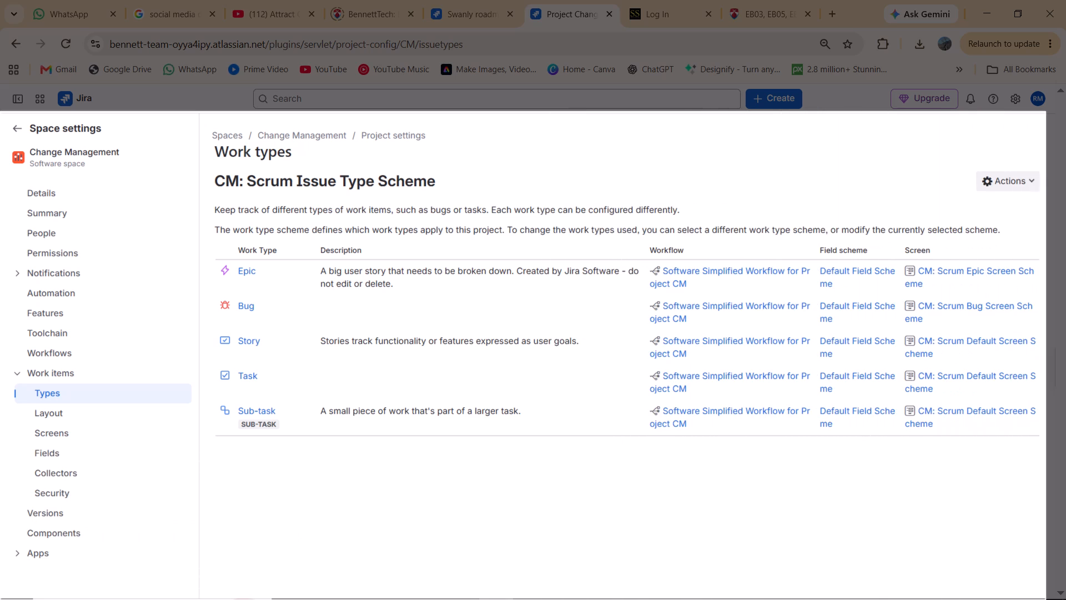
left_click_drag(1054, 599, 1065, 599)
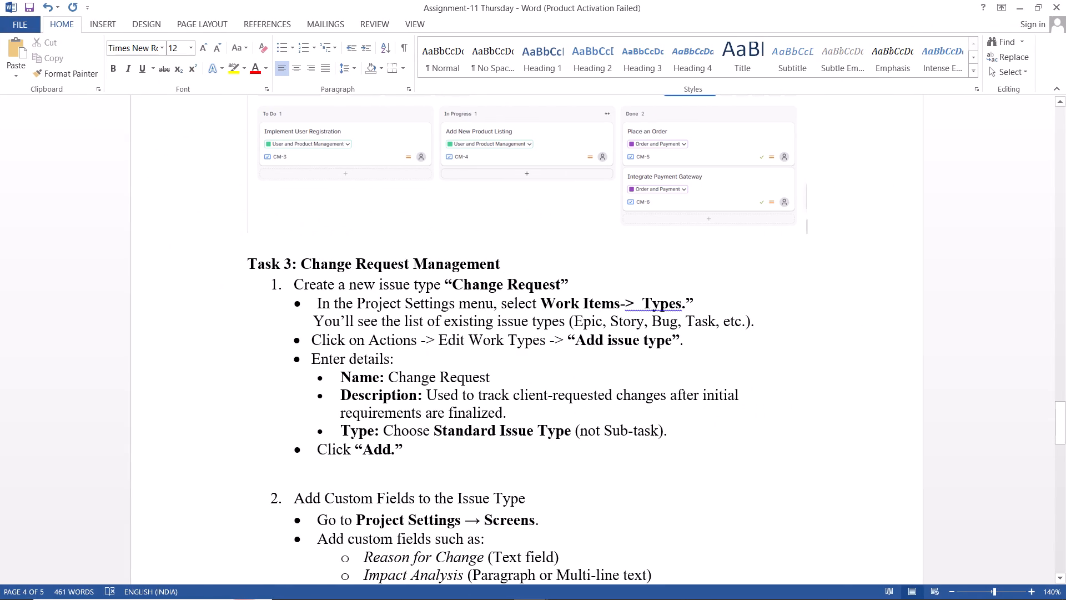
In the Word assignment, insert the Work types snip below the "You'll see the list of existing issue types" line under Task 3.
left_click(755, 321)
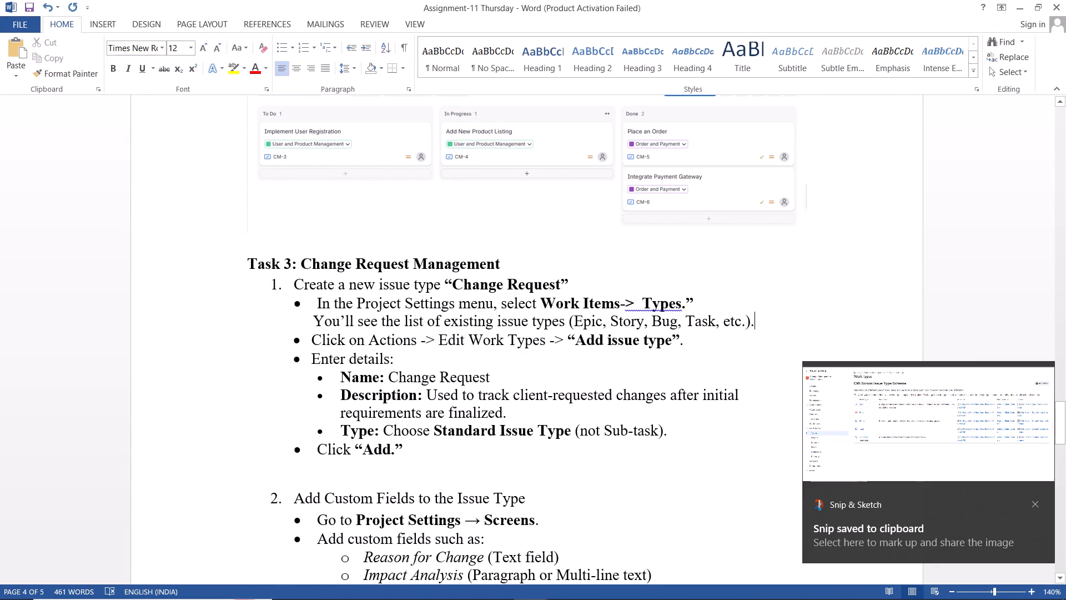
key("Return")
key("Return")
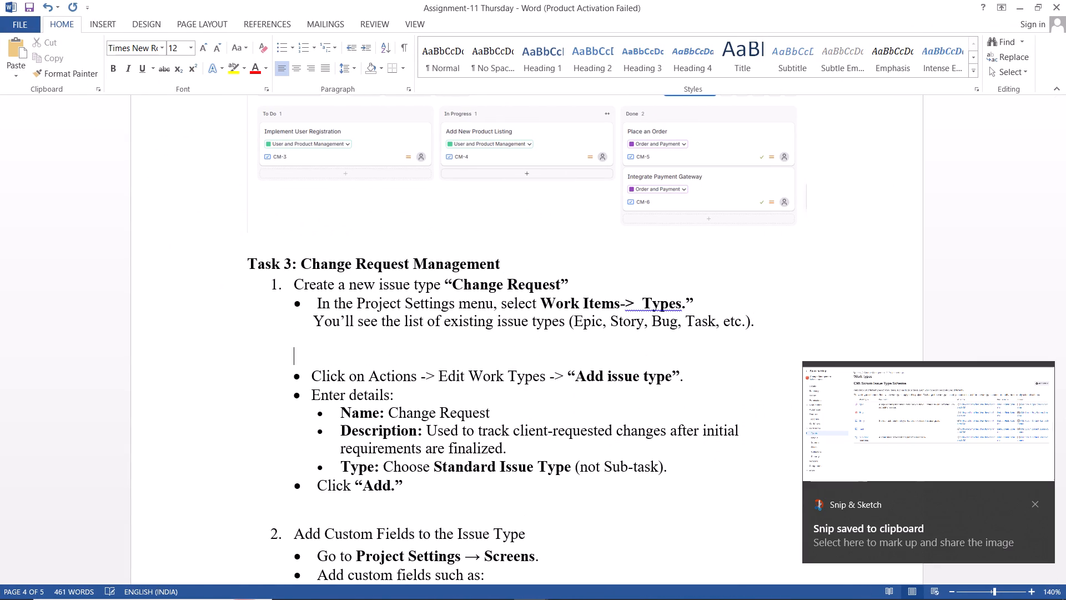
key("Up")
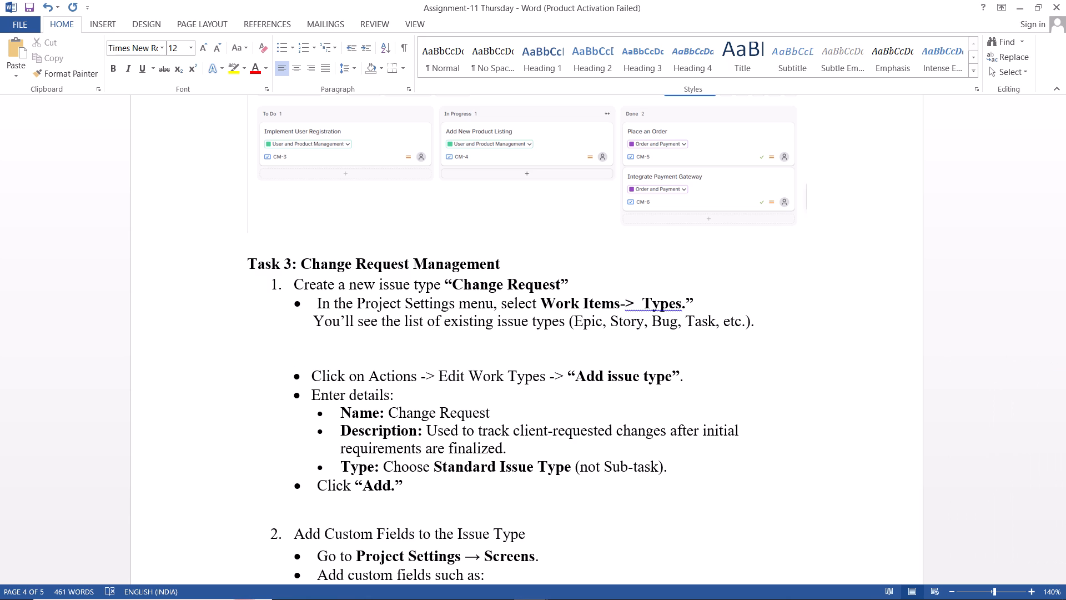
key("BackSpace")
key("ctrl+v")
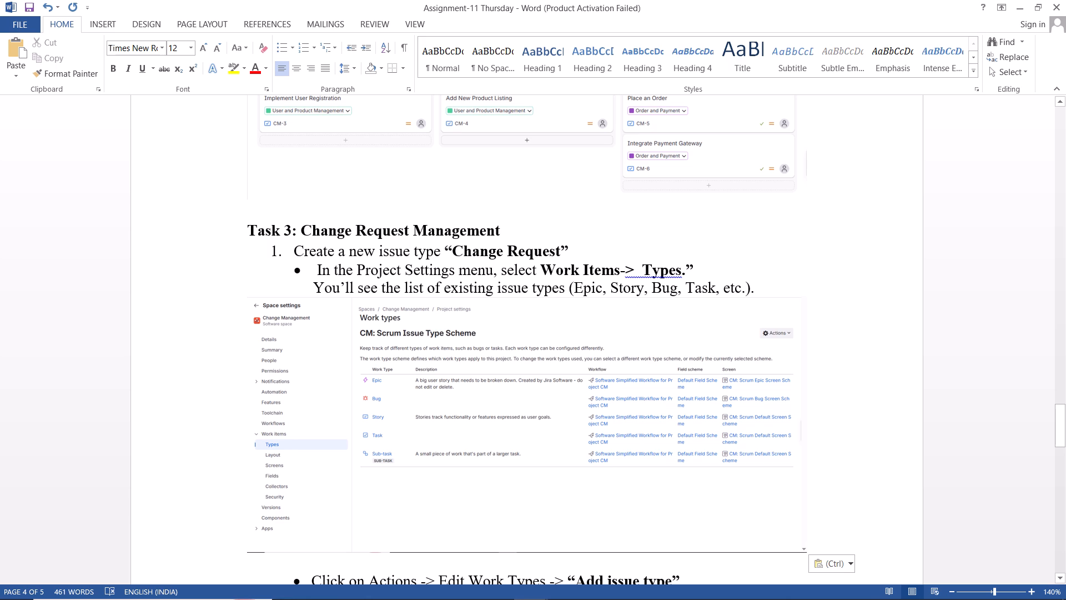
Back in Jira, open CM: Scrum Issue Type Scheme for editing its work types and start adding an issue type.
scroll(843, 378, "down", 5)
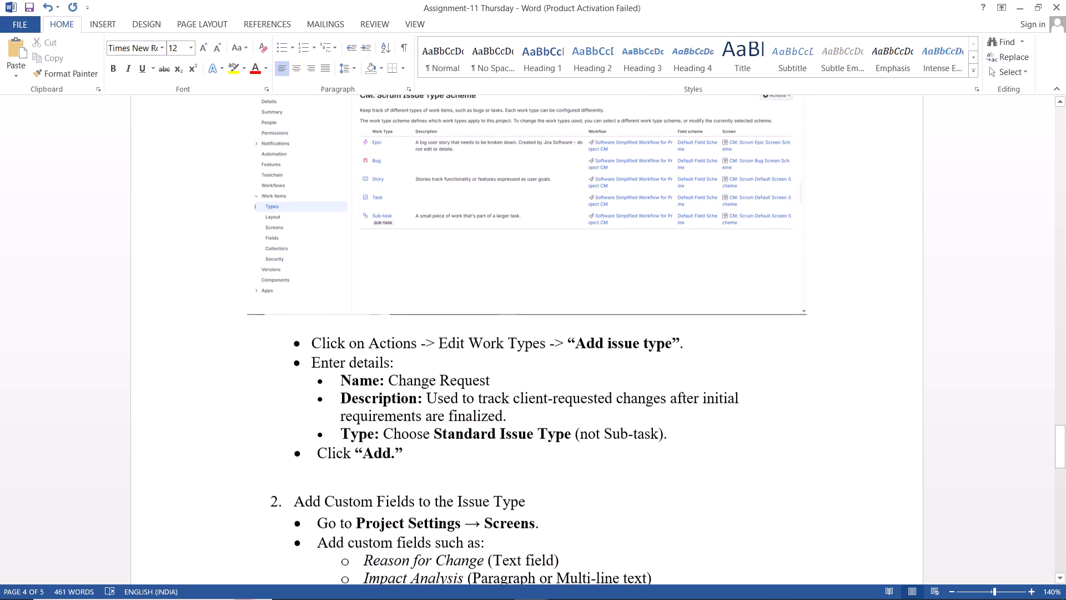
scroll(843, 378, "down", 2)
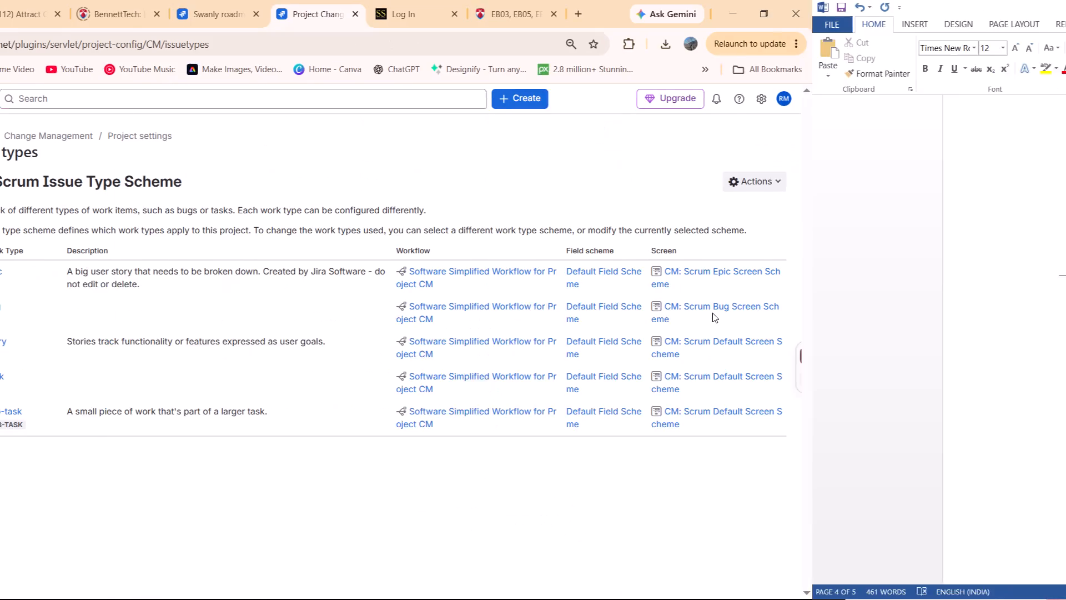
left_click(1015, 180)
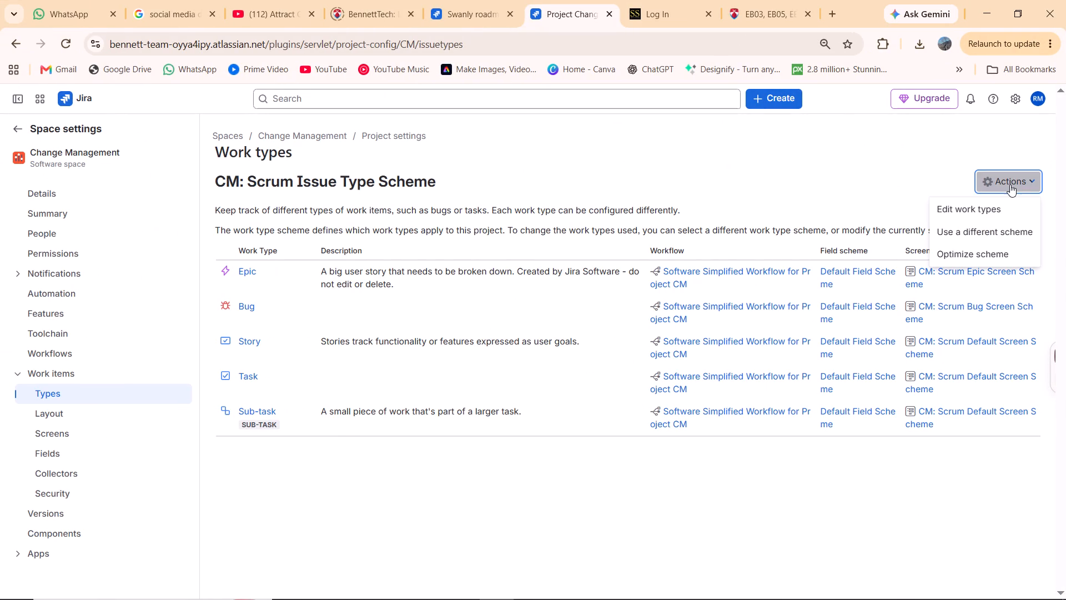
left_click(989, 204)
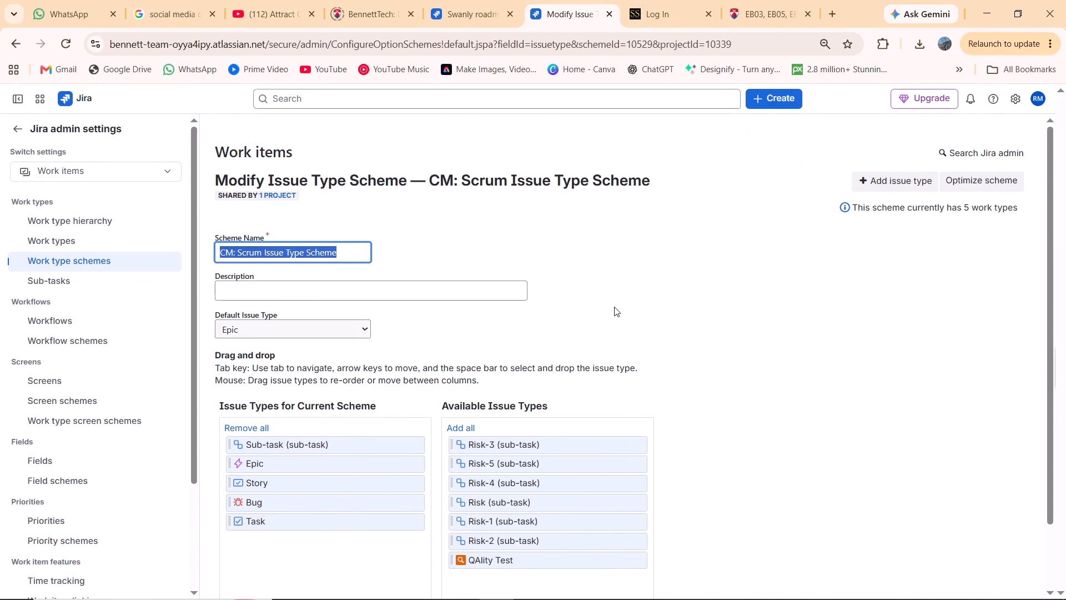
left_click(865, 182)
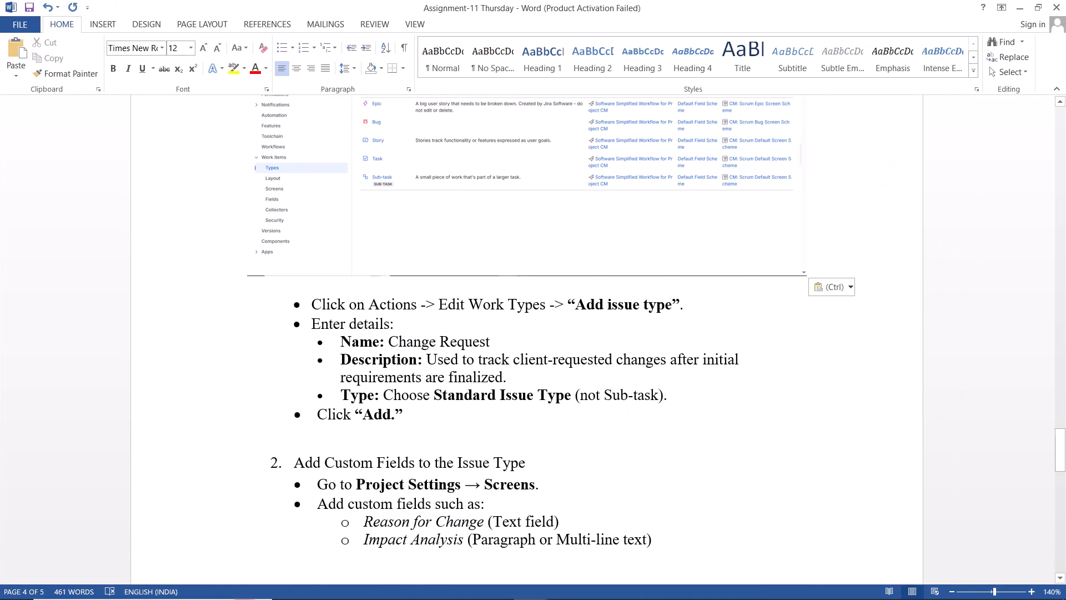
Copy "Change Request" from the Word assignment's Enter details list into the new issue type's Name.
scroll(652, 408, "down", 1)
left_click_drag(388, 306, 499, 306)
left_click(499, 306)
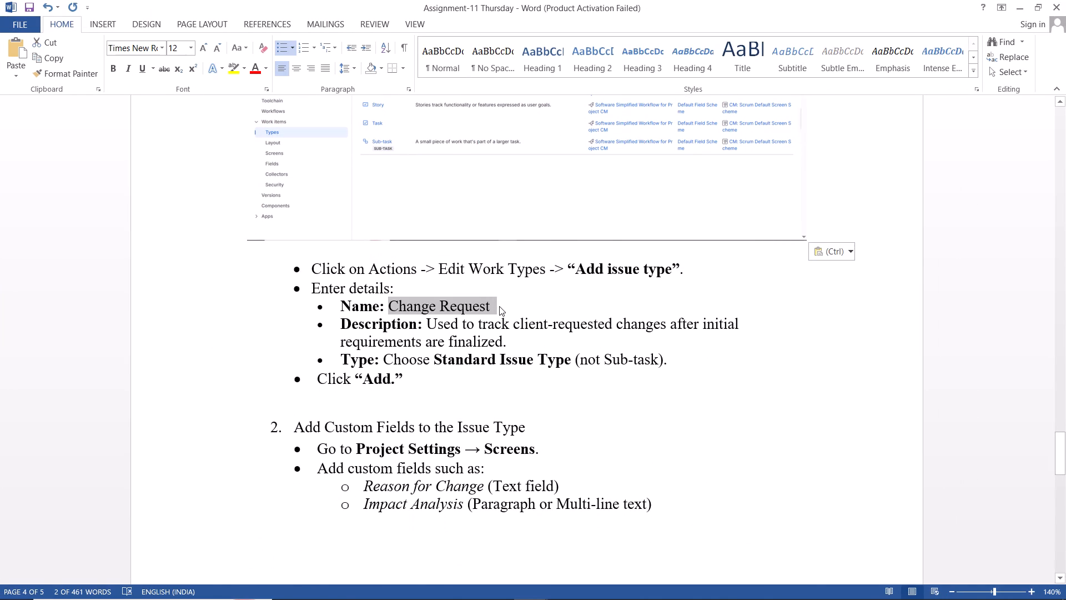
left_click(393, 306)
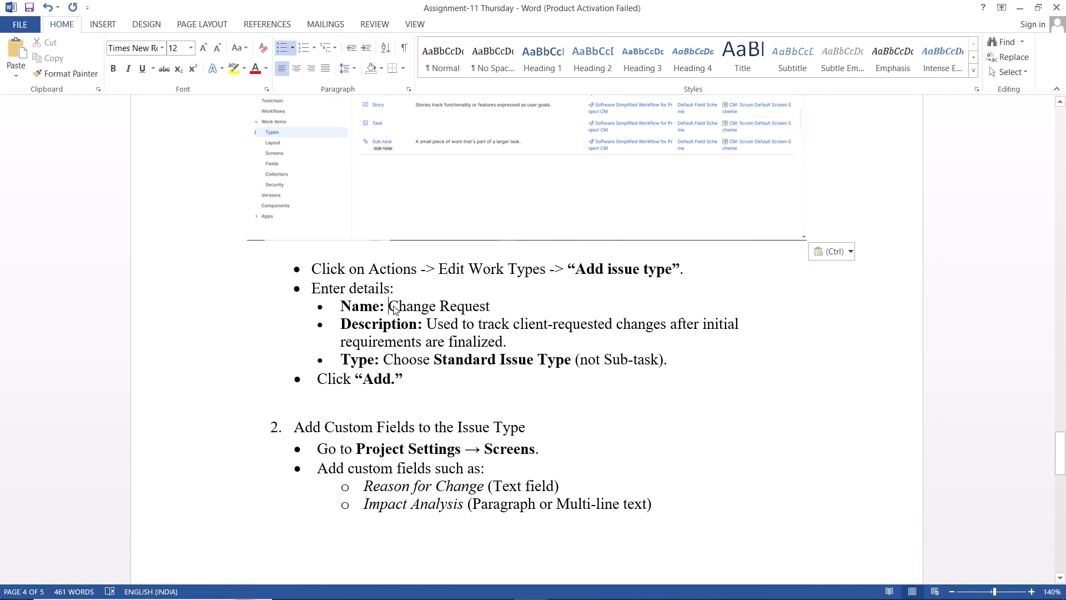
left_click(391, 304)
left_click_drag(391, 304, 400, 305)
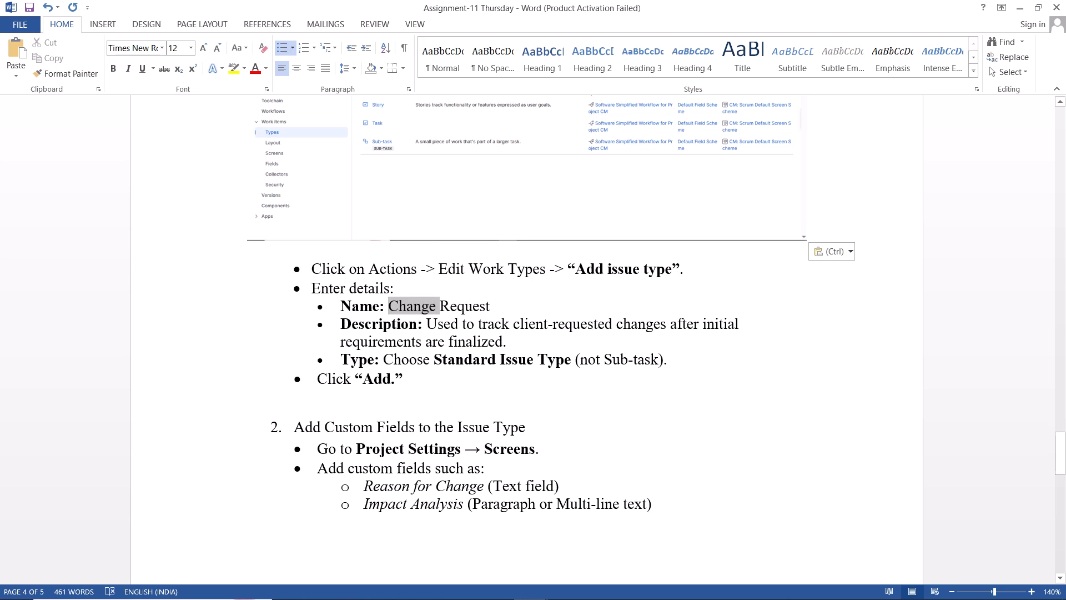
left_click_drag(400, 305, 466, 304)
key("ctrl+c")
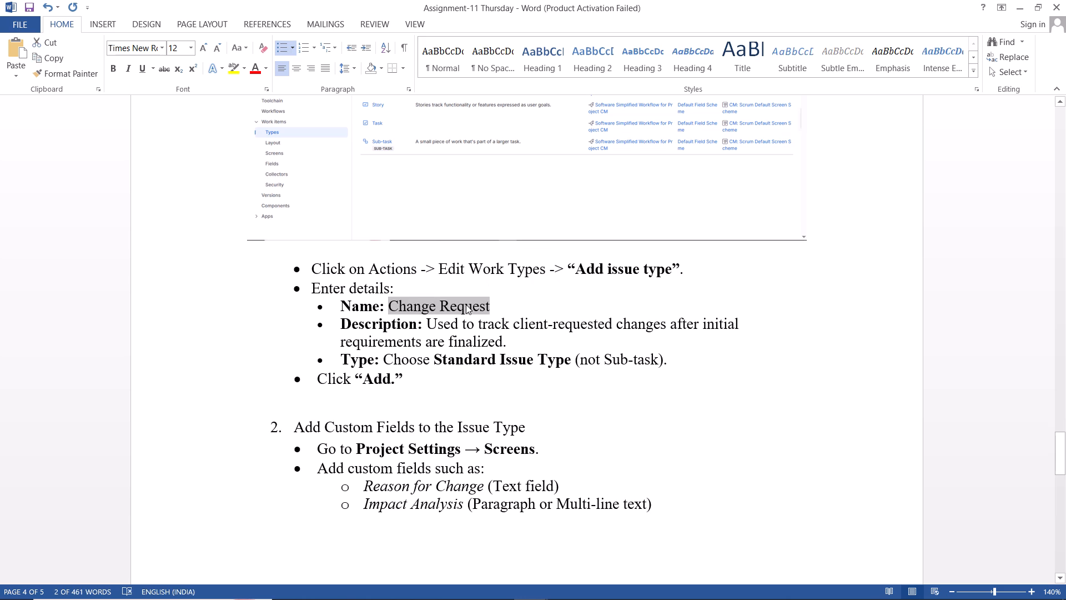
key("ctrl+v")
Copy the description "Used to track client-requested changes after initial requirements are finalized." from the Word assignment into the new issue type's Description.
left_click_drag(425, 324, 510, 340)
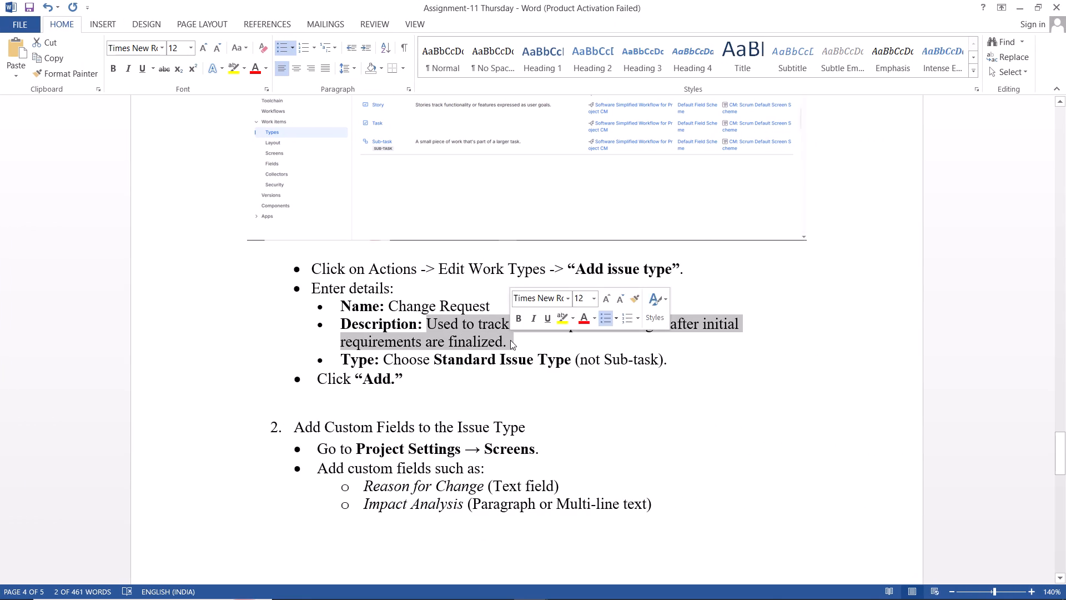
key("ctrl+c")
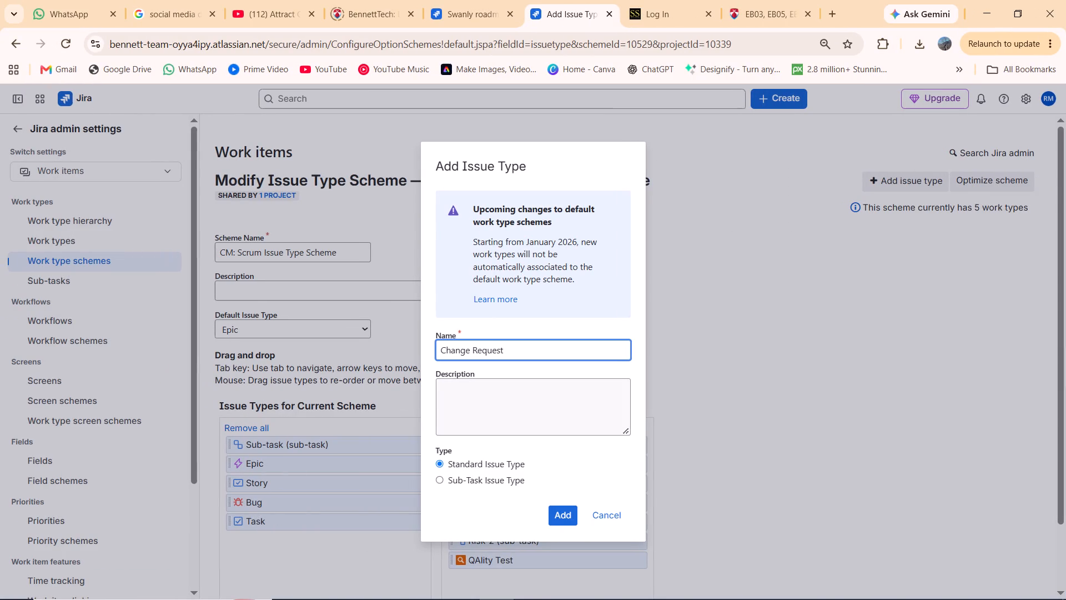
left_click(489, 386)
key("ctrl+v")
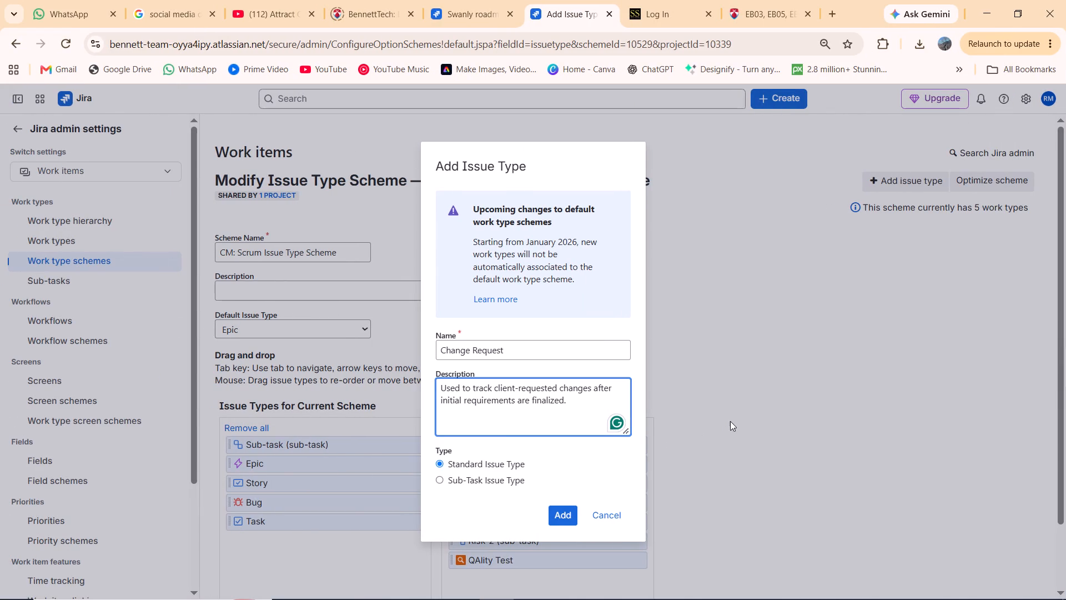
left_click(612, 328)
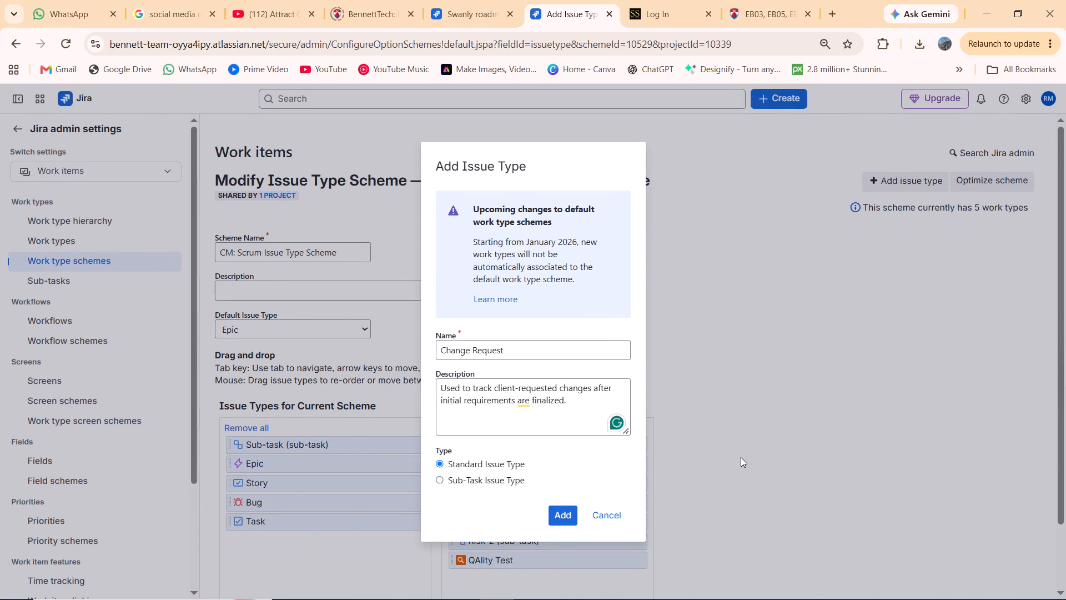
Capture a screen snip of the Jira page with the filled-in Add Issue Type dialog.
key("shift+super+s")
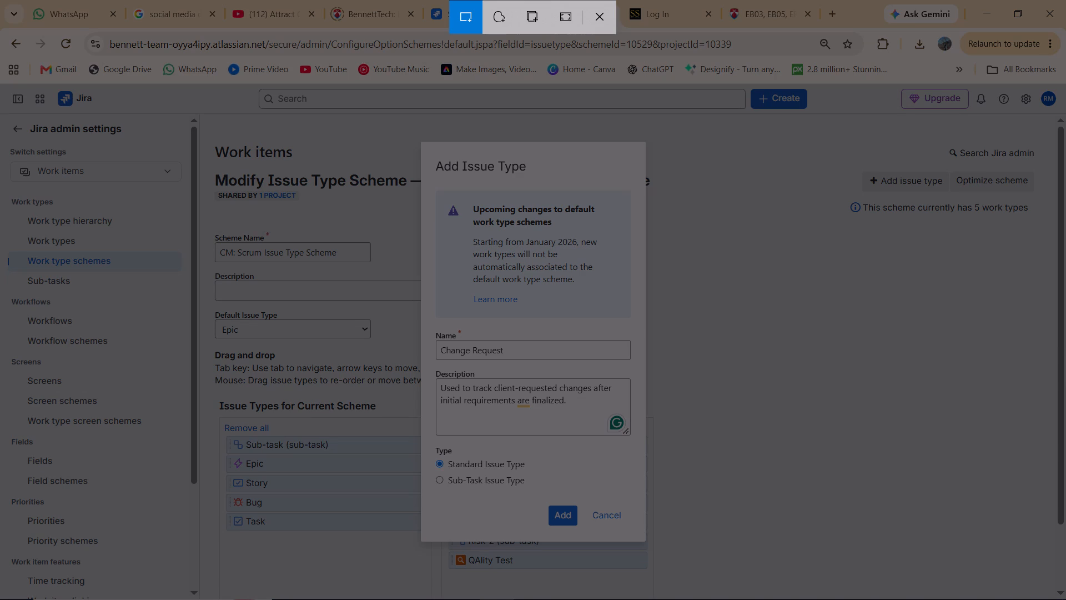
left_click_drag(0, 83, 842, 599)
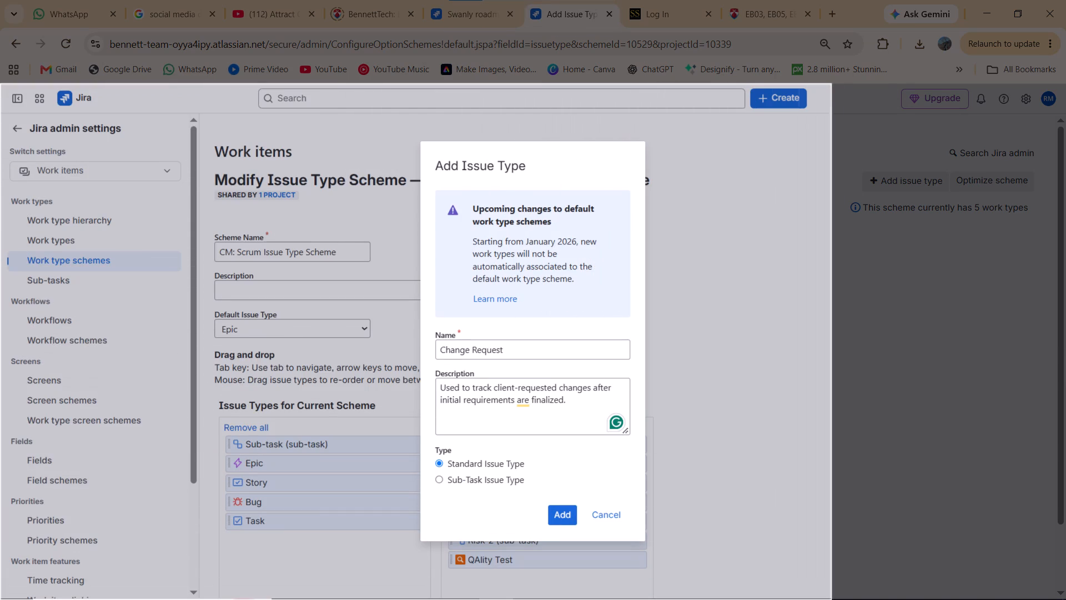
left_click_drag(842, 599, 1065, 599)
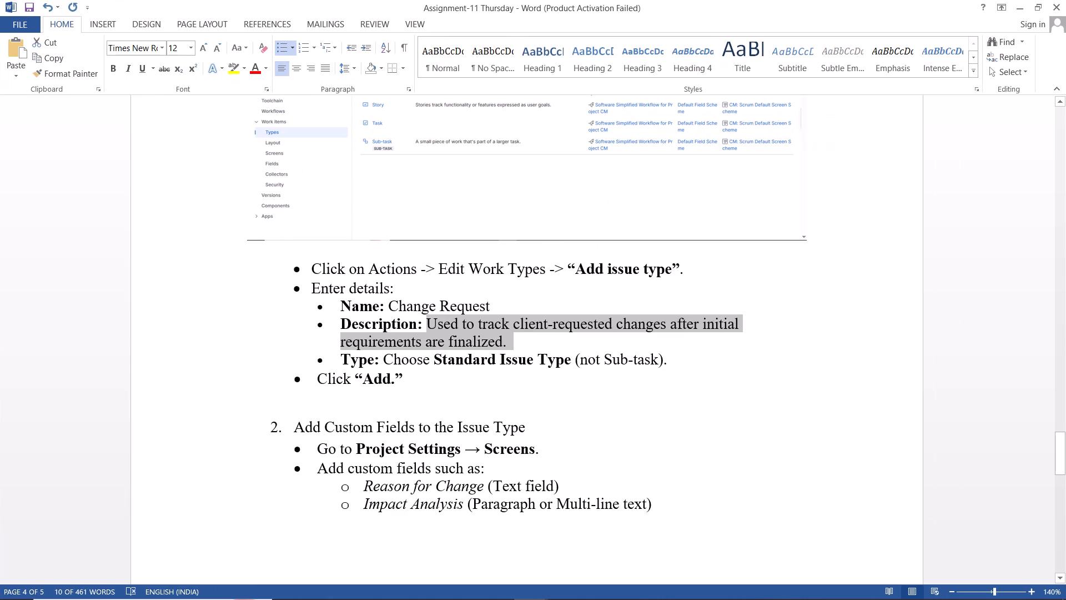
In the Word assignment, insert the Add Issue Type snip below the Click "Add." bullet under Task 3.
left_click(671, 359)
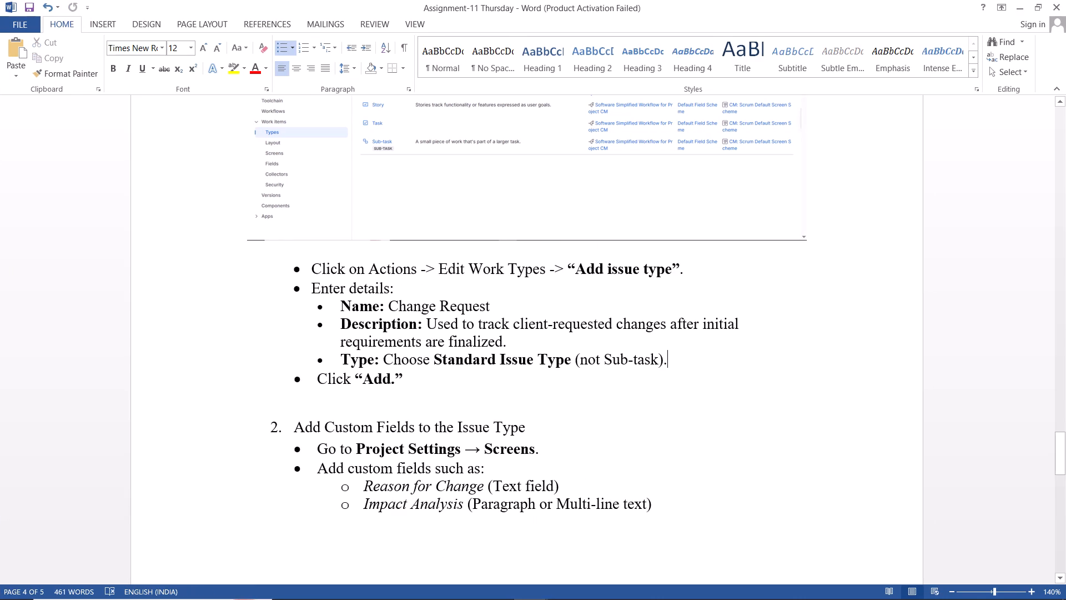
left_click(420, 375)
key("Return")
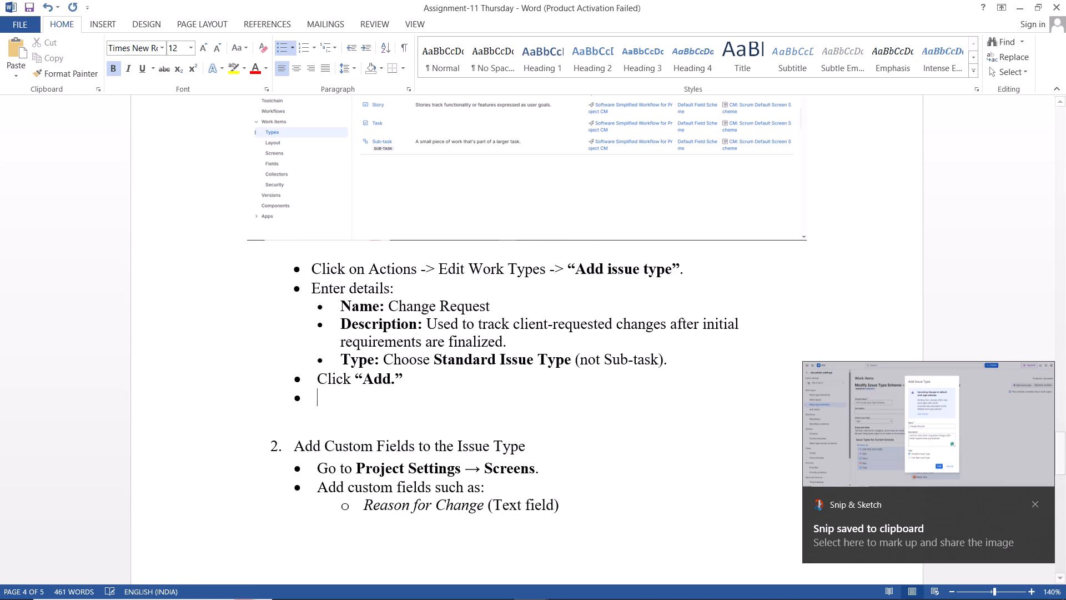
key("Return")
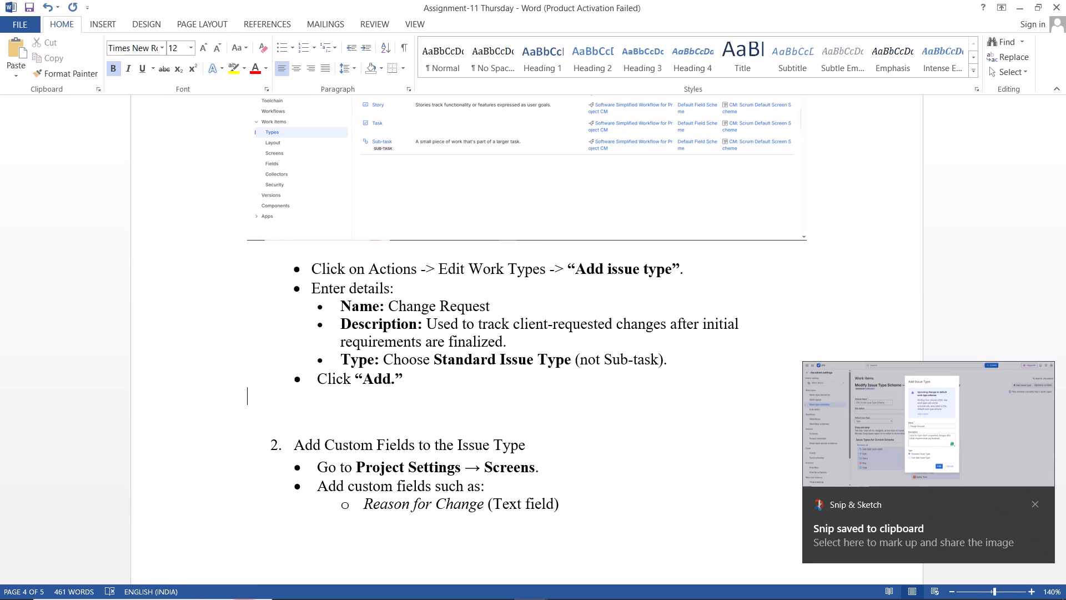
key("Return")
key("ctrl+v")
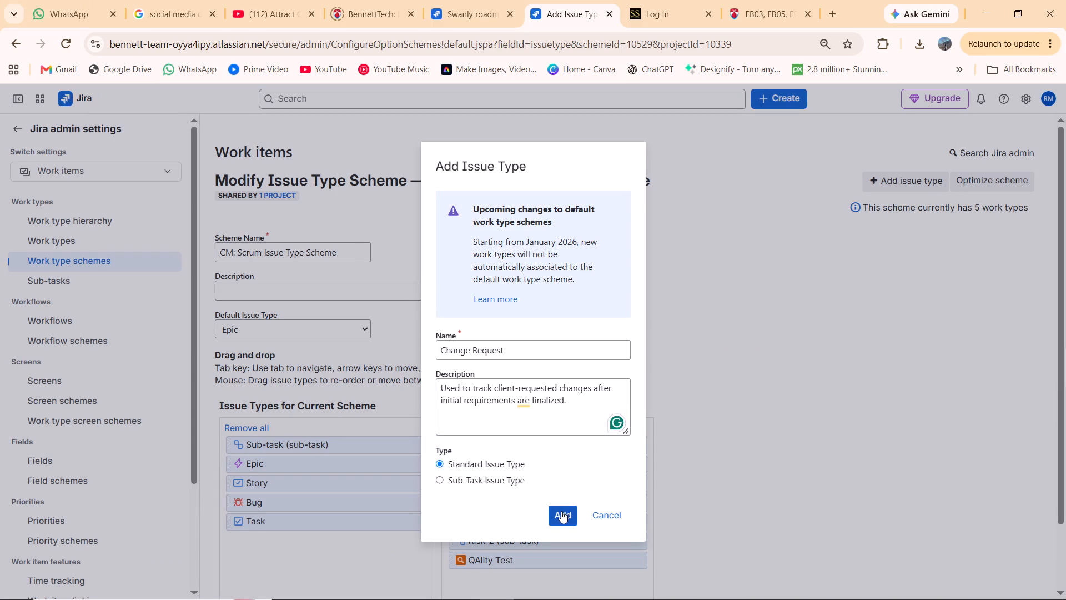
In Jira, add the Change Request standard issue type and save the CM: Scrum Issue Type Scheme.
left_click(561, 511)
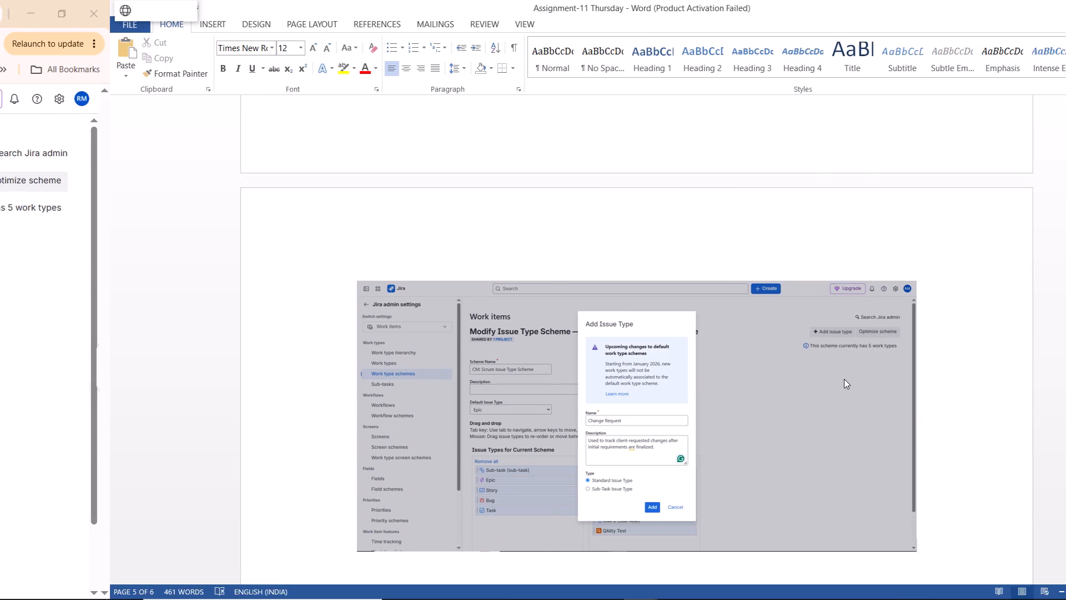
scroll(586, 318, "up", 3)
scroll(586, 318, "down", 4)
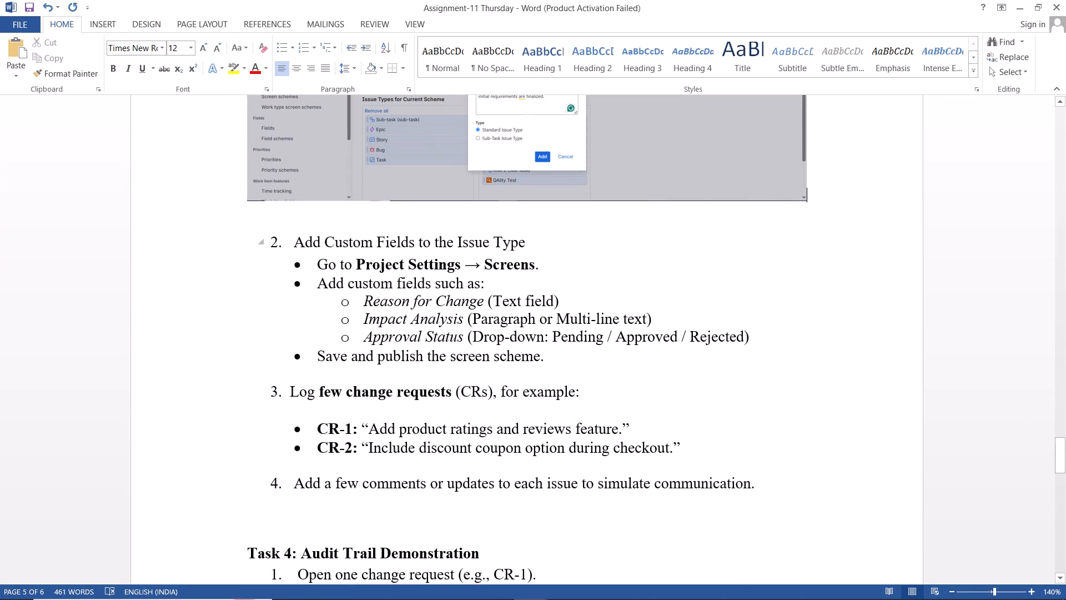
scroll(508, 252, "down", 6)
scroll(508, 252, "up", 5)
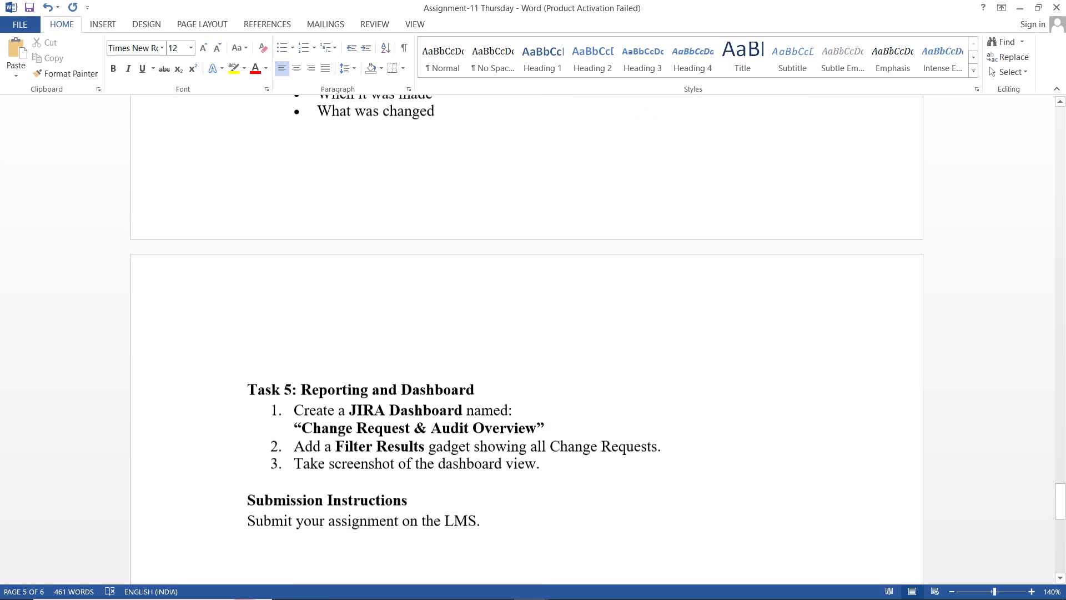
scroll(508, 252, "up", 4)
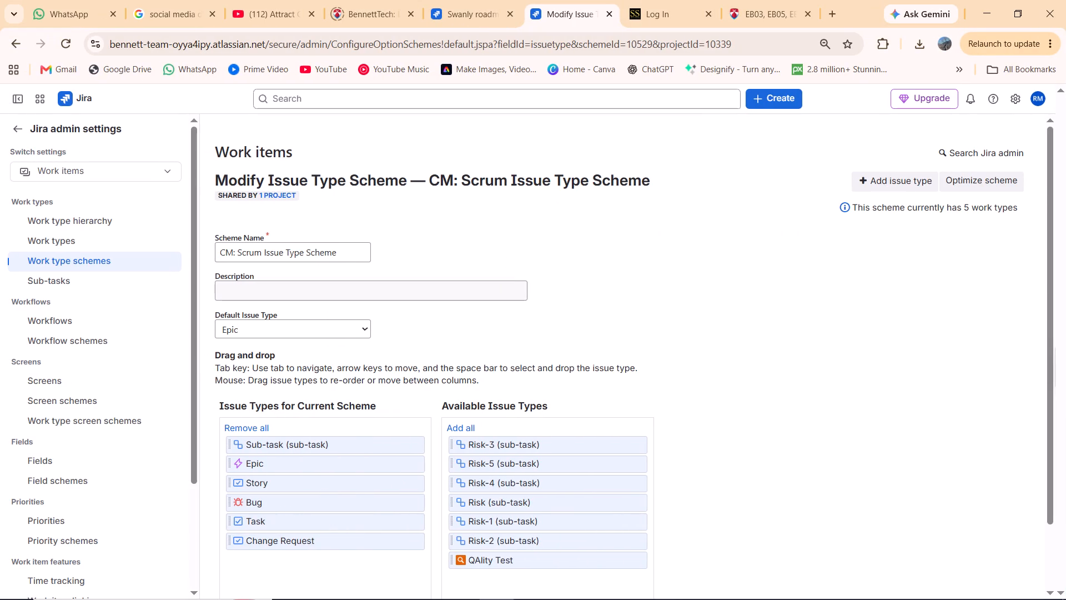
scroll(485, 297, "down", 2)
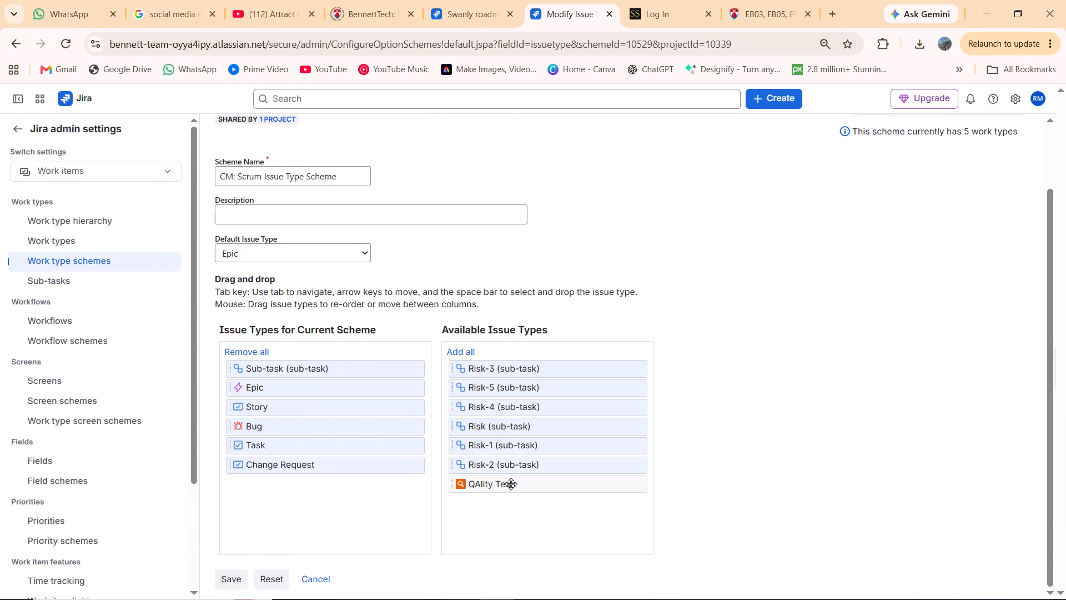
left_click(238, 577)
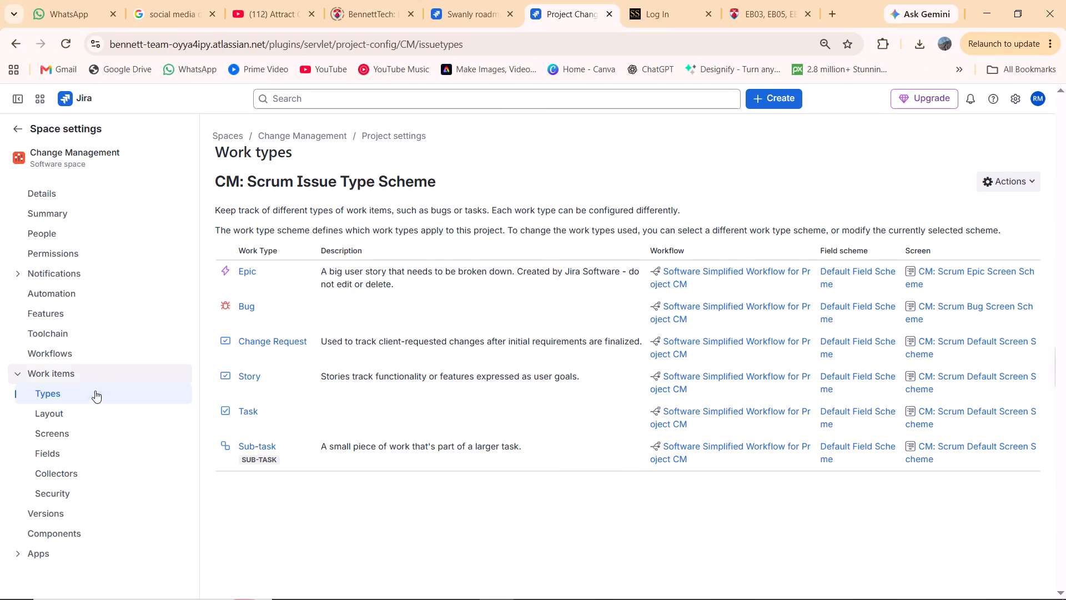
Open the work item Screens page in the Change Management space settings.
left_click(76, 436)
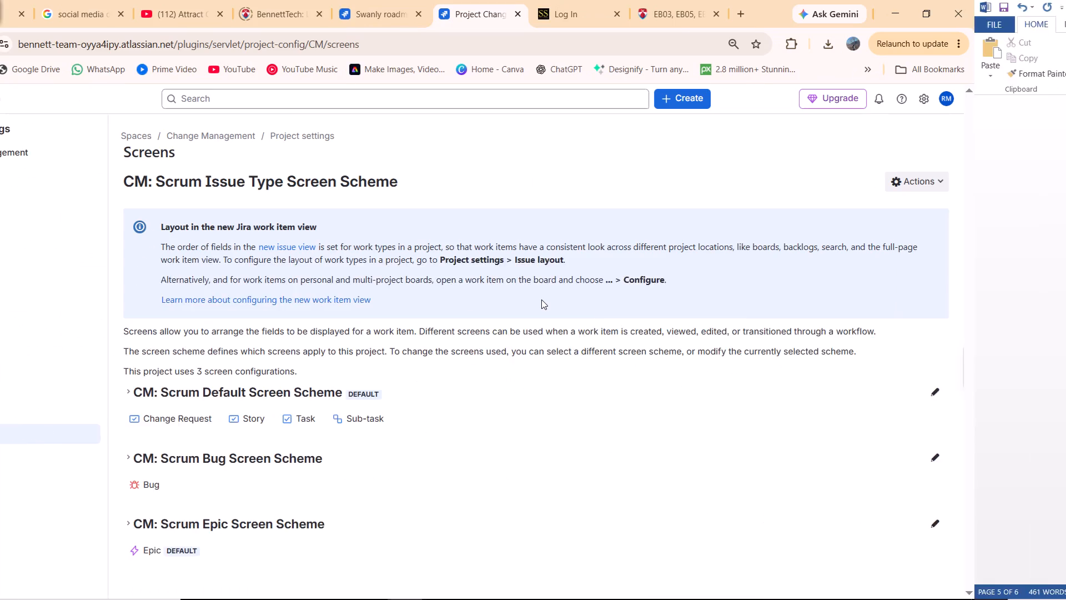
Capture a screen snip of the Jira Screens page showing the CM: Scrum Issue Type Screen Scheme and the space settings sidebar.
key("shift+super+s")
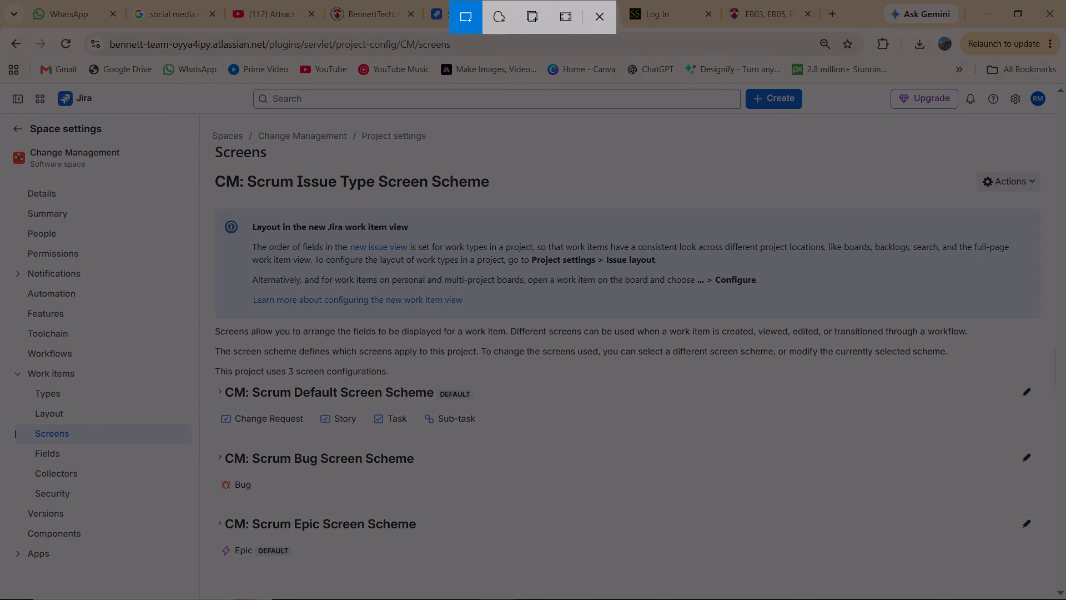
left_click_drag(0, 115, 830, 584)
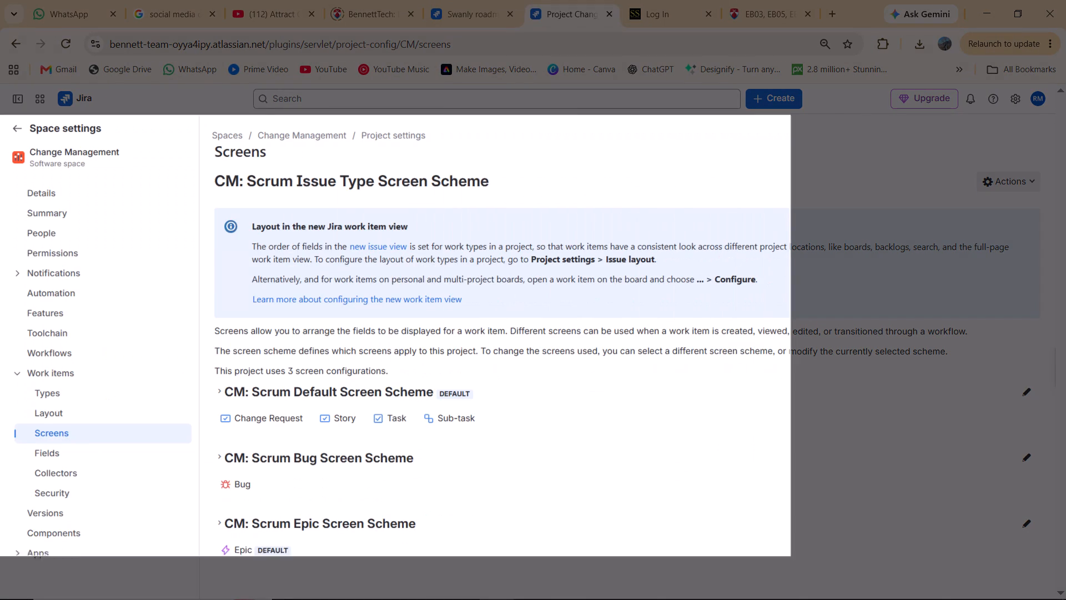
left_click_drag(830, 584, 1065, 599)
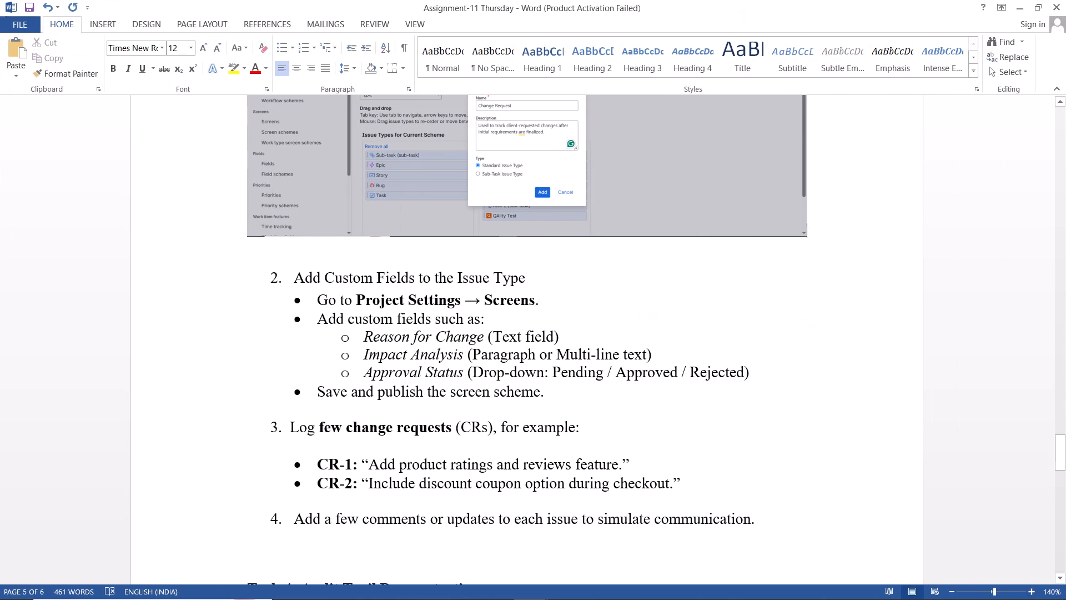
In the Word assignment, insert the Screens page snip below the "Go to Project Settings → Screens" bullet.
left_click(541, 304)
key("Return")
key("Return")
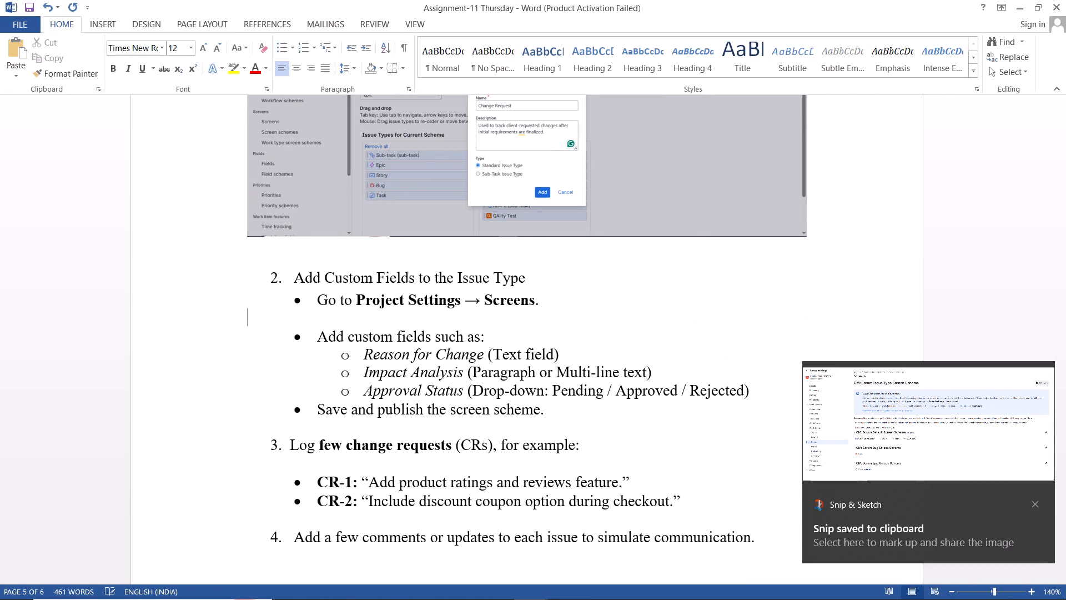
key("ctrl+v")
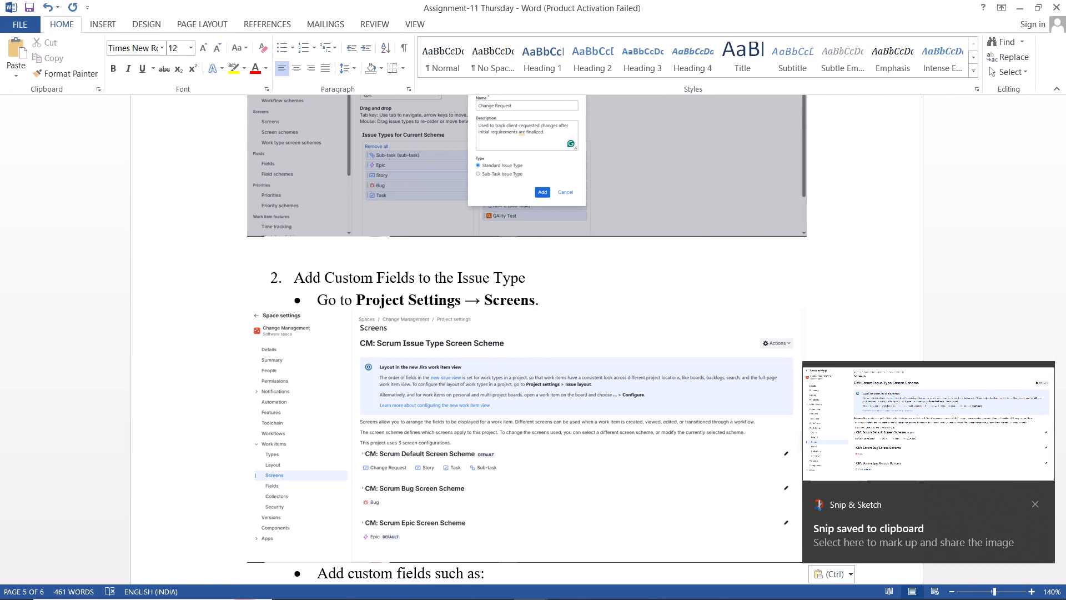
Set the Word document's page color to Black, Text 1.
scroll(541, 304, "down", 5)
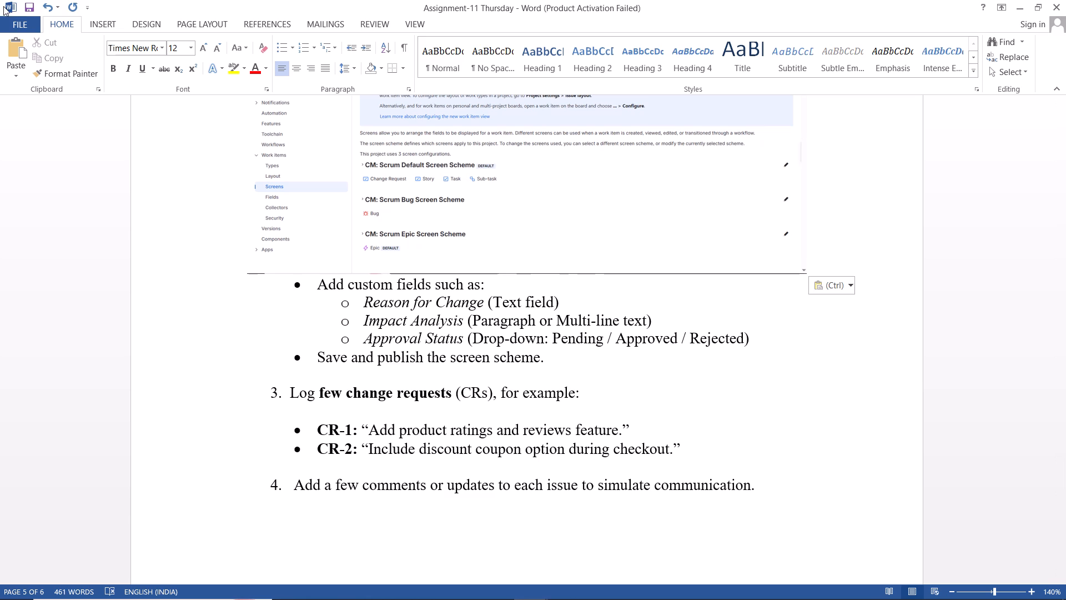
left_click(202, 23)
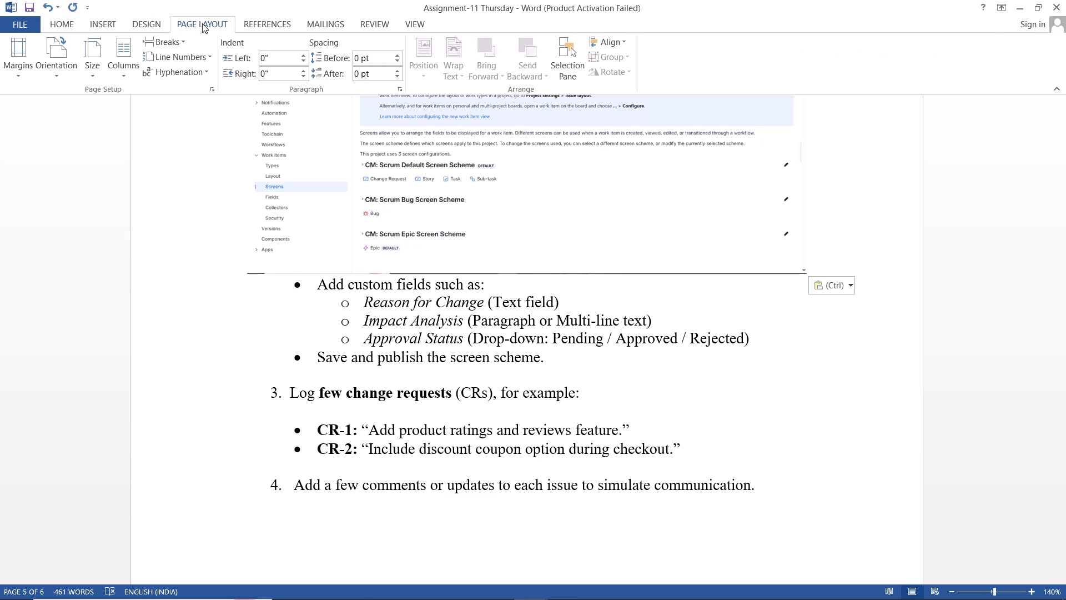
left_click(154, 31)
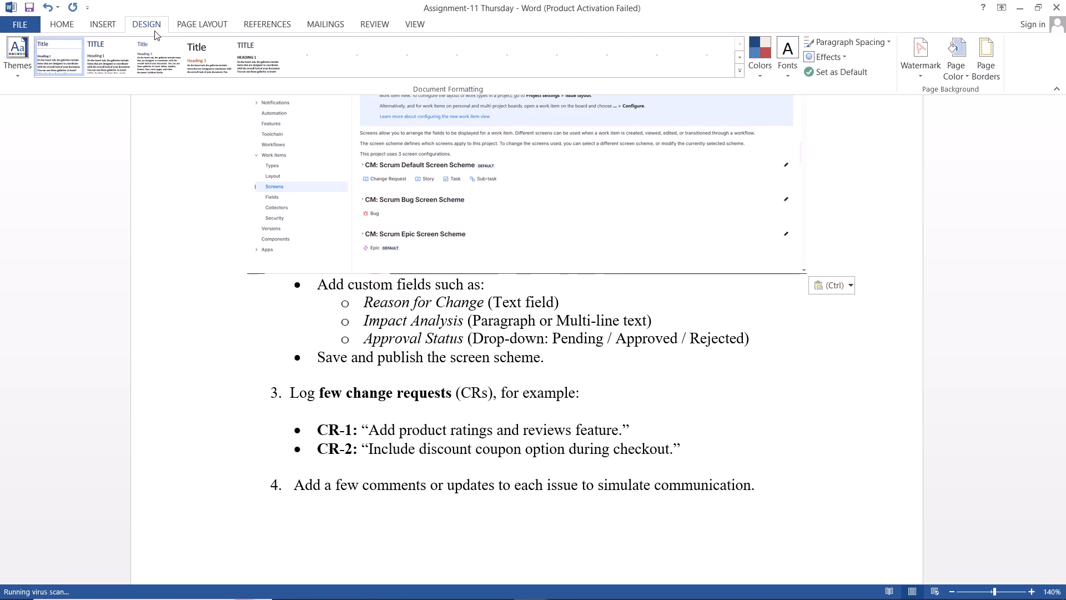
left_click(2, 74)
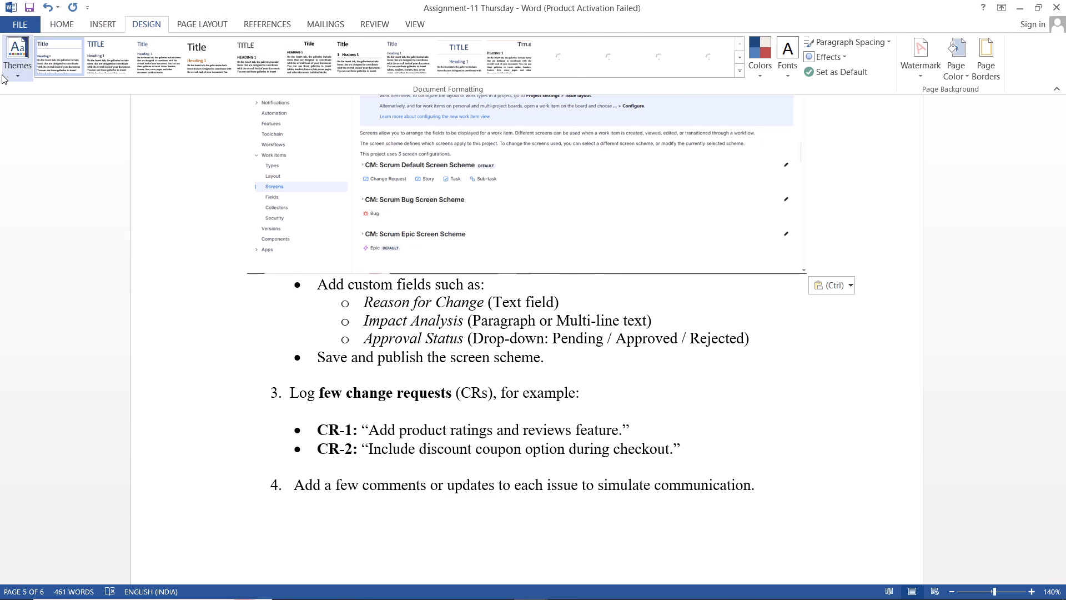
left_click(13, 73)
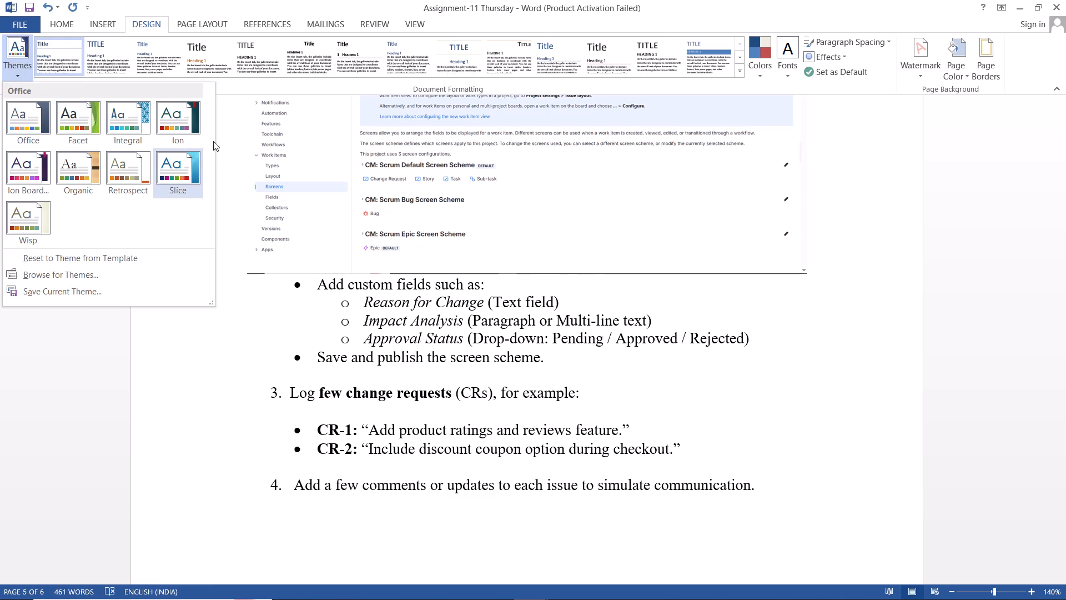
left_click(758, 73)
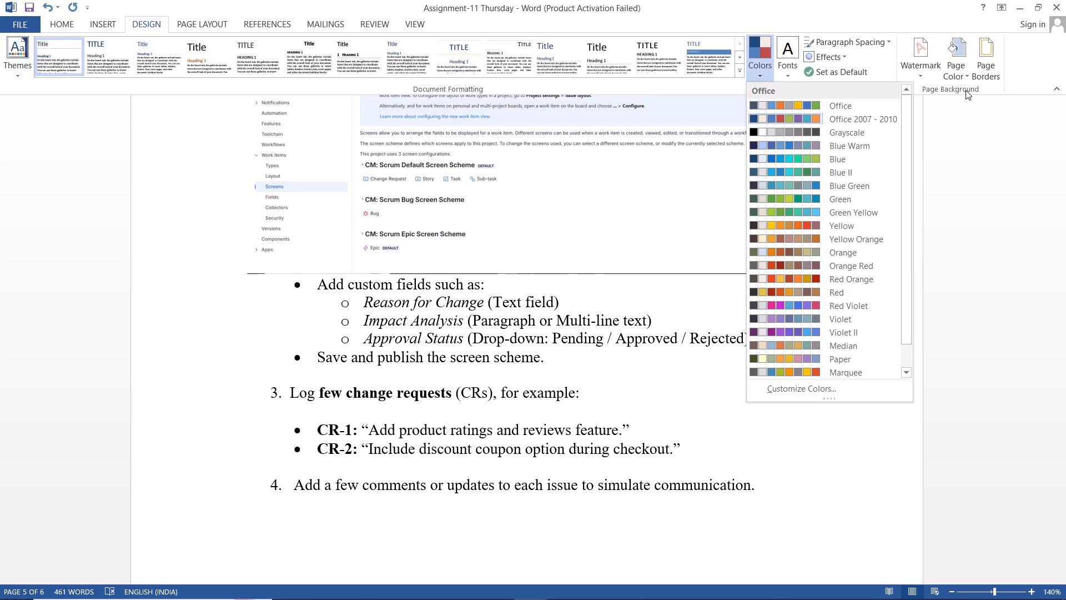
left_click(955, 76)
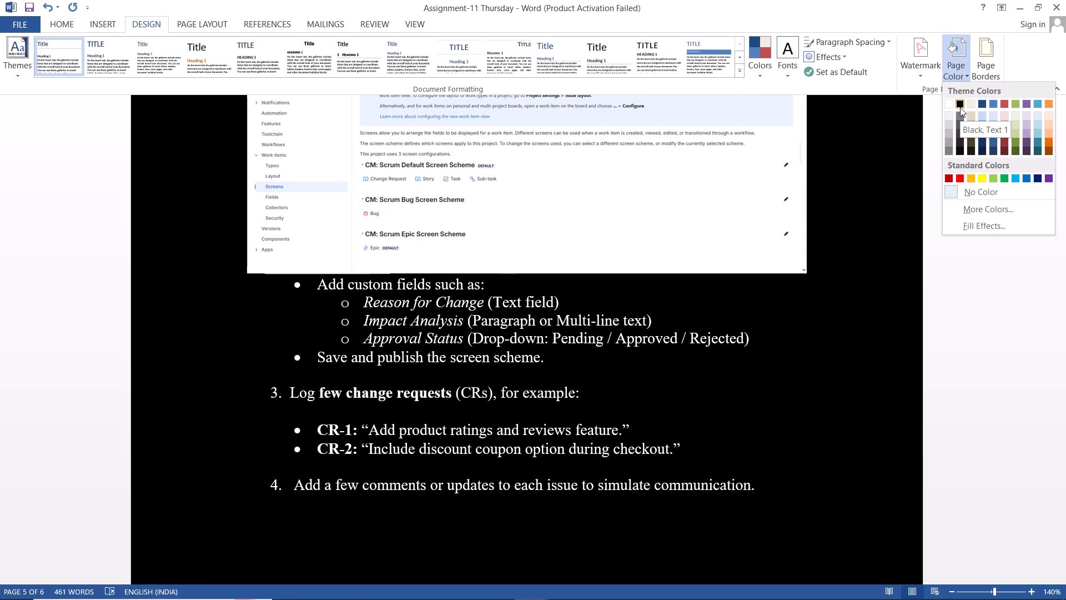
left_click(960, 107)
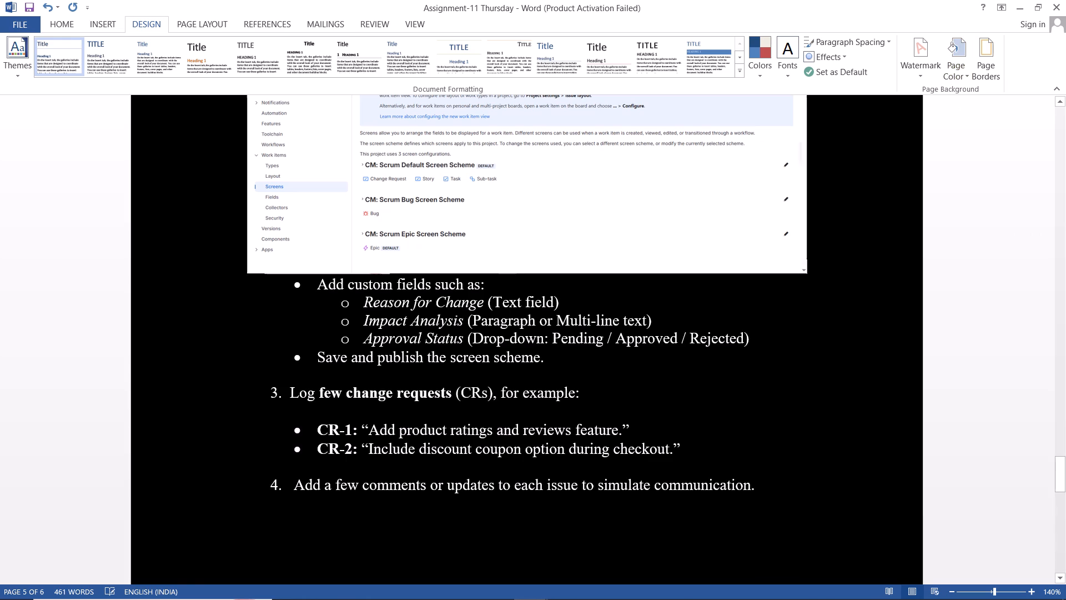
Review how the inserted snips and the remaining task text look against the black page background.
scroll(908, 194, "up", 1)
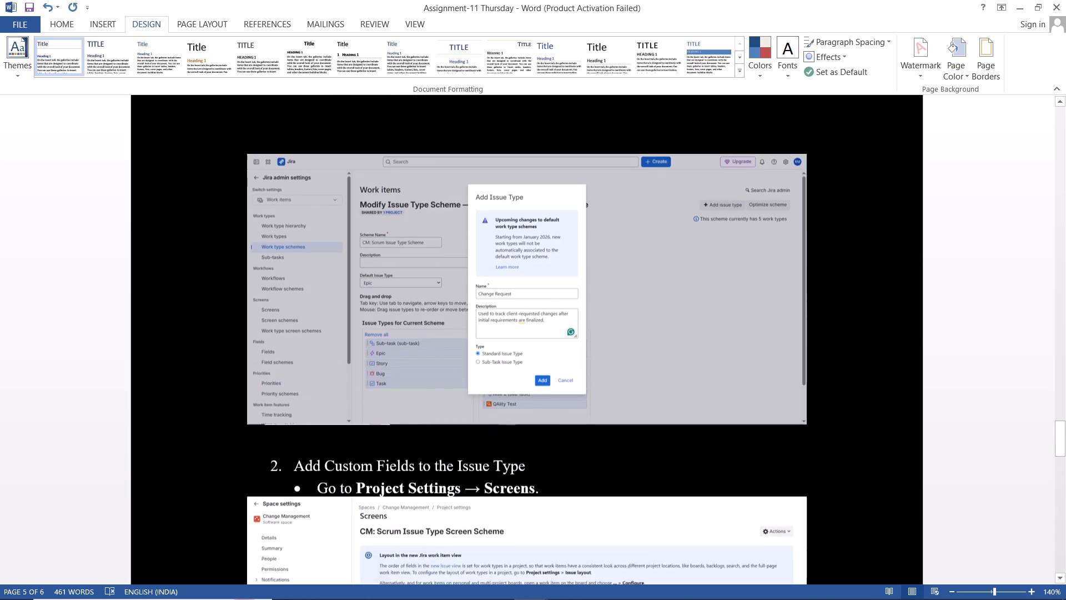
scroll(908, 194, "down", 4)
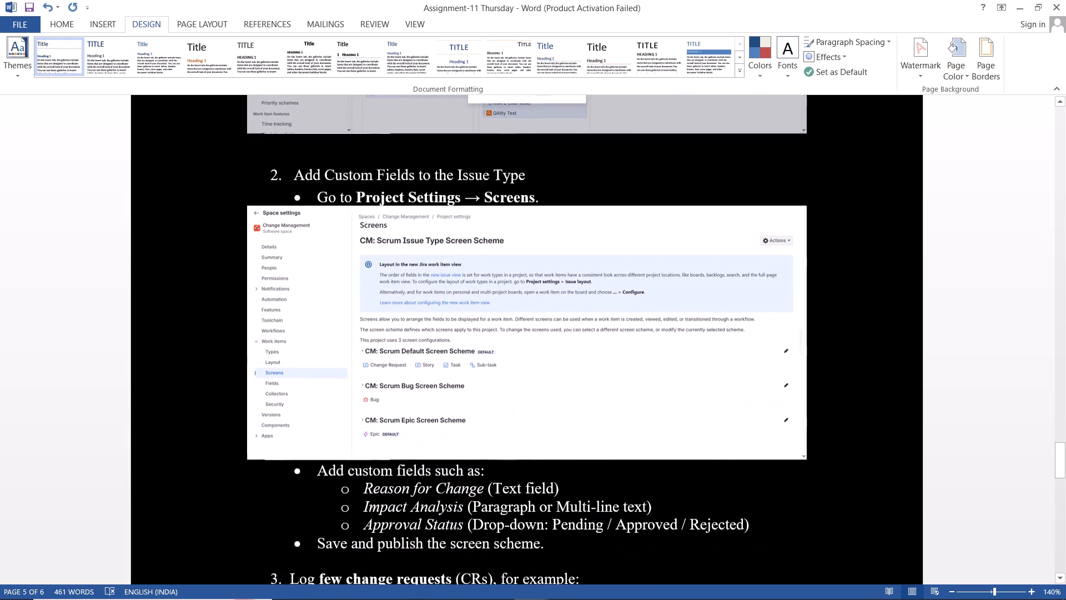
scroll(908, 194, "down", 1)
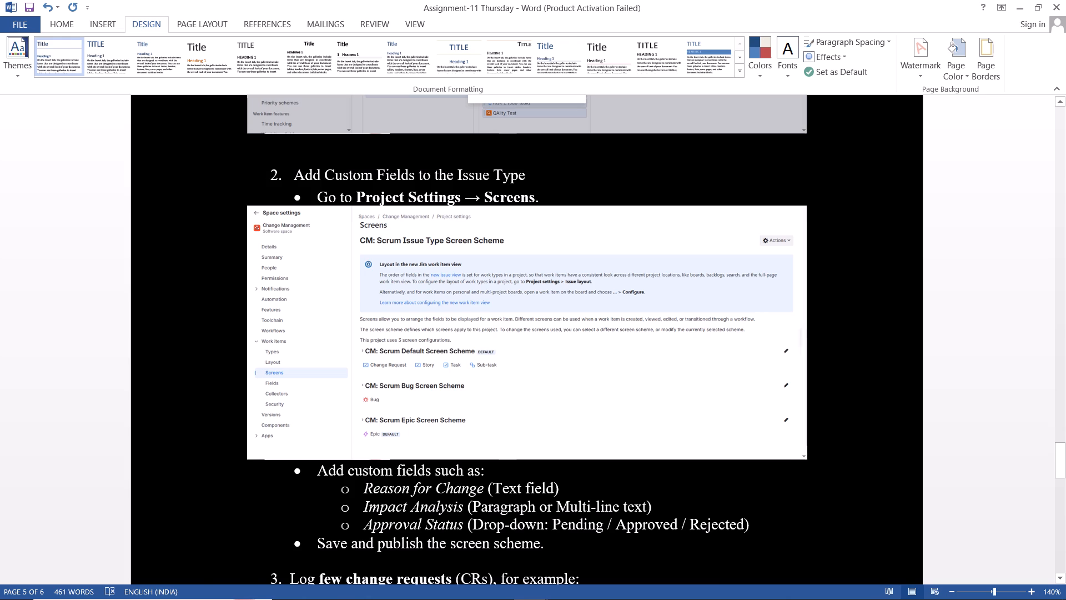
scroll(536, 196, "down", 4)
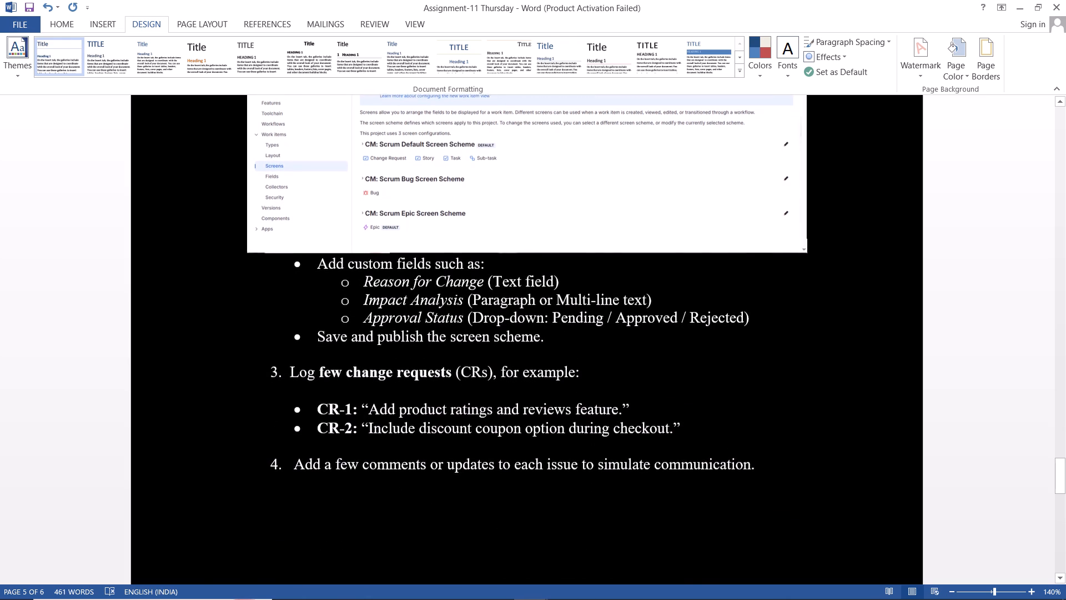
scroll(536, 196, "down", 2)
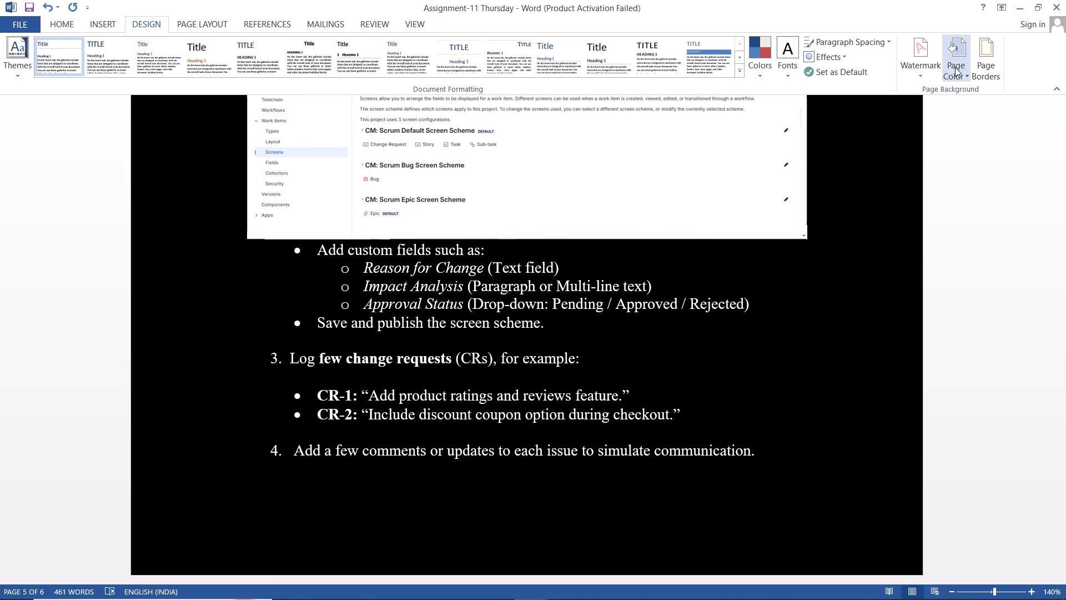
Set the Word document's page color back to white.
left_click(955, 67)
left_click(952, 107)
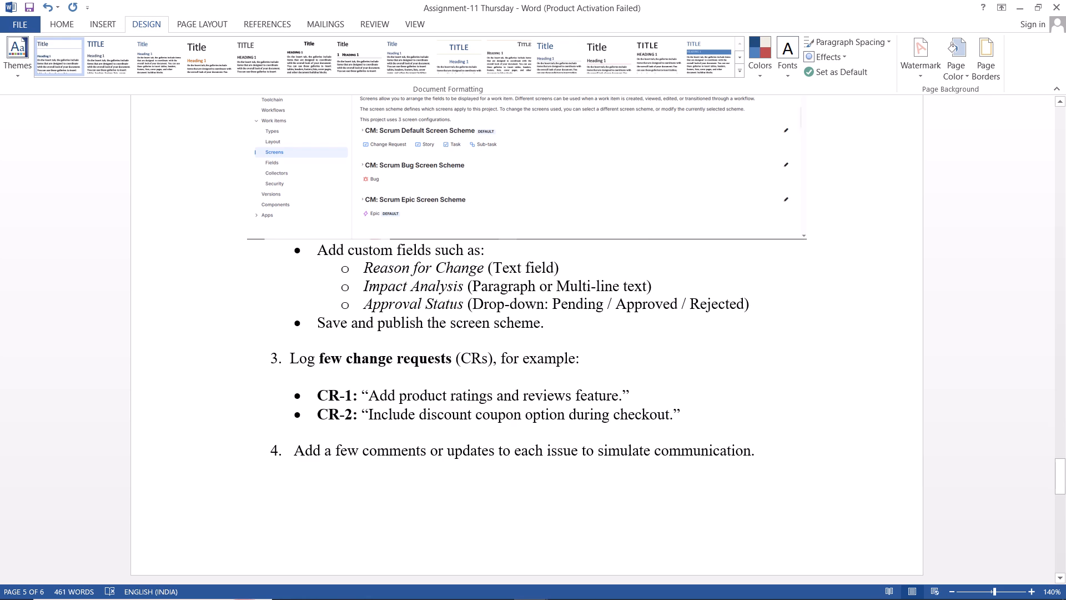
left_click(47, 20)
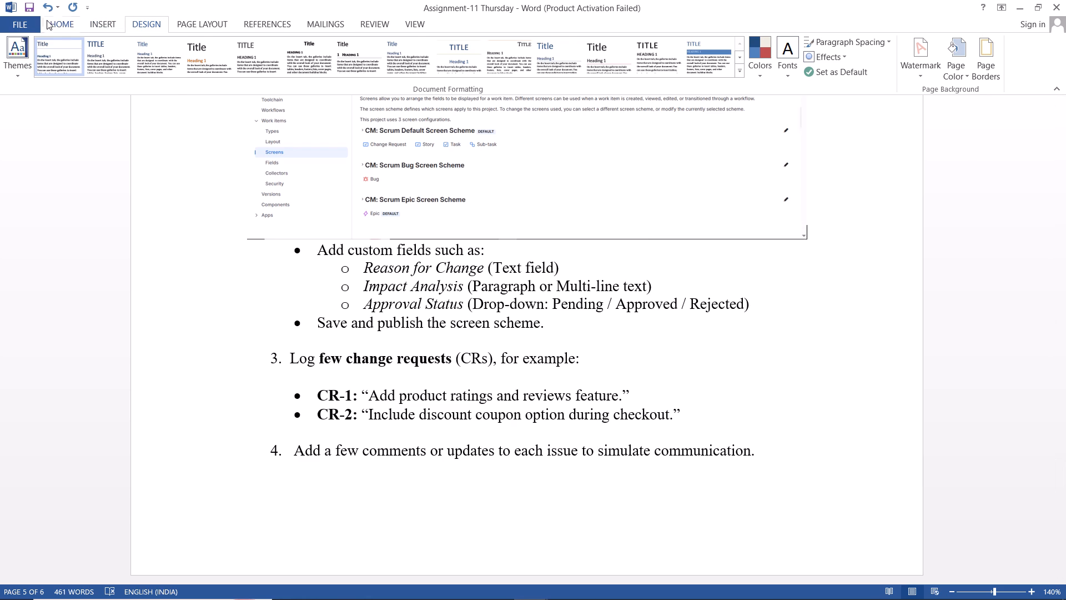
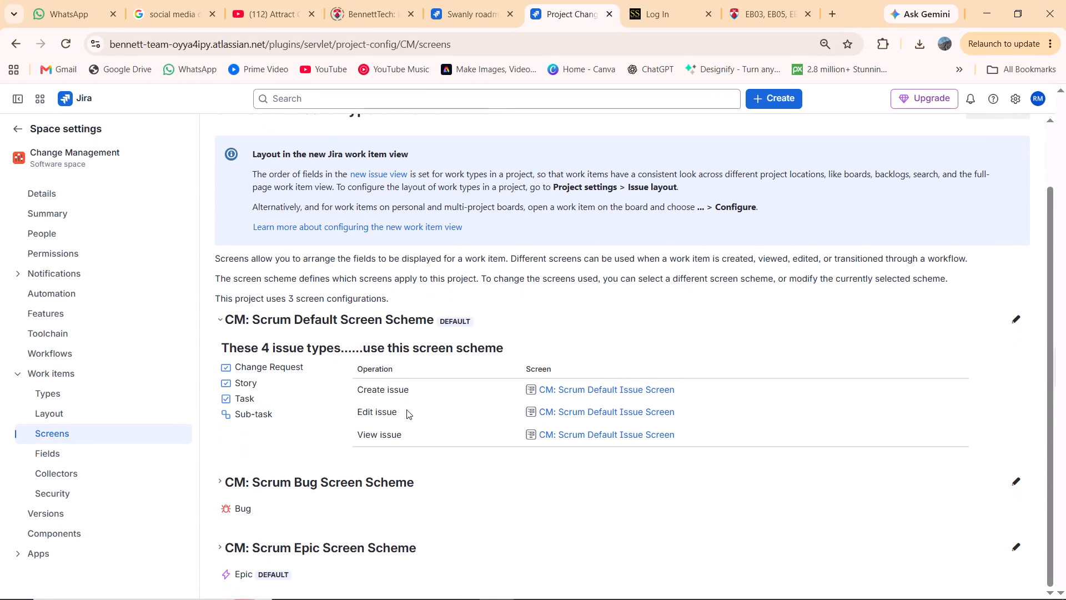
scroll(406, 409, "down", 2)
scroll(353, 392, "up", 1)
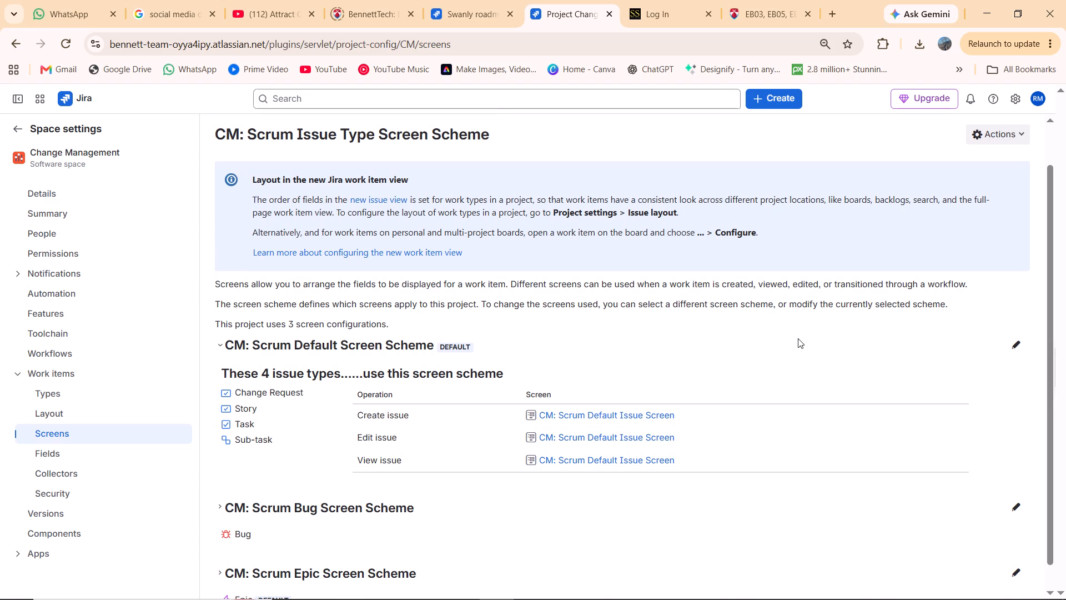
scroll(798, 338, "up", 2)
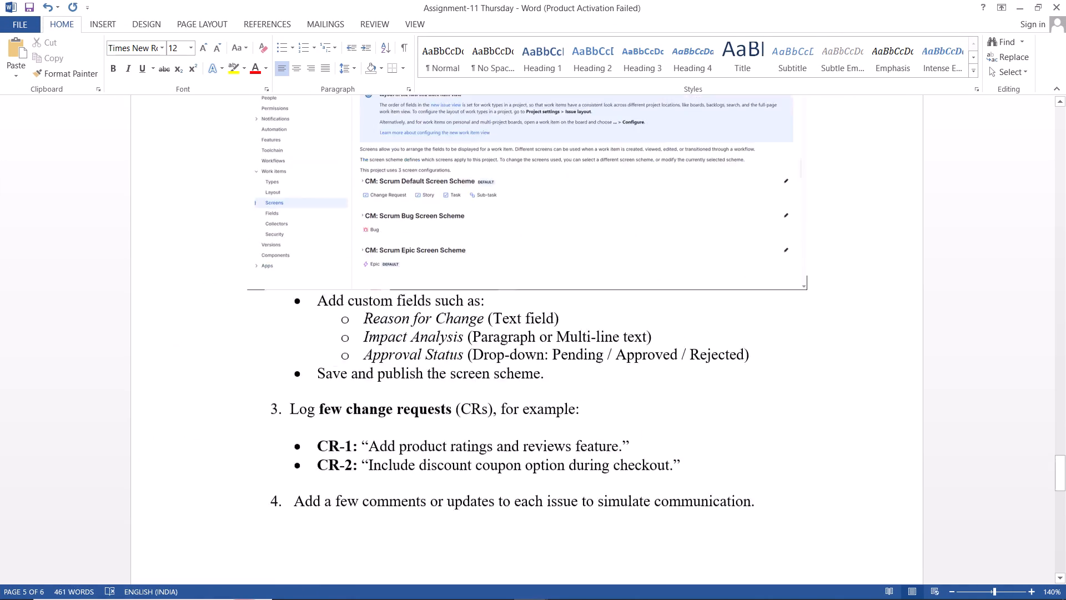
Reread the custom field requirements in the Word assignment, and examine the screen schemes on the Jira Screens page in Chrome.
scroll(798, 338, "up", 1)
scroll(798, 338, "down", 1)
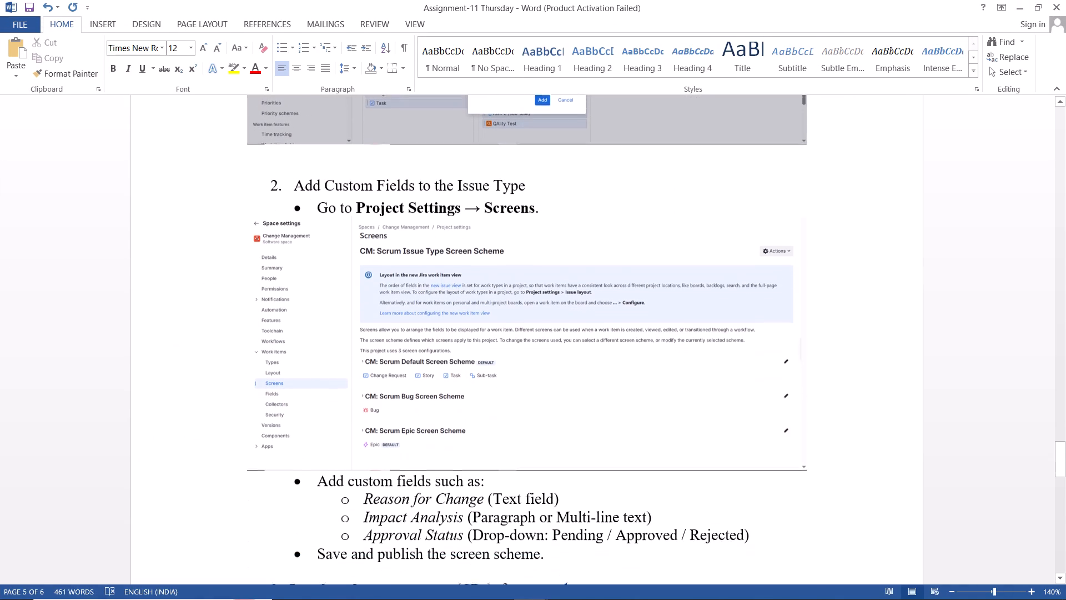
scroll(798, 338, "down", 3)
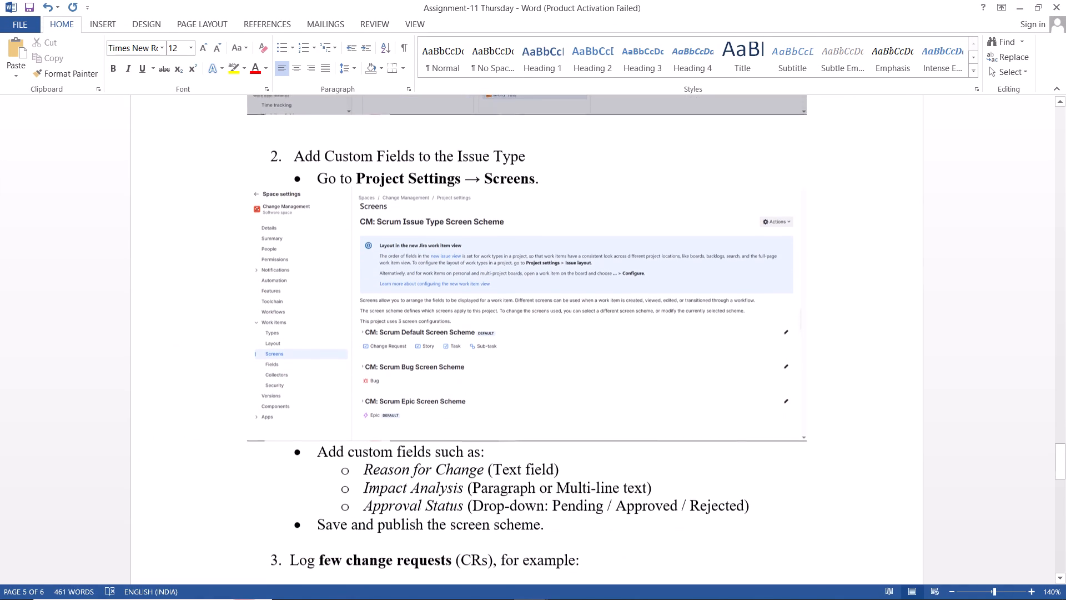
scroll(798, 338, "down", 1)
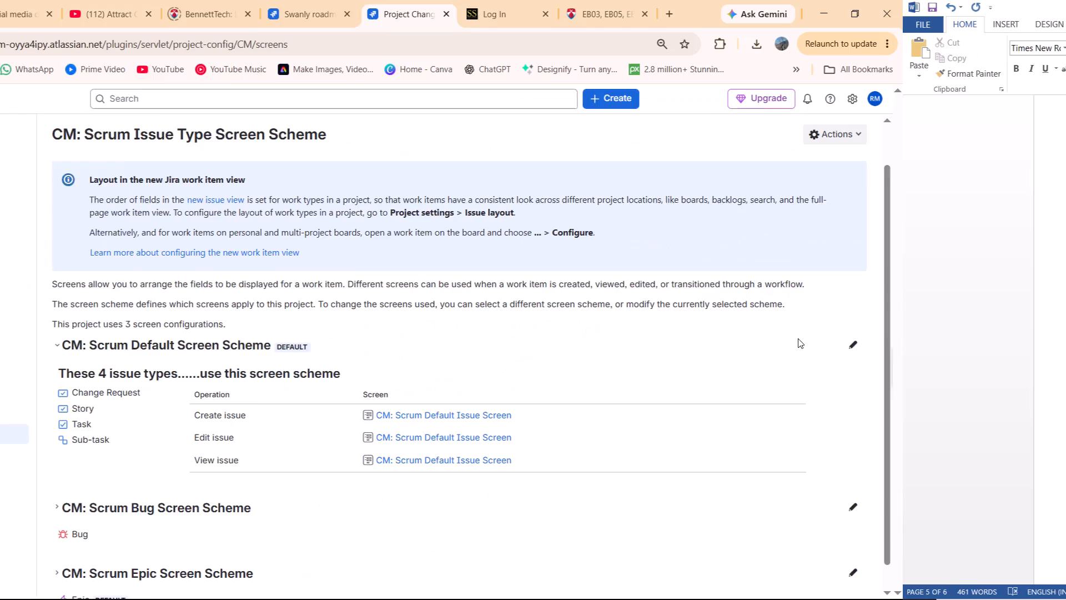
scroll(798, 338, "down", 2)
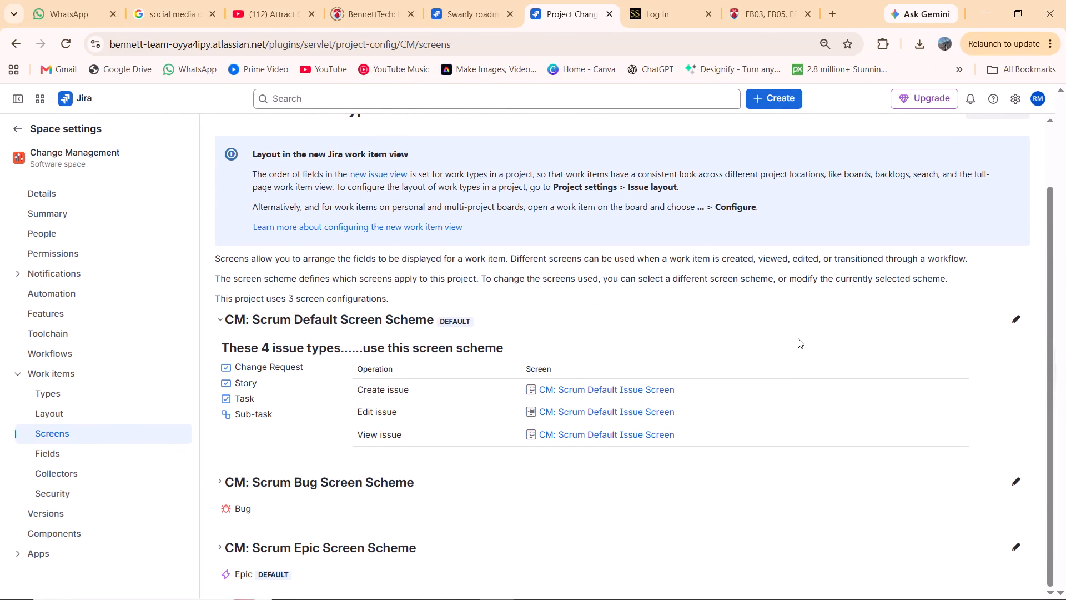
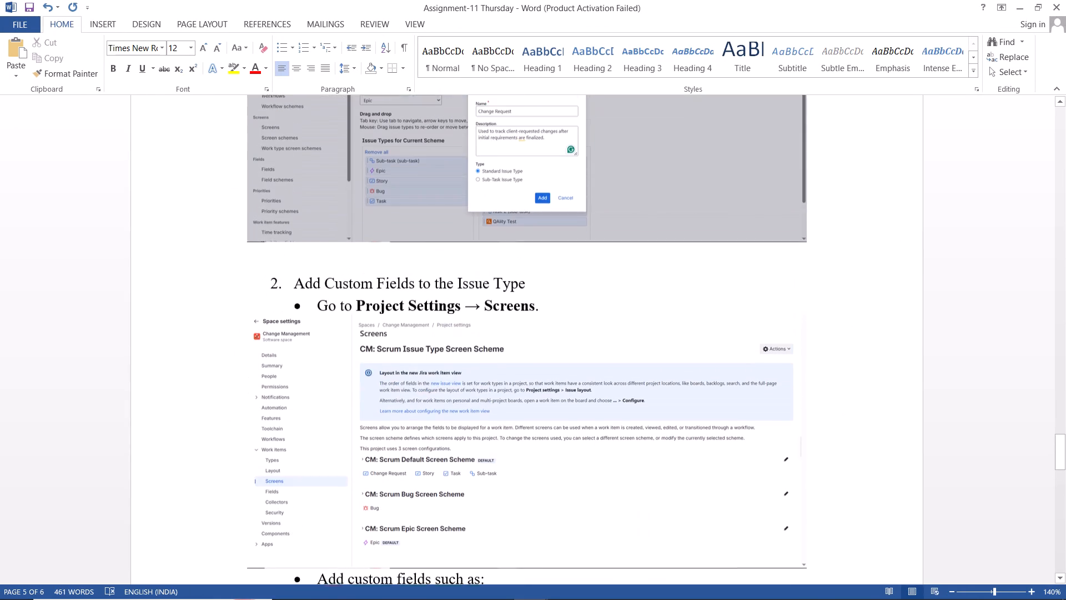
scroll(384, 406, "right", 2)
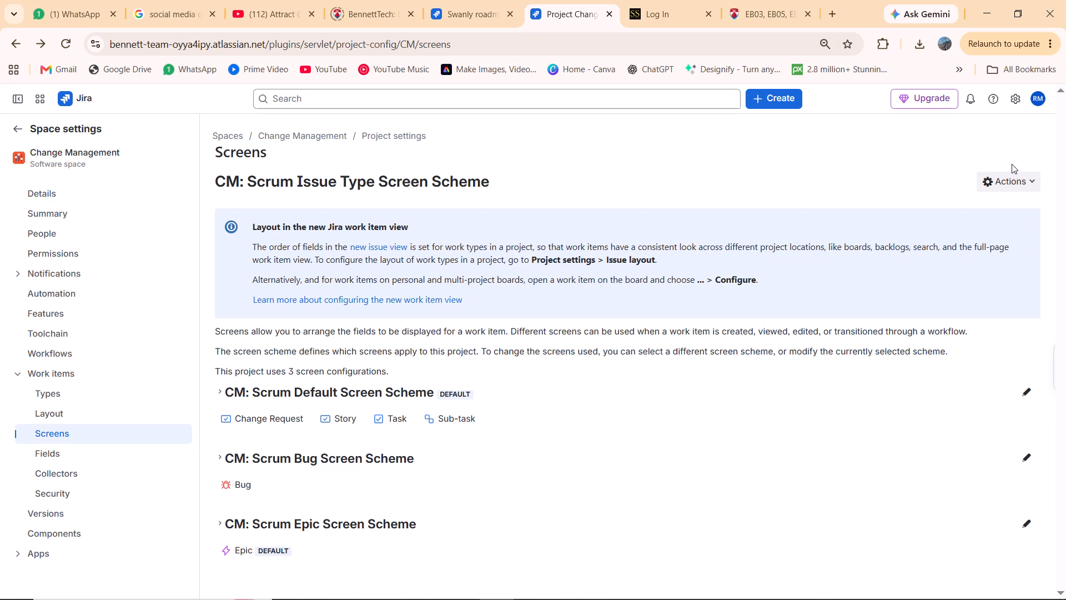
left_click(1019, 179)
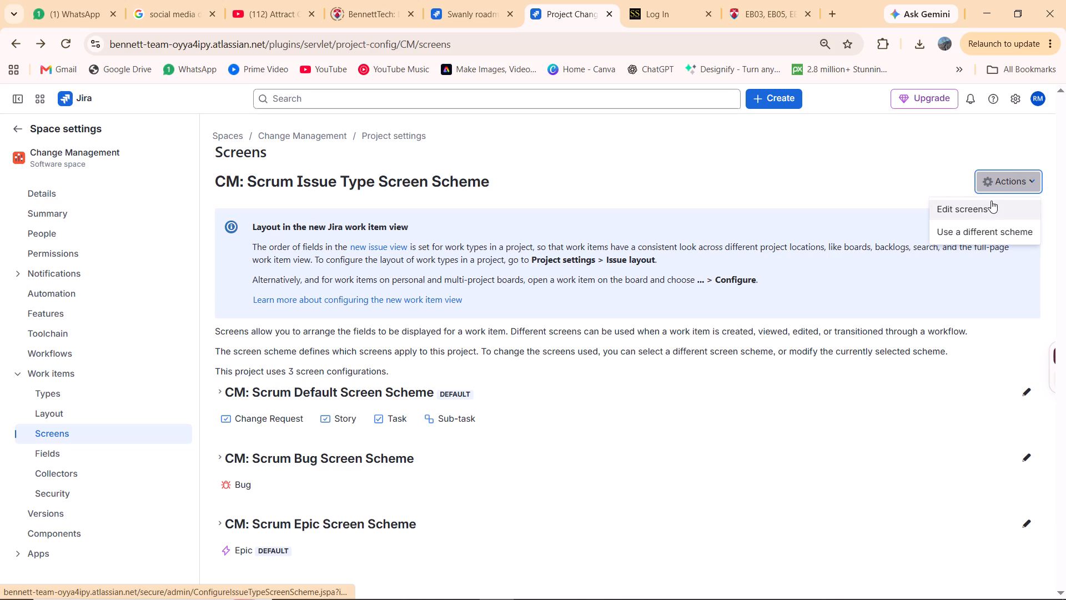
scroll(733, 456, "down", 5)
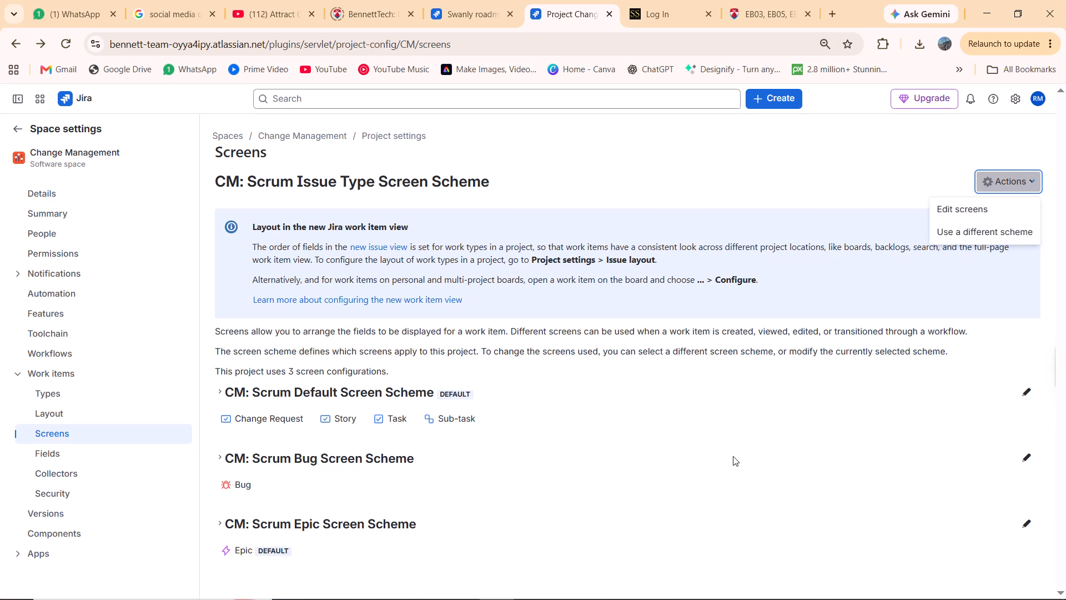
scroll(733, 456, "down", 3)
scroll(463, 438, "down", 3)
Open the CM-3 Implement User Registration work item from the Change Management backlog in Chrome.
left_click(12, 127)
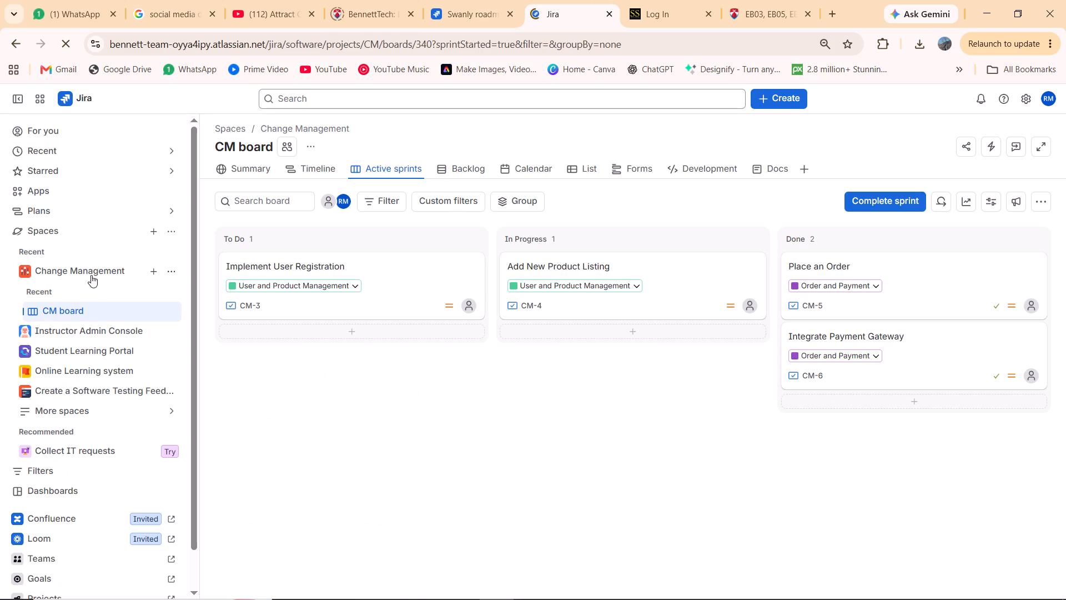
left_click(456, 174)
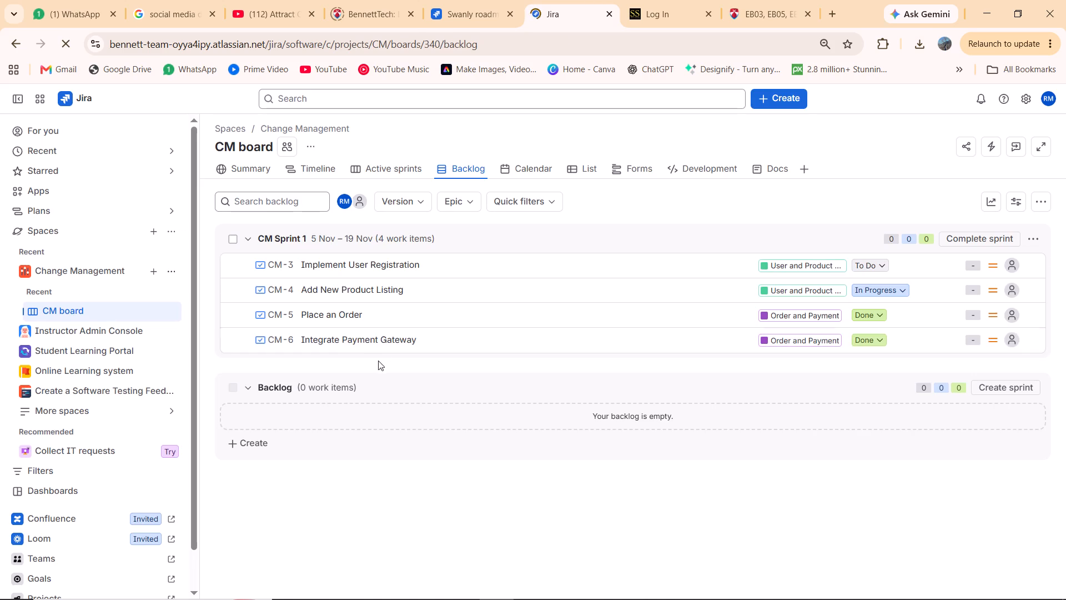
left_click(345, 261)
left_click(359, 261)
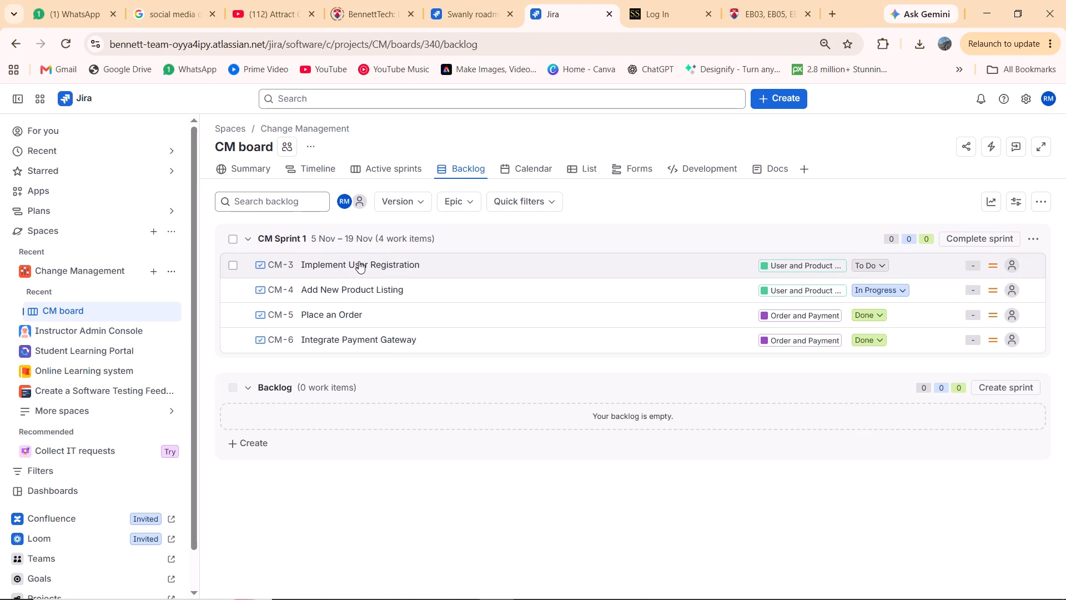
left_click(359, 261)
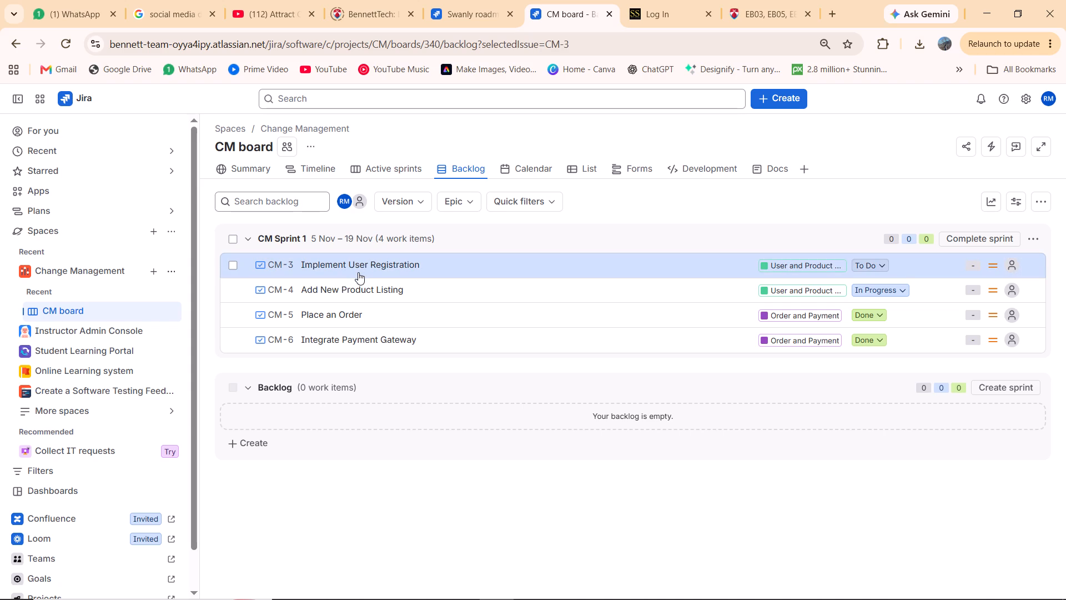
left_click(358, 272)
left_click(358, 272)
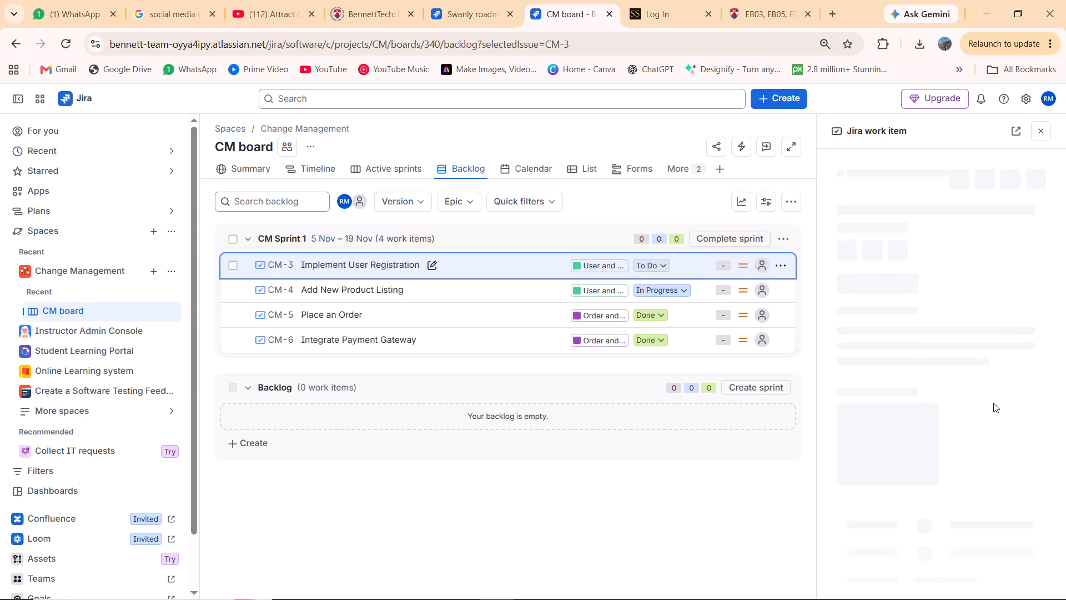
Open the work item layout configuration from the CM-3 work item's details.
scroll(993, 403, "down", 7)
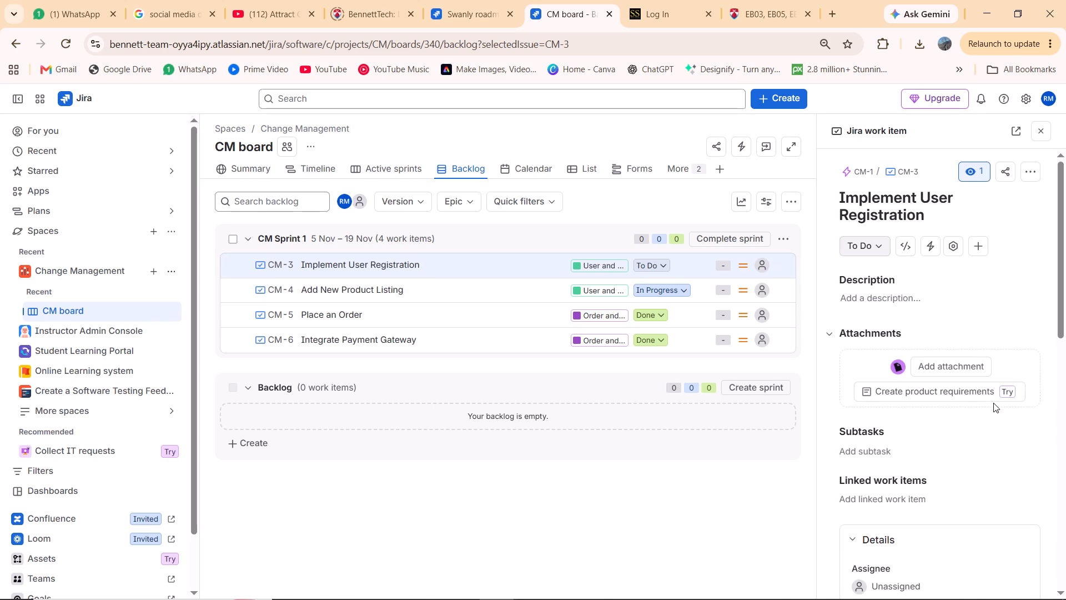
scroll(993, 403, "down", 10)
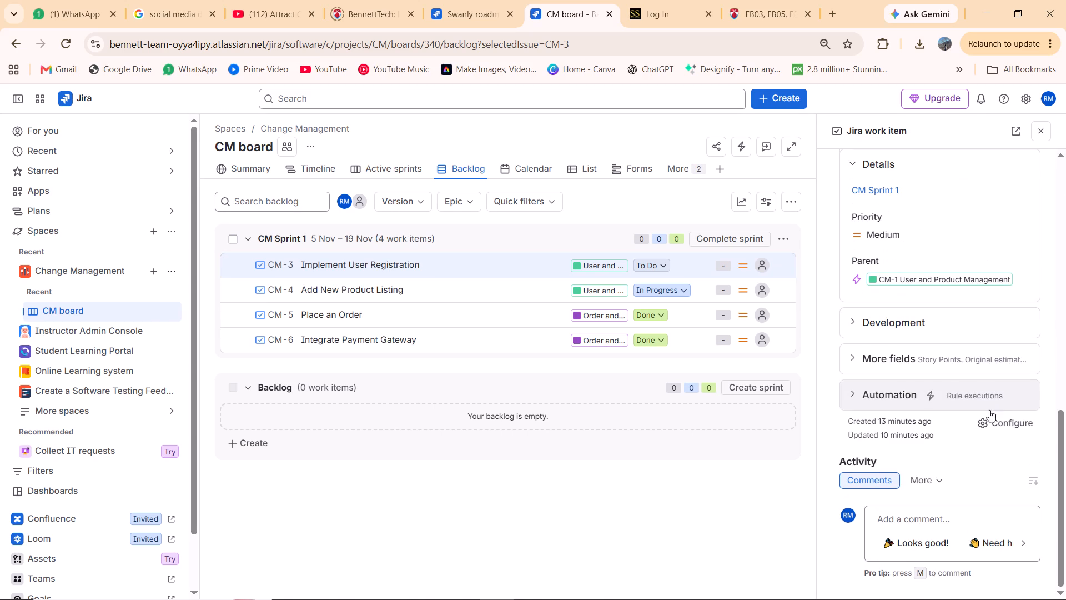
left_click(1000, 418)
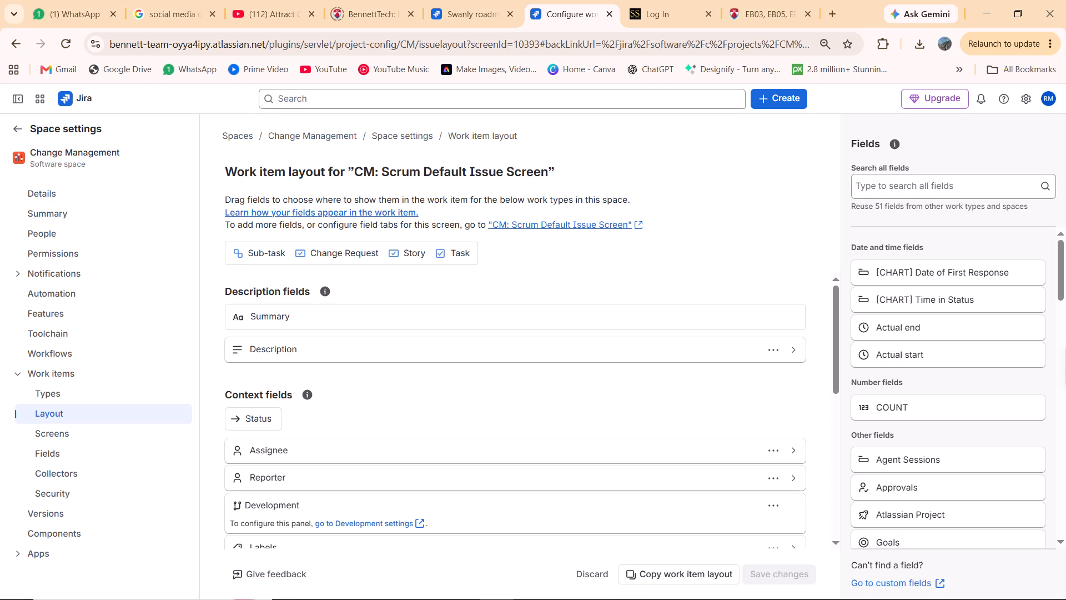
Go to the Jira admin custom fields page and open the form for creating a new field.
left_click(878, 580)
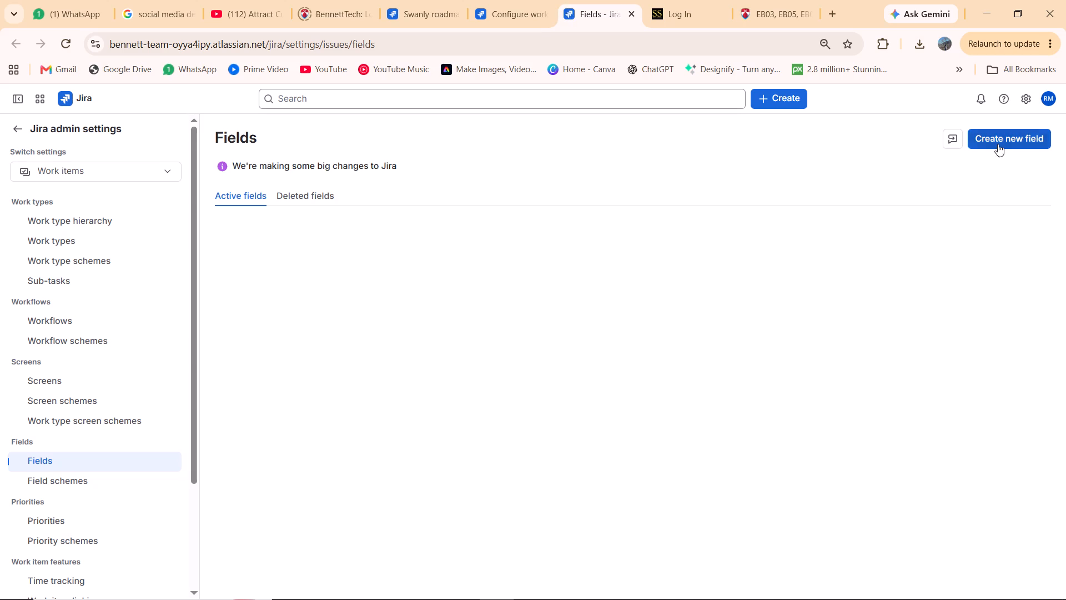
left_click(998, 141)
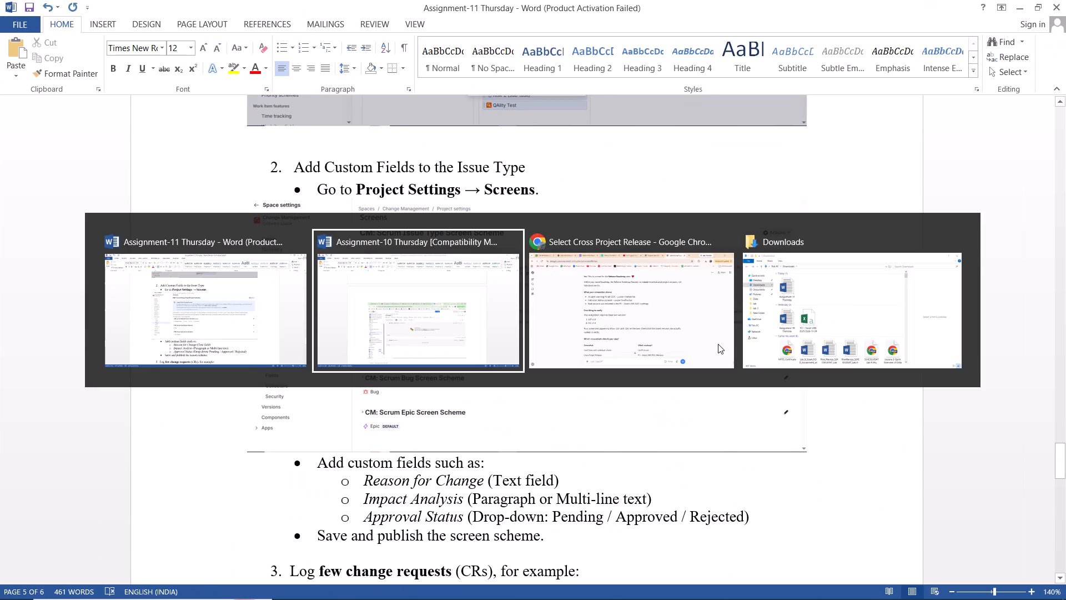
Look through the Assignment-10 Thursday document in Word for reference.
scroll(678, 333, "up", 18)
scroll(678, 333, "down", 2)
scroll(678, 333, "up", 7)
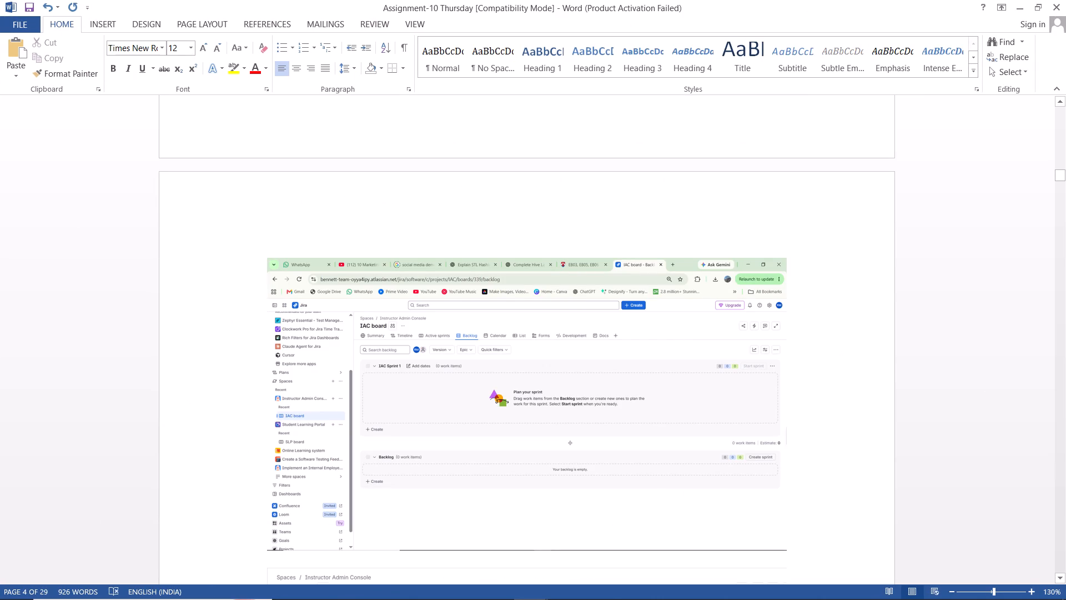
scroll(678, 333, "up", 10)
scroll(678, 333, "down", 2)
scroll(678, 333, "up", 9)
scroll(678, 333, "down", 2)
scroll(678, 333, "up", 20)
scroll(678, 333, "up", 20)
scroll(678, 333, "up", 20)
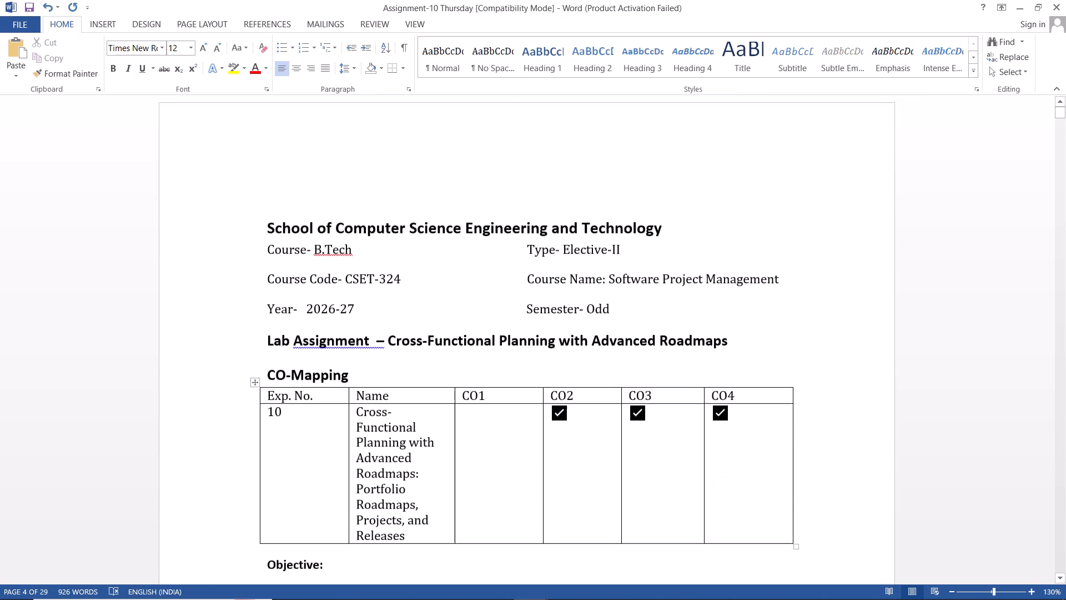
scroll(678, 333, "down", 2)
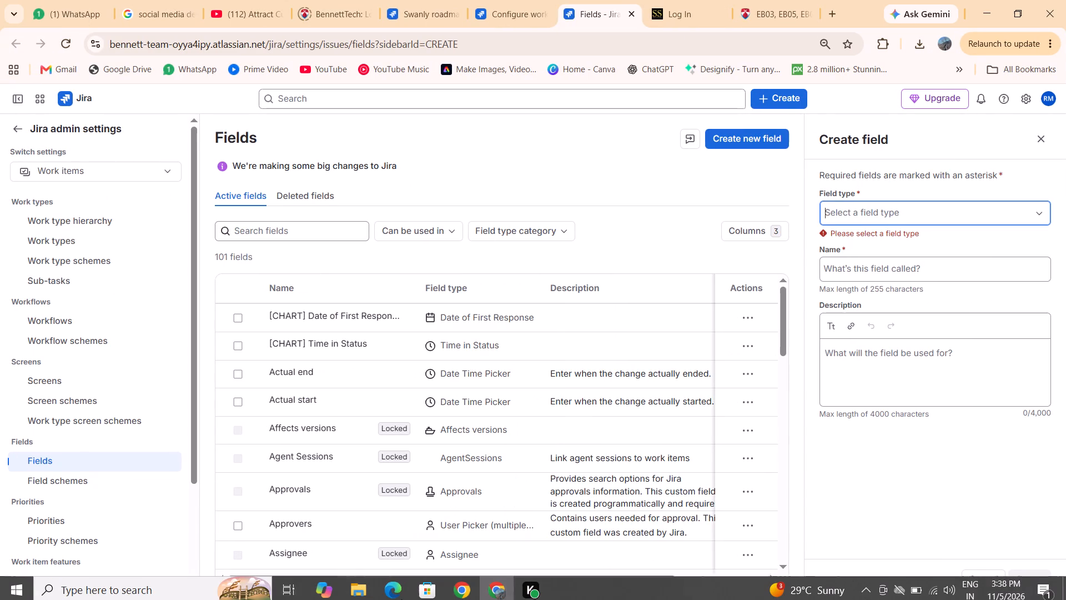
Browse the Downloads folder in File Explorer for an earlier lab assignment document.
left_click(369, 582)
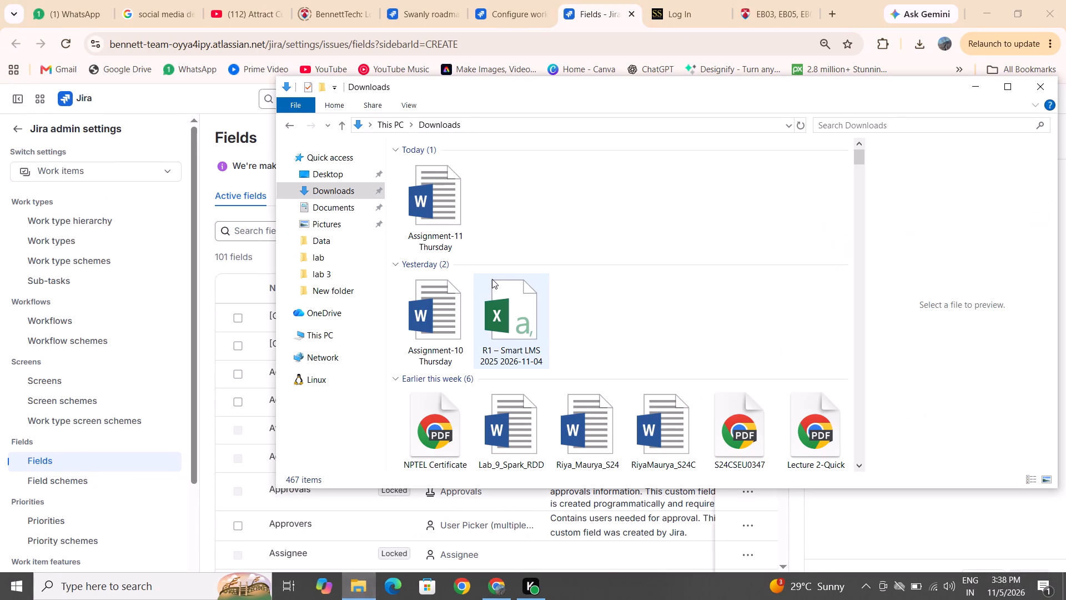
scroll(492, 279, "down", 3)
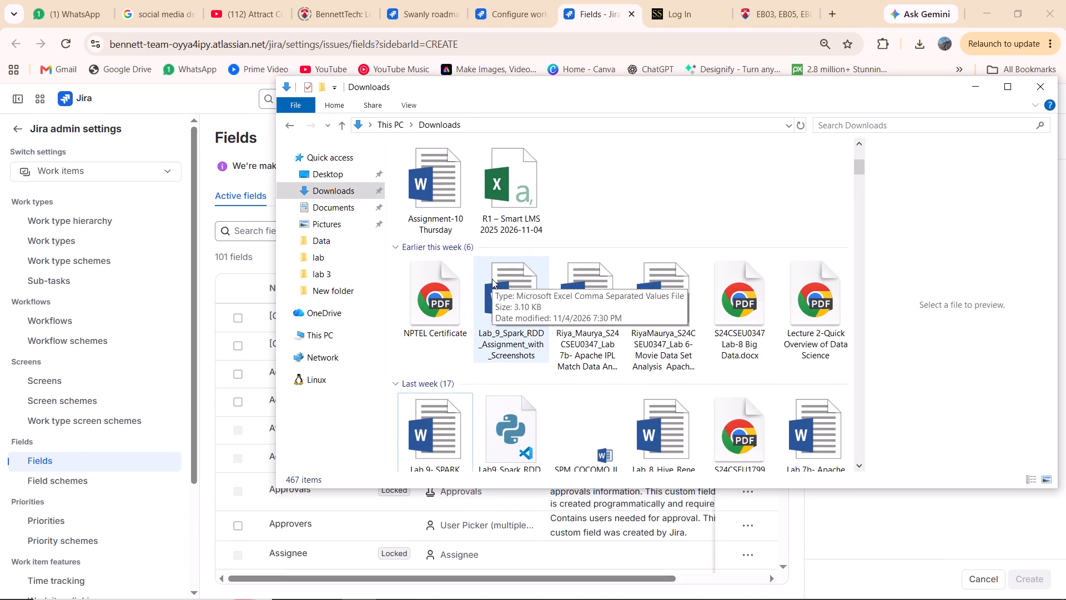
scroll(492, 279, "down", 3)
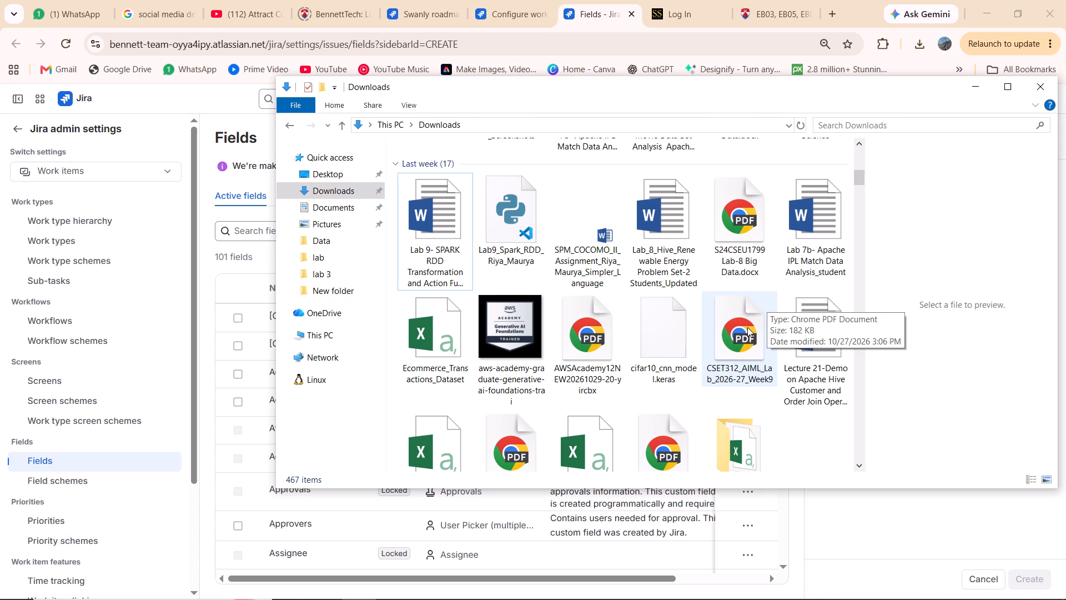
scroll(747, 327, "down", 2)
scroll(747, 327, "up", 4)
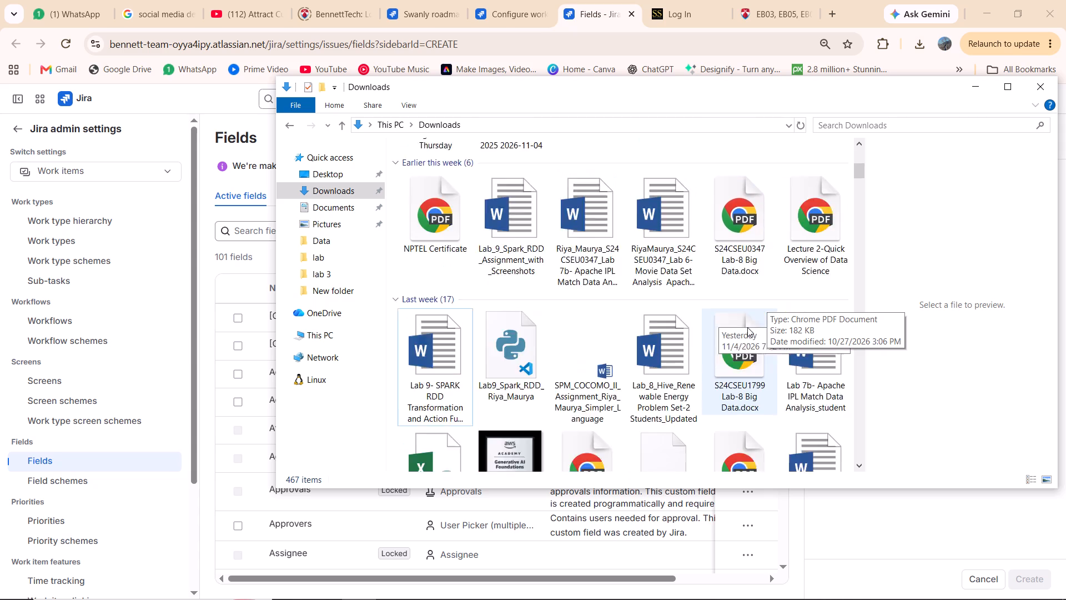
scroll(747, 327, "up", 1)
scroll(747, 327, "down", 4)
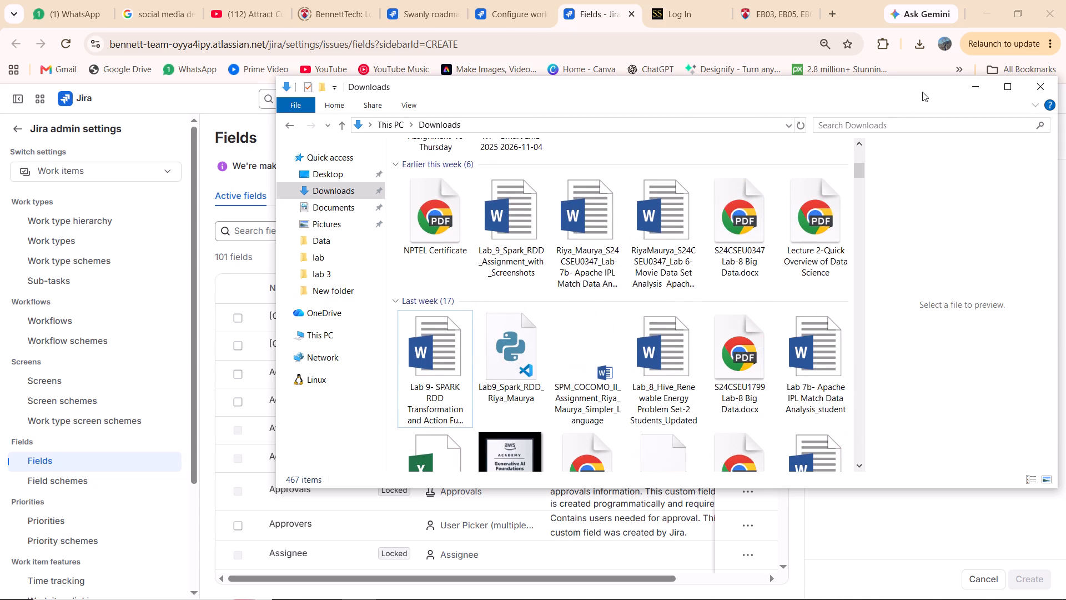
Search the Downloads folder for "ass" and open the LAB-8 - Thu document from the matching files.
left_click(892, 121)
type("ass")
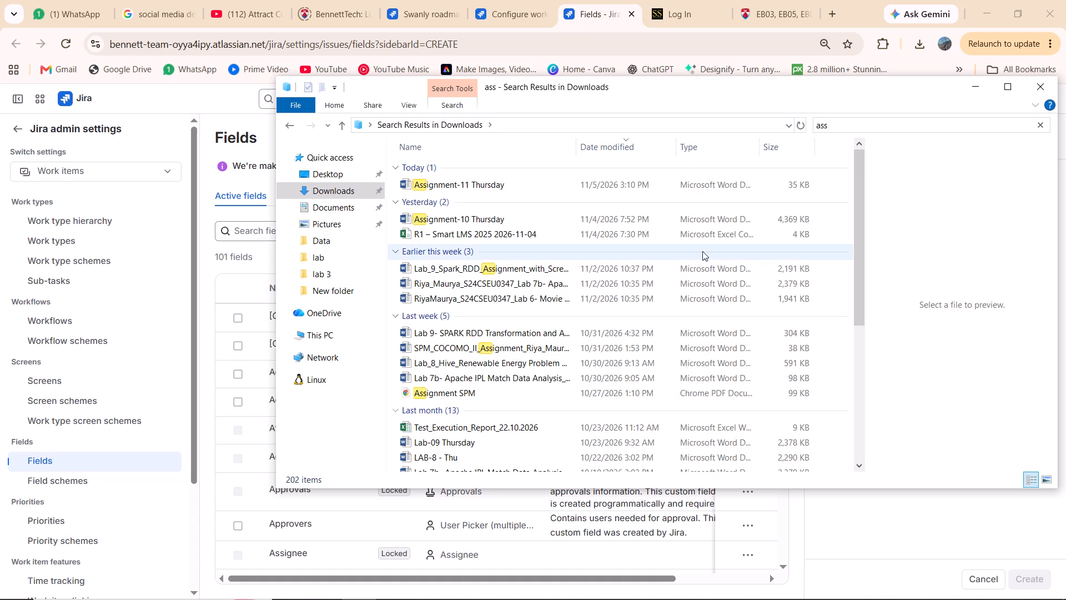
scroll(695, 276, "down", 1)
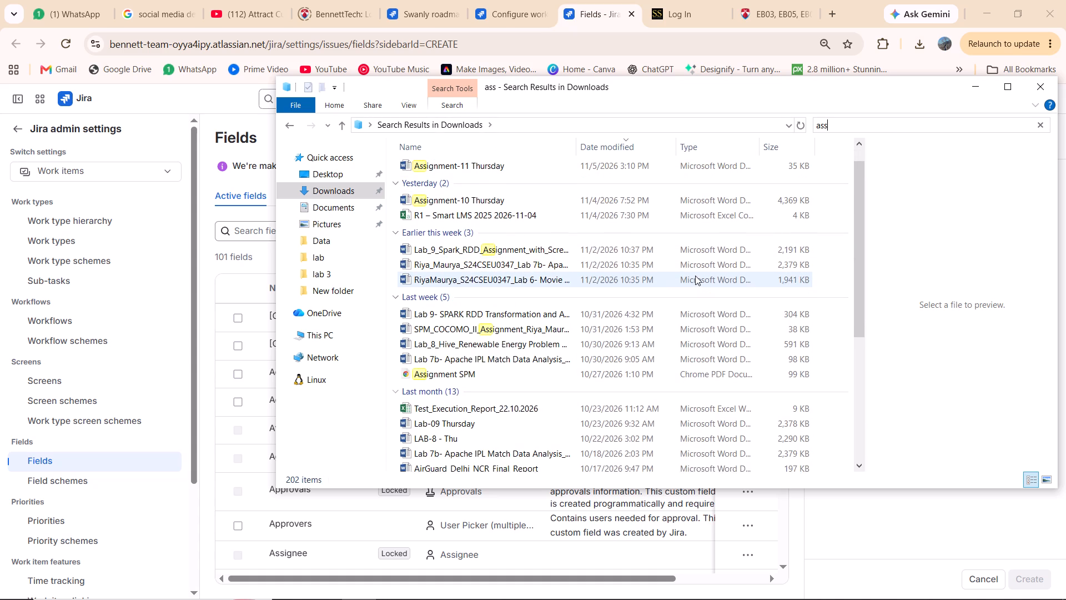
scroll(695, 276, "down", 2)
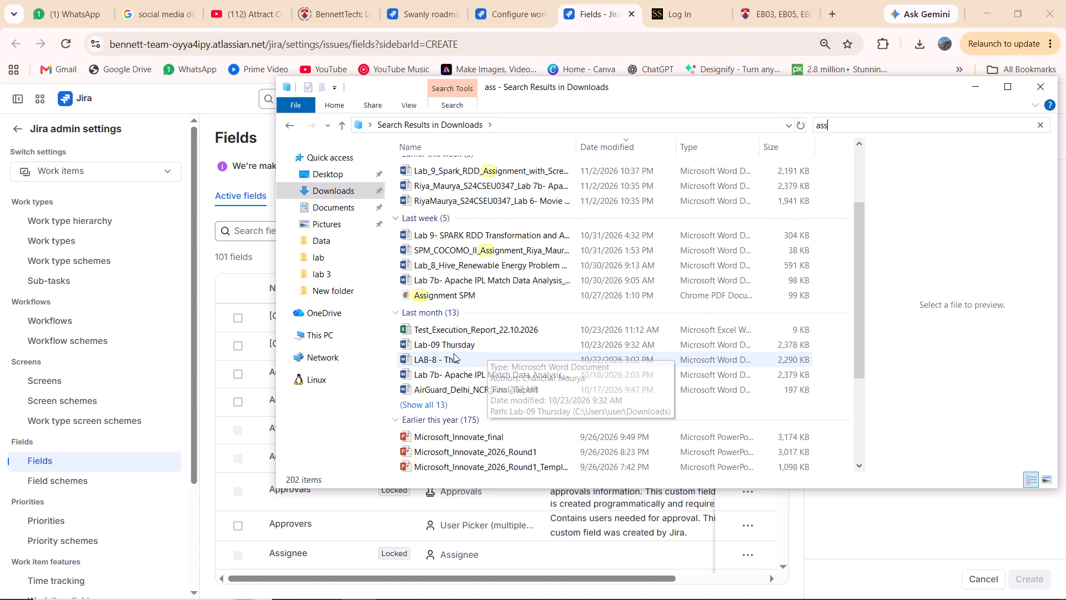
double_click(452, 356)
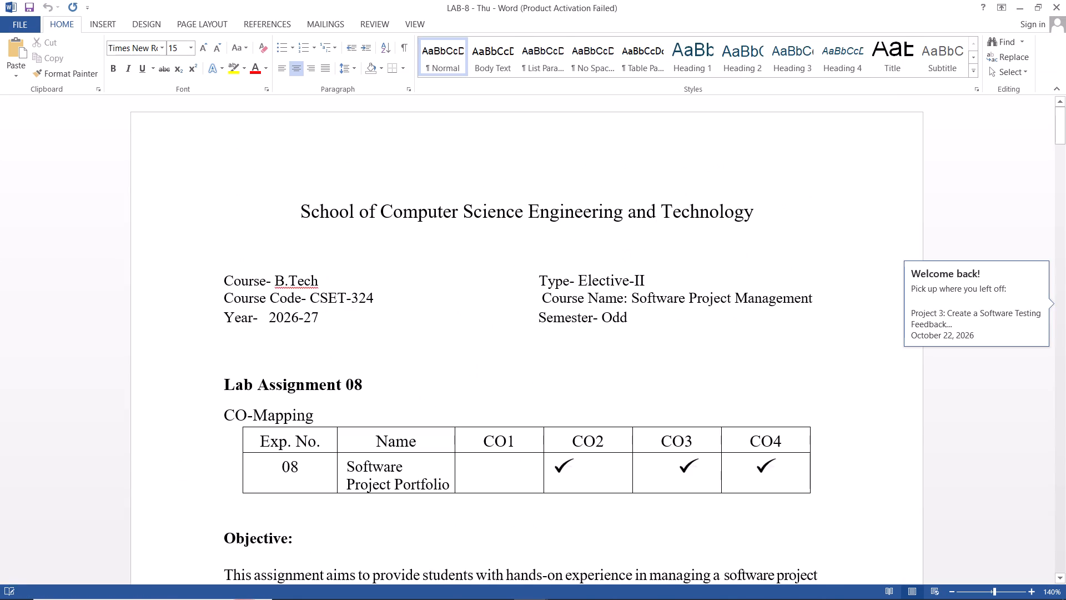
scroll(452, 356, "down", 11)
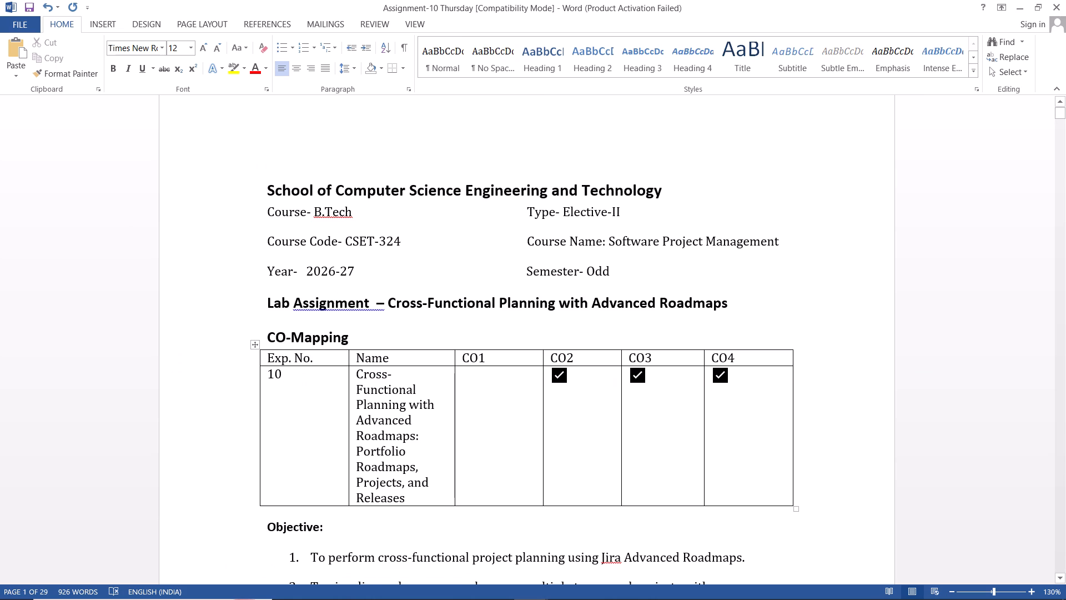
Review the opening sections and Task 1, the Swanly app installation, in the Assignment-10 Thursday document.
scroll(467, 452, "down", 2)
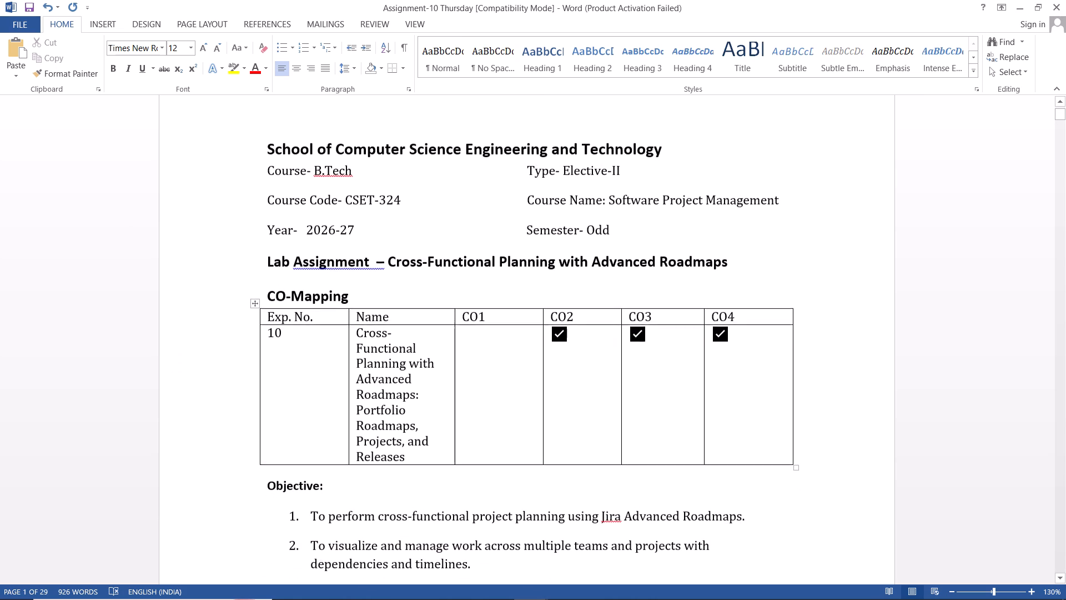
scroll(467, 452, "down", 8)
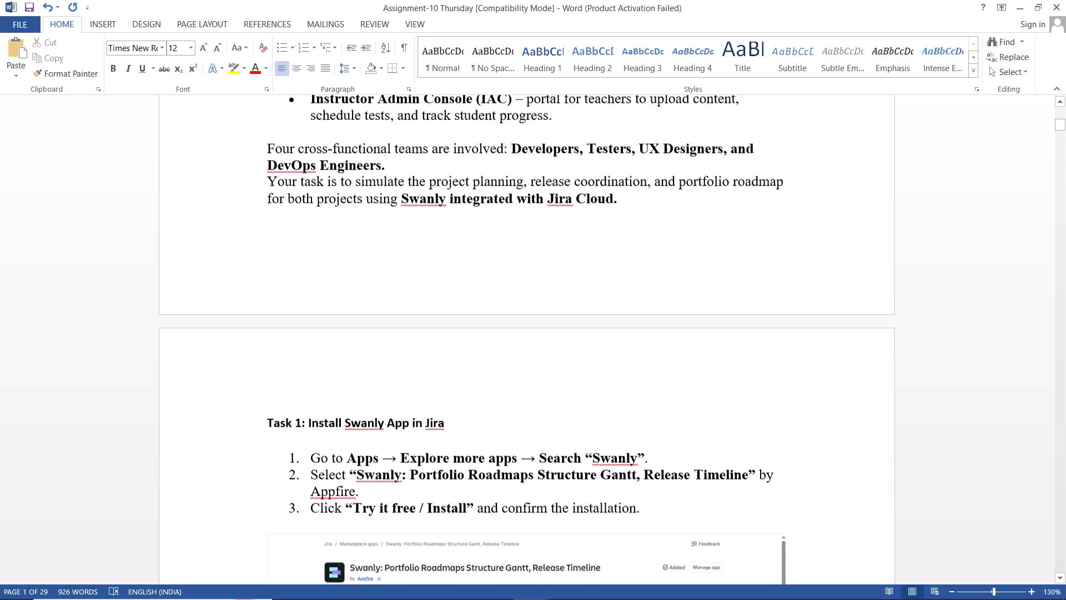
scroll(467, 452, "down", 5)
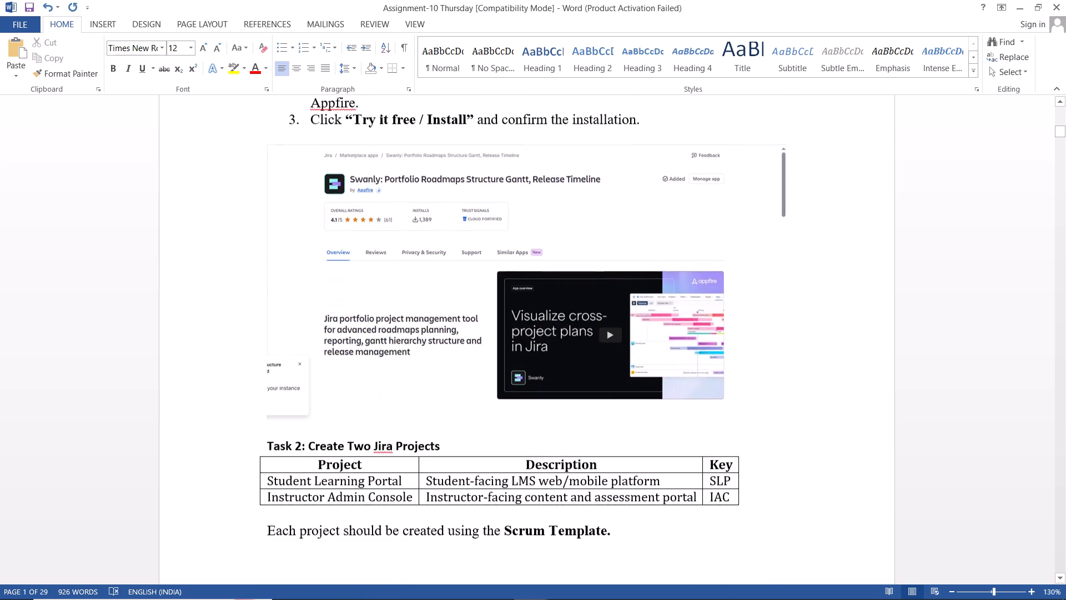
Examine how Task 2 documents creating the Student Learning Portal and Instructor Admin Console projects with screenshots.
scroll(467, 452, "down", 7)
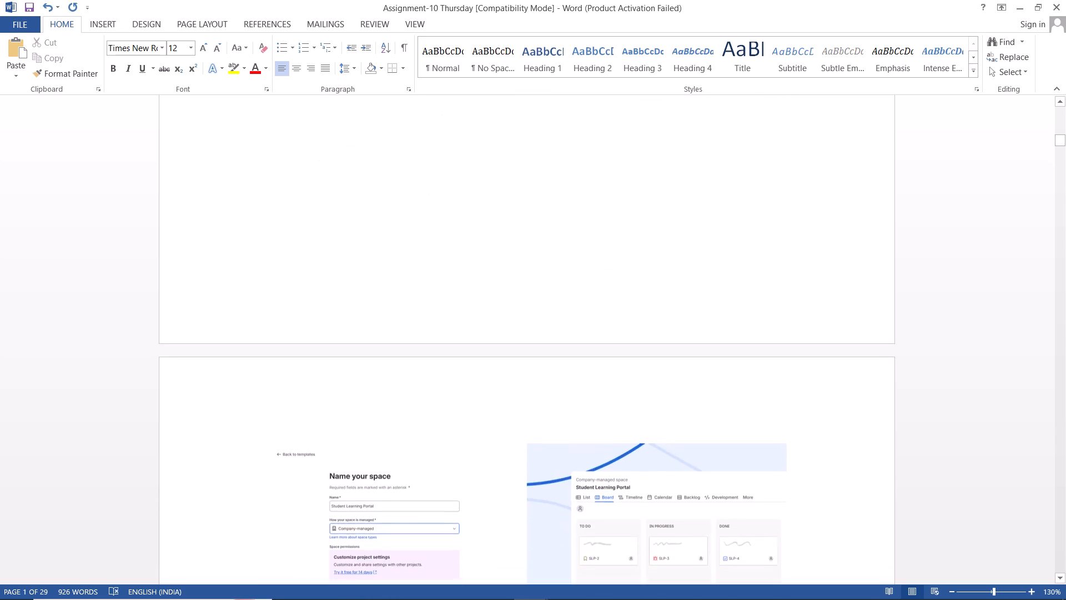
scroll(467, 452, "down", 8)
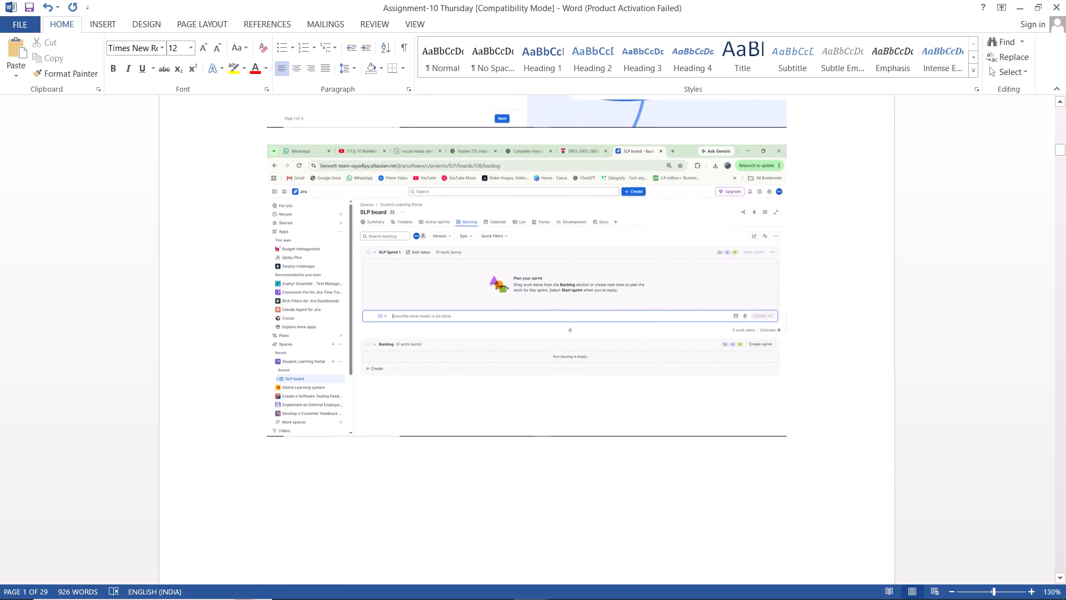
scroll(467, 452, "down", 11)
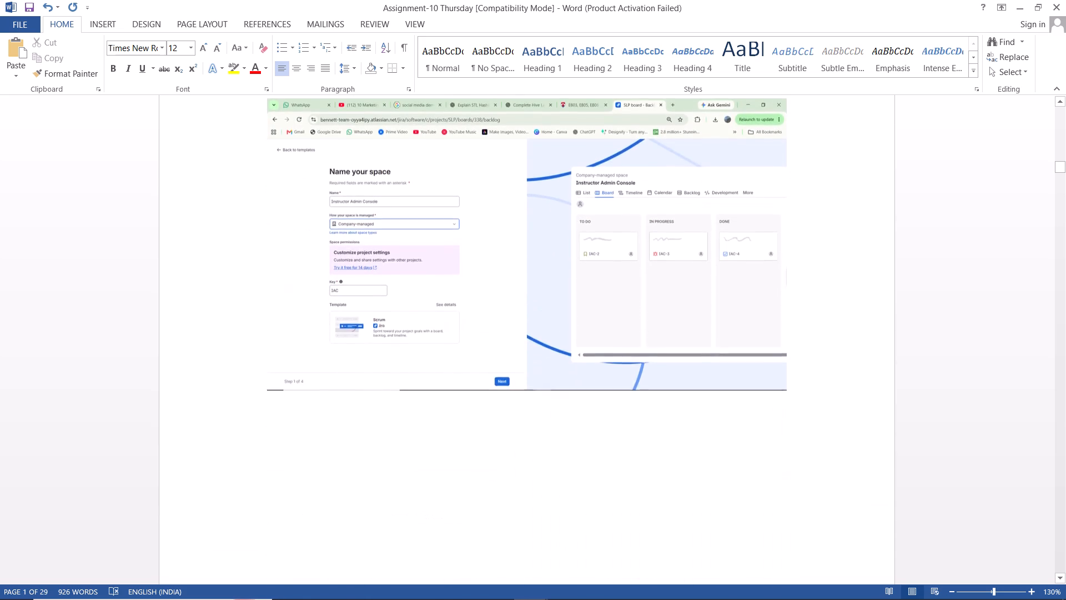
scroll(467, 452, "down", 5)
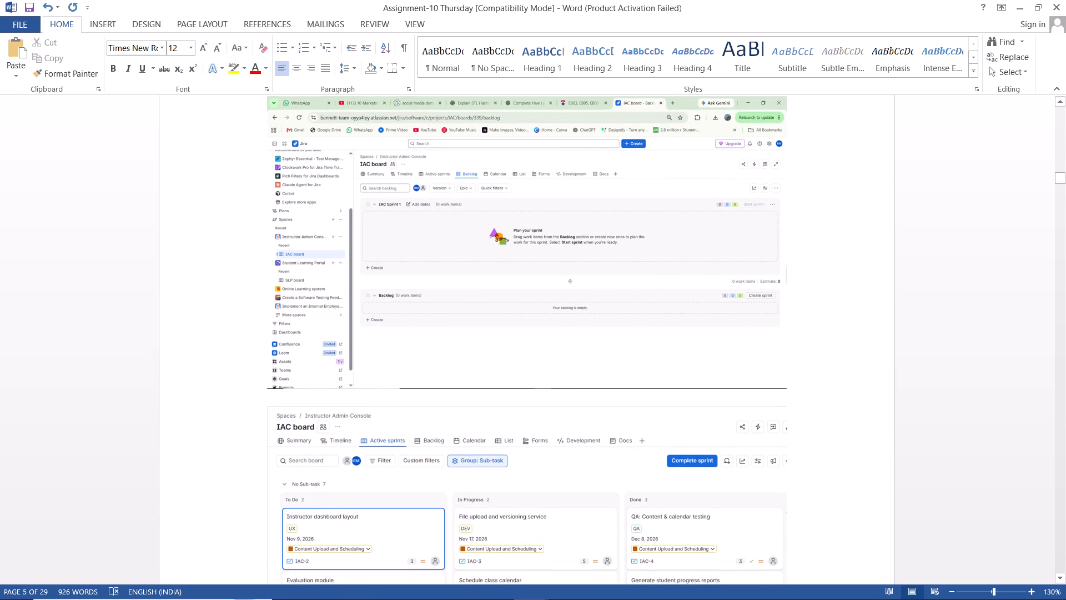
scroll(467, 452, "down", 1)
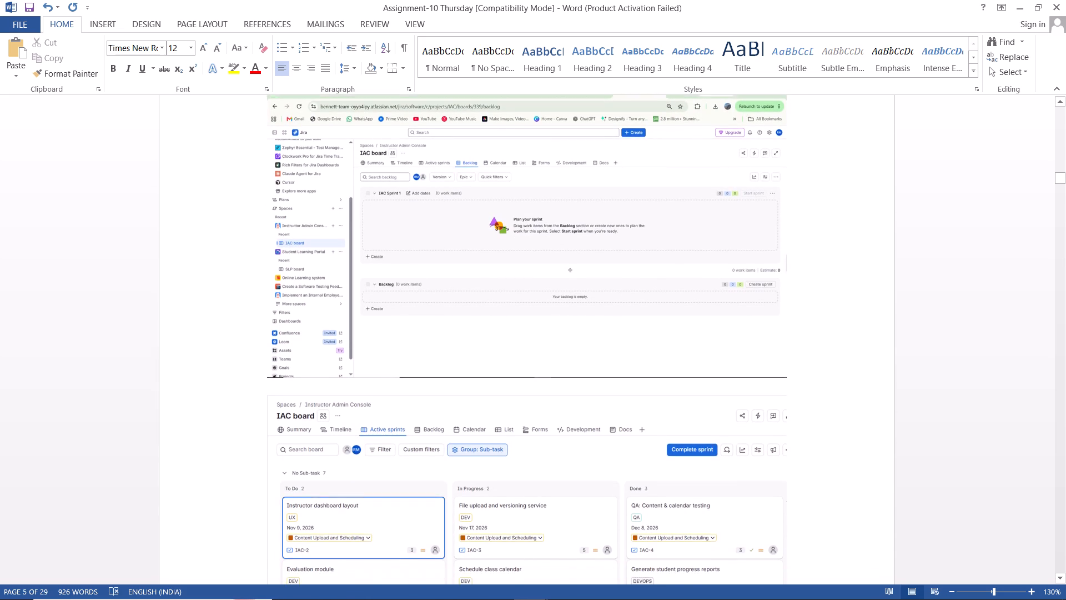
scroll(467, 452, "down", 4)
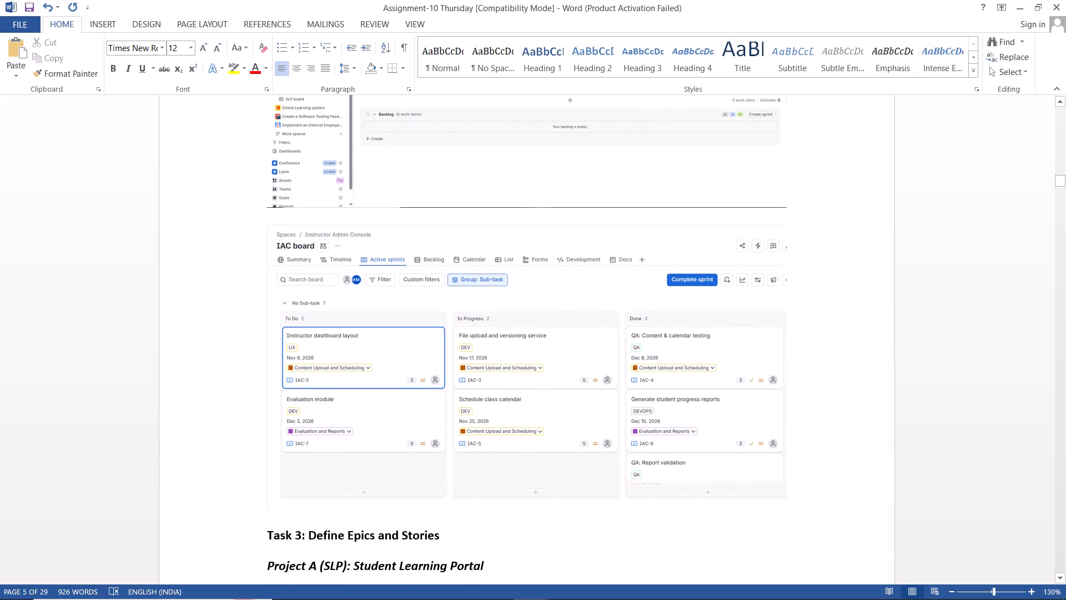
scroll(467, 452, "down", 3)
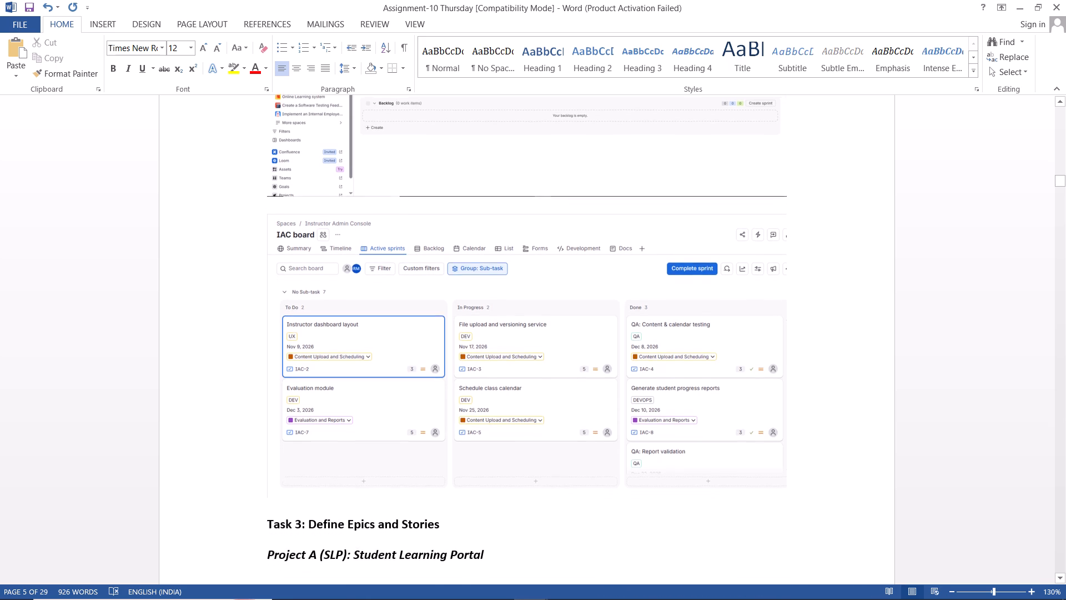
Examine the start of Task 3, covering Epic A1: User Registration and Dashboard Setup and its screenshot.
scroll(467, 452, "down", 3)
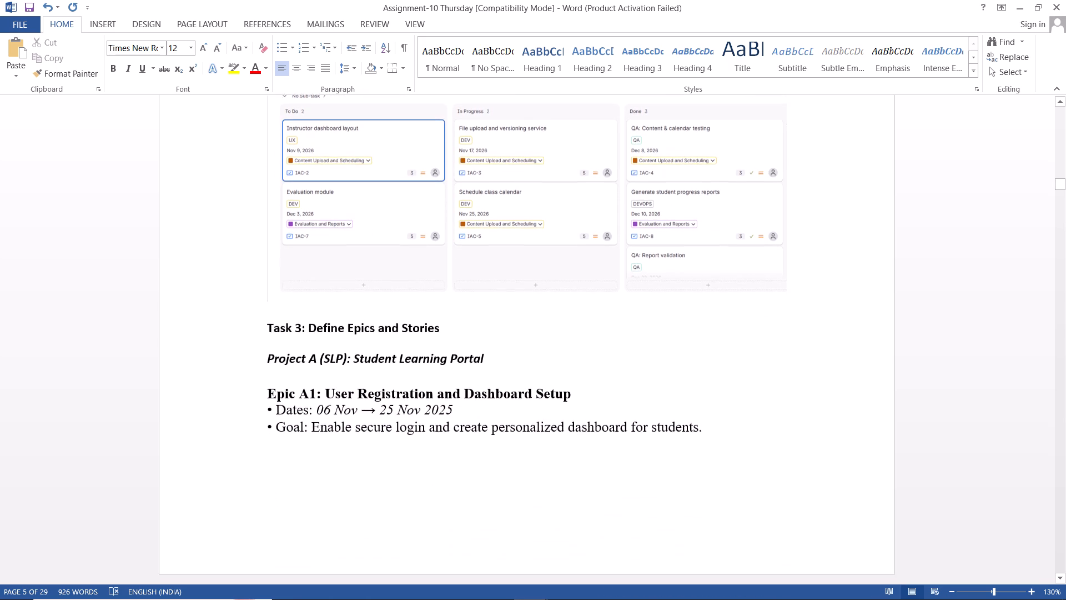
scroll(467, 452, "down", 1)
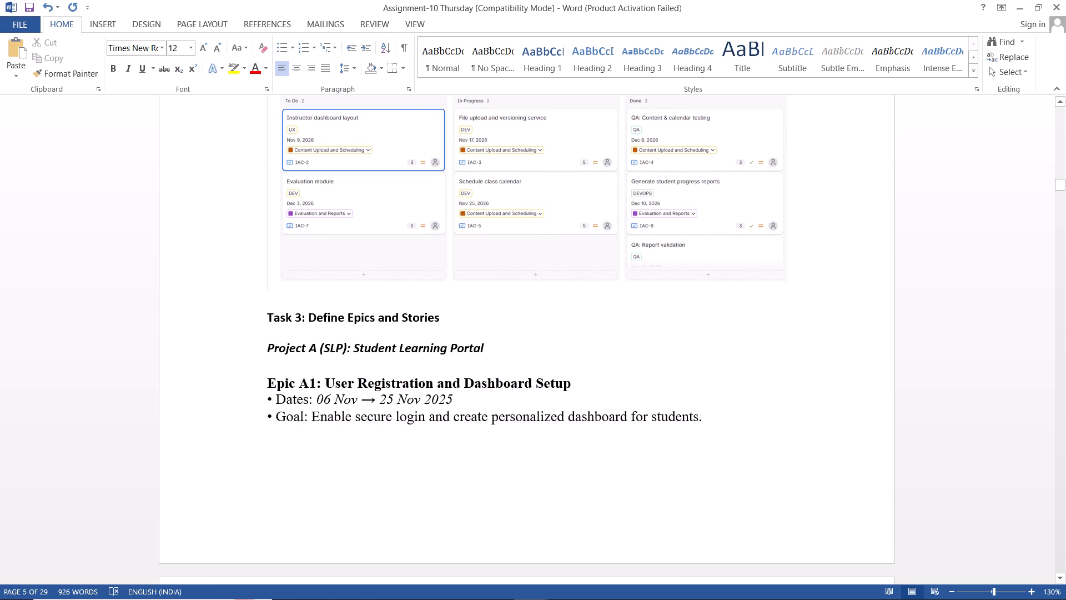
scroll(467, 452, "down", 11)
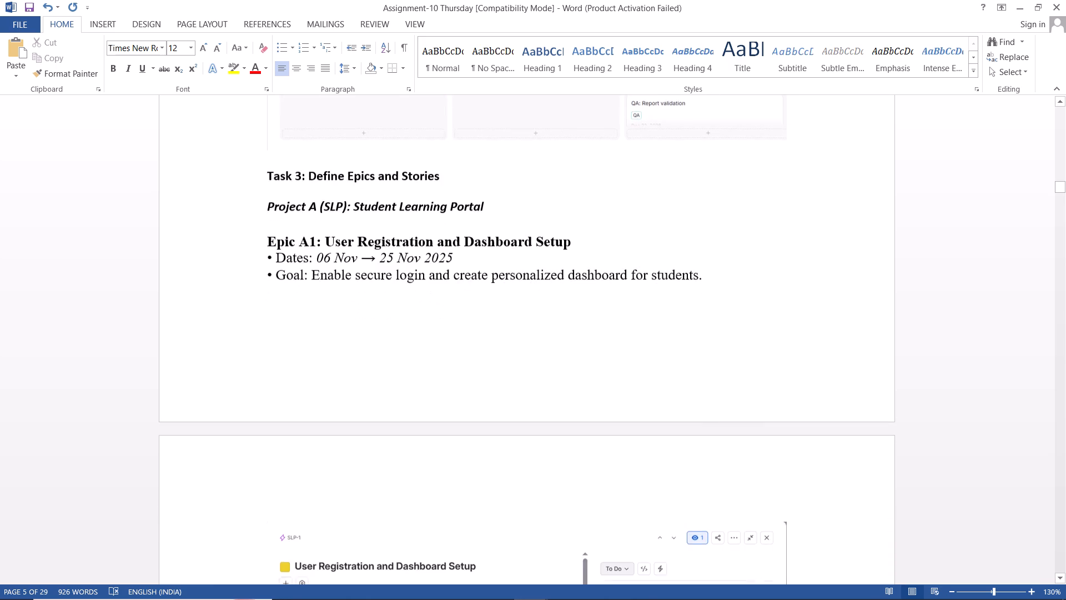
scroll(467, 452, "down", 5)
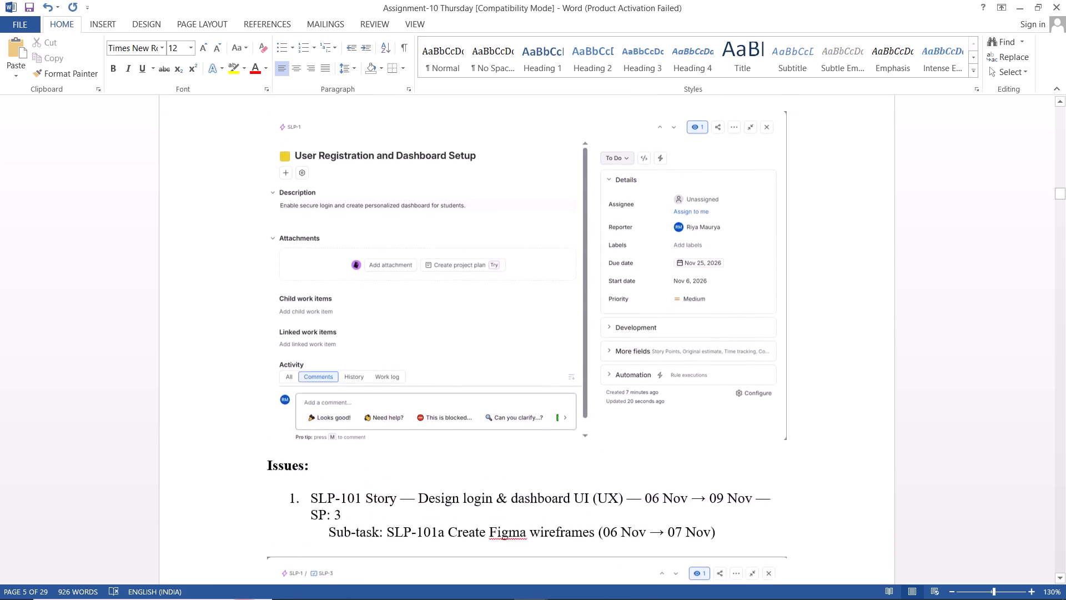
Examine how Epic A1's issues SLP-101, with its Figma wireframes sub-task, and SLP-102 are documented with issue screenshots.
scroll(467, 452, "down", 6)
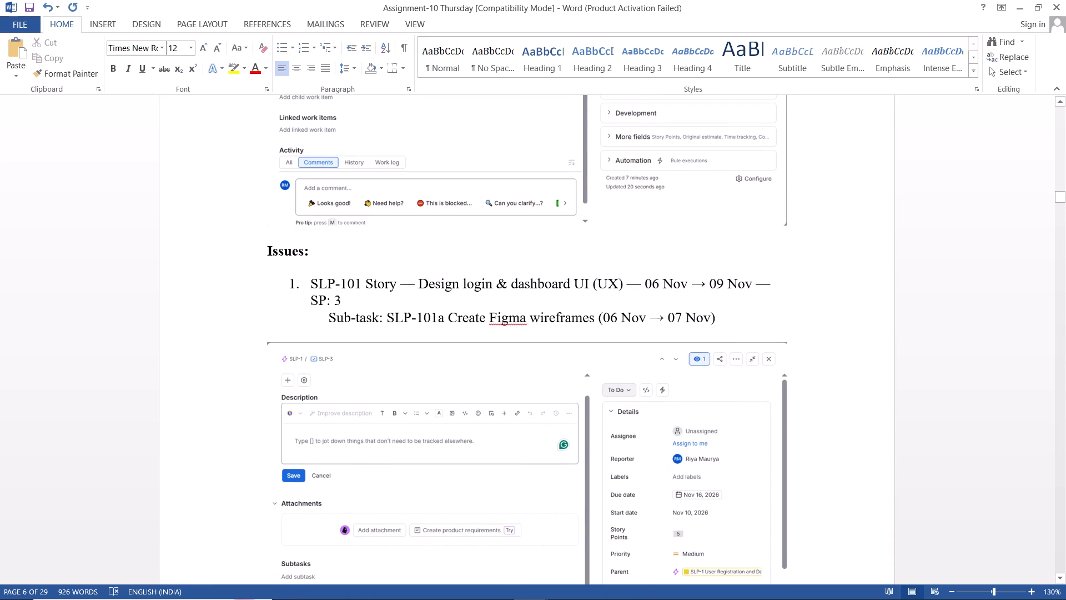
scroll(467, 452, "down", 8)
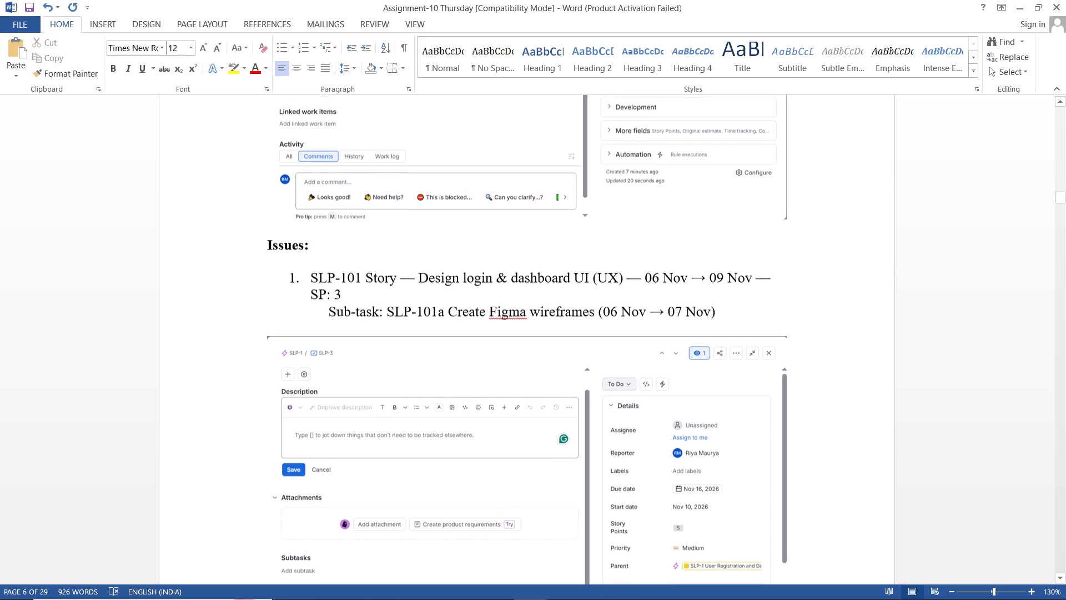
scroll(467, 452, "down", 2)
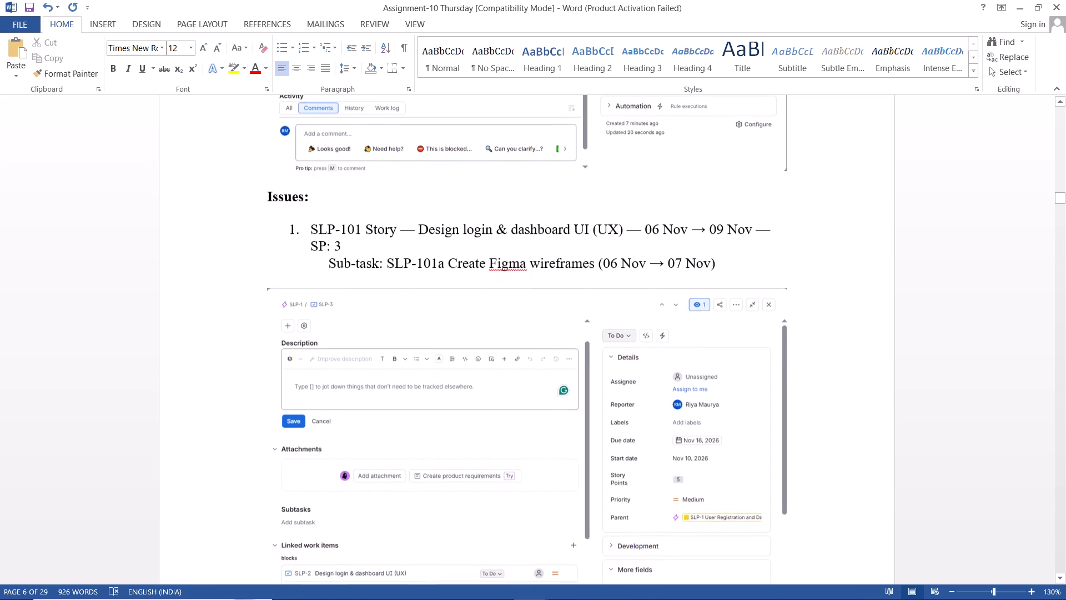
scroll(467, 452, "down", 2)
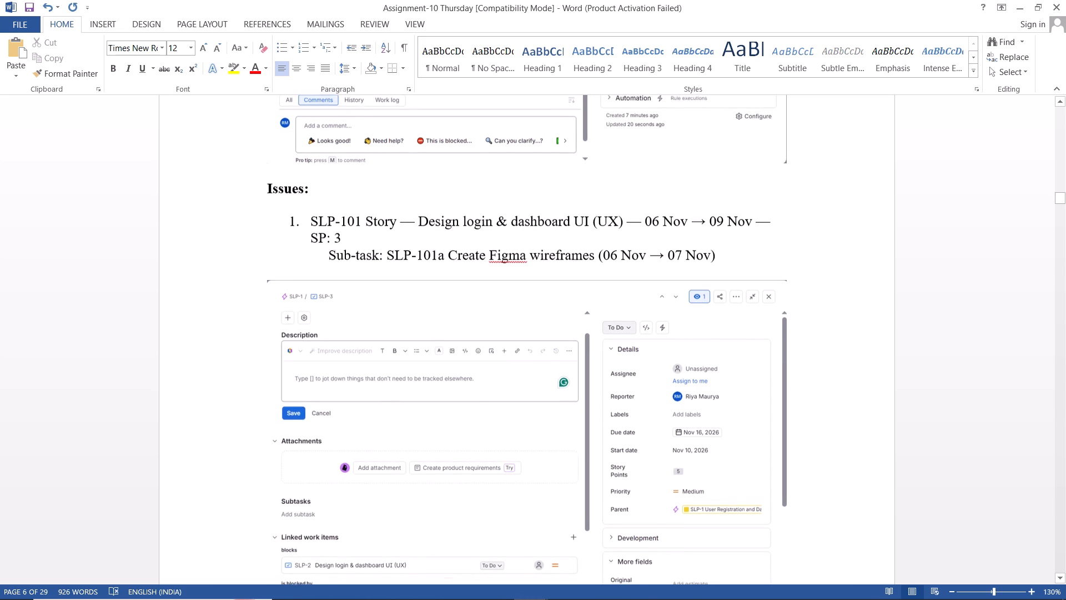
scroll(467, 452, "down", 4)
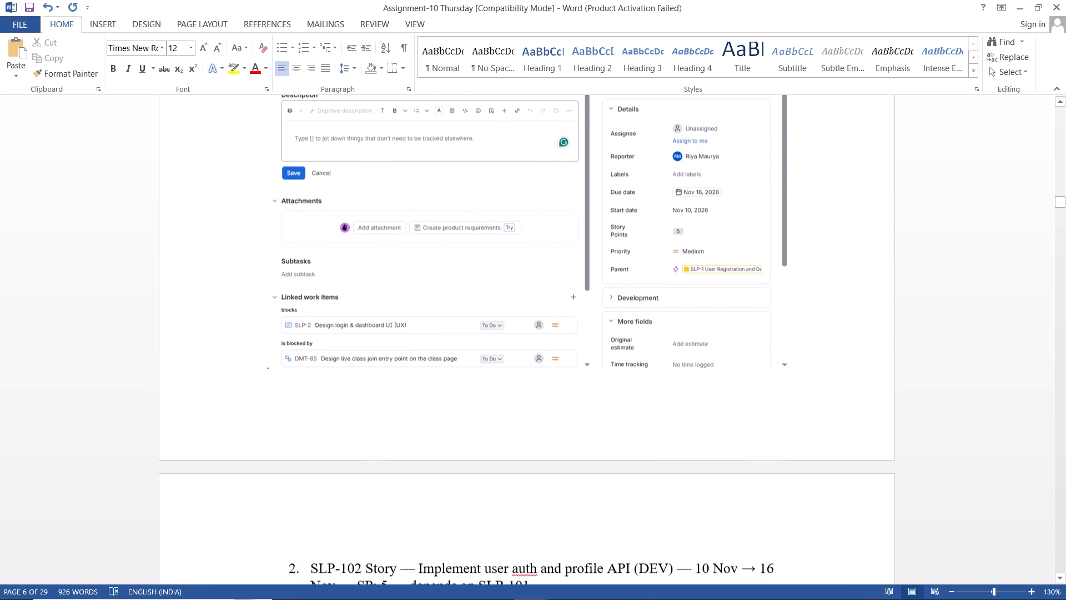
scroll(467, 452, "down", 4)
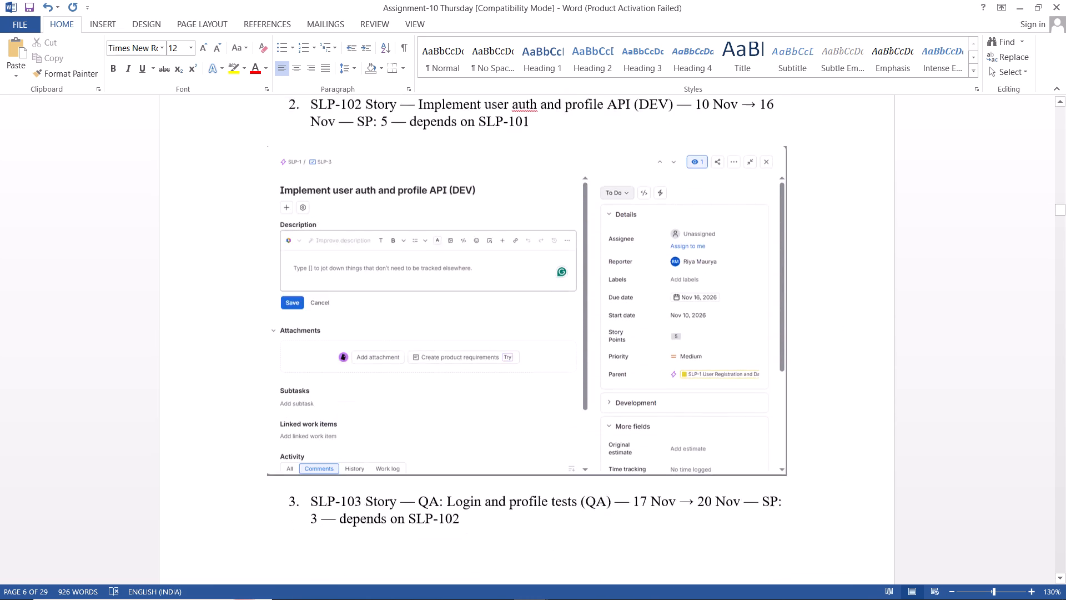
Examine how the SLP-103 login and profile tests and the SLP-104 CI/CD setup issues are documented.
scroll(467, 452, "down", 7)
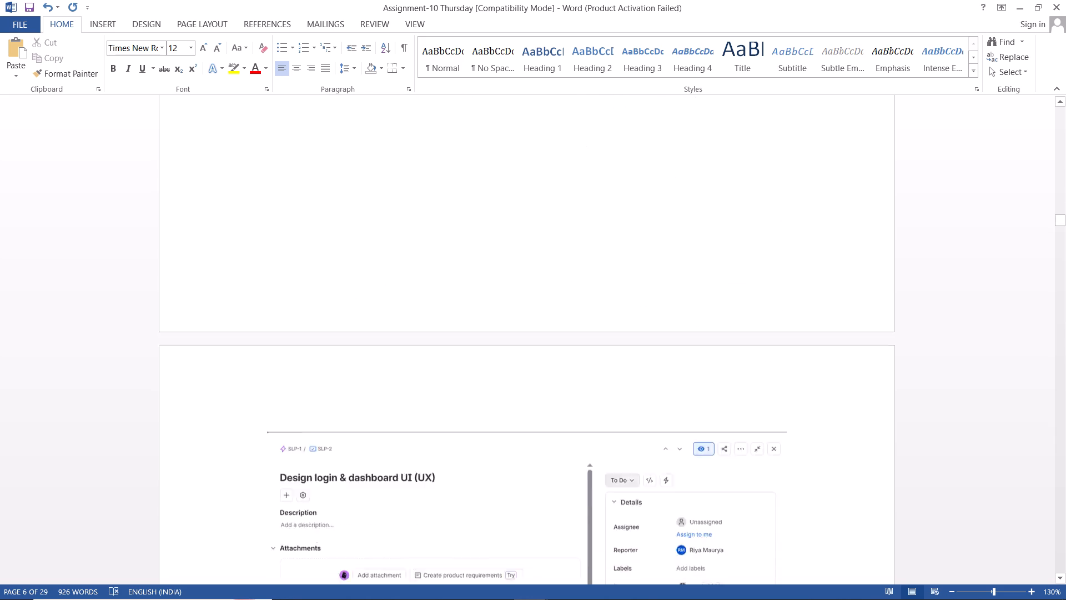
scroll(467, 452, "down", 3)
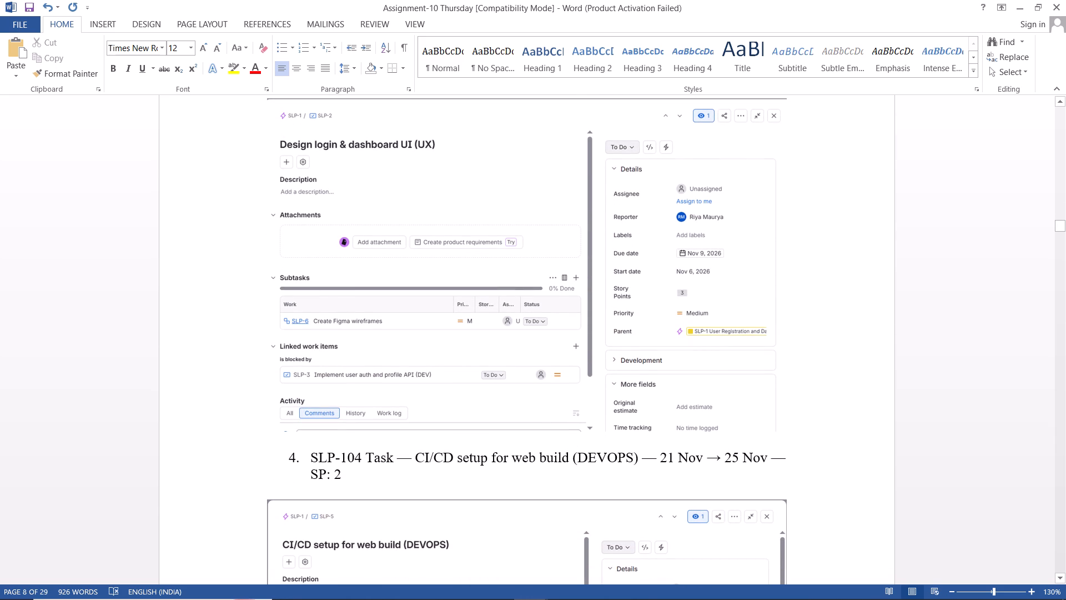
scroll(467, 452, "down", 1)
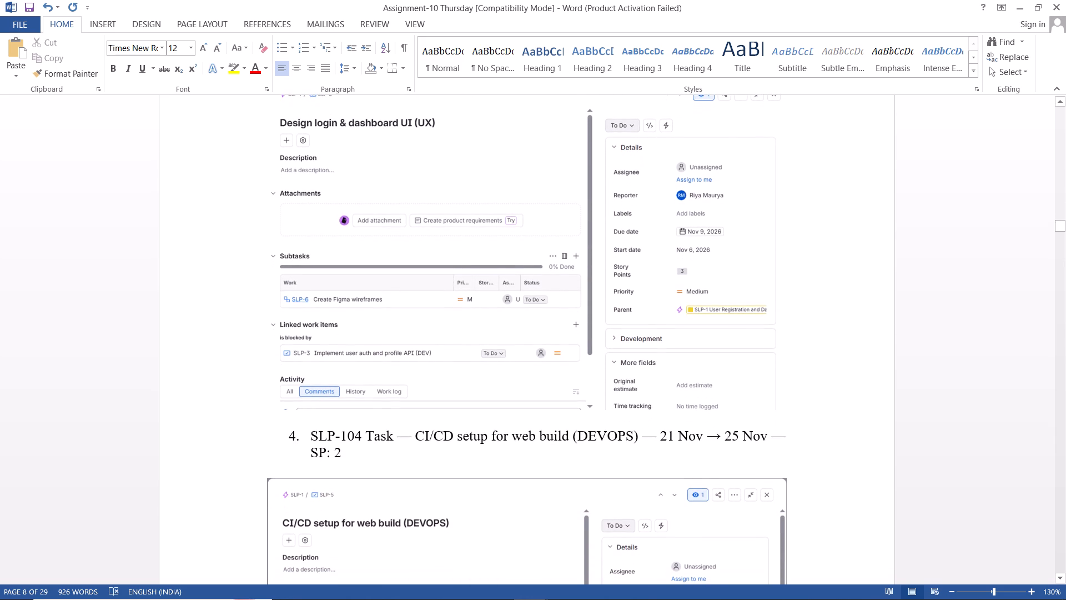
scroll(467, 452, "down", 1)
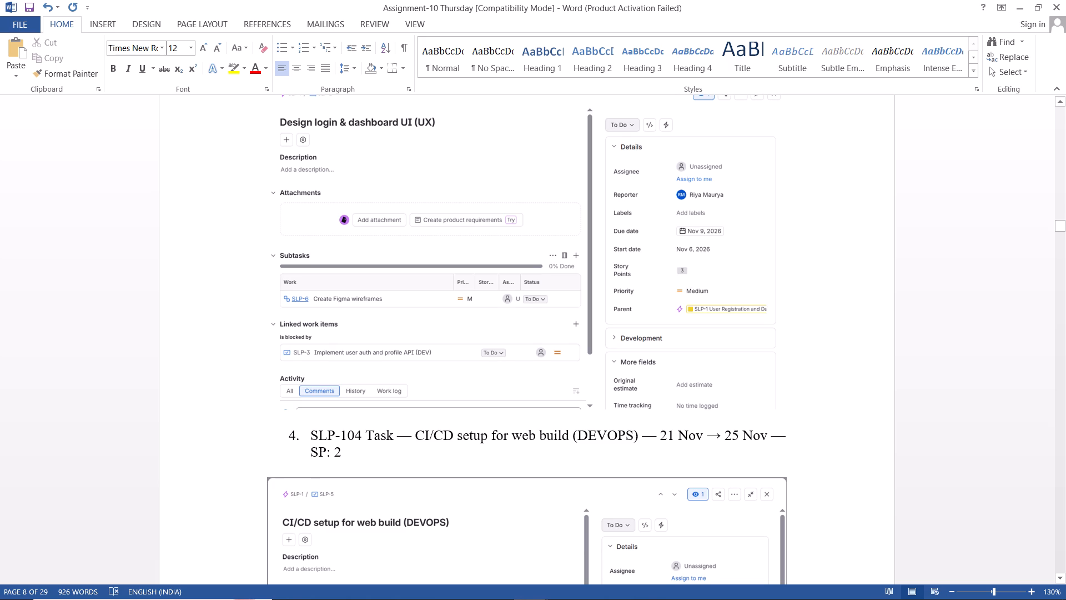
scroll(467, 452, "down", 3)
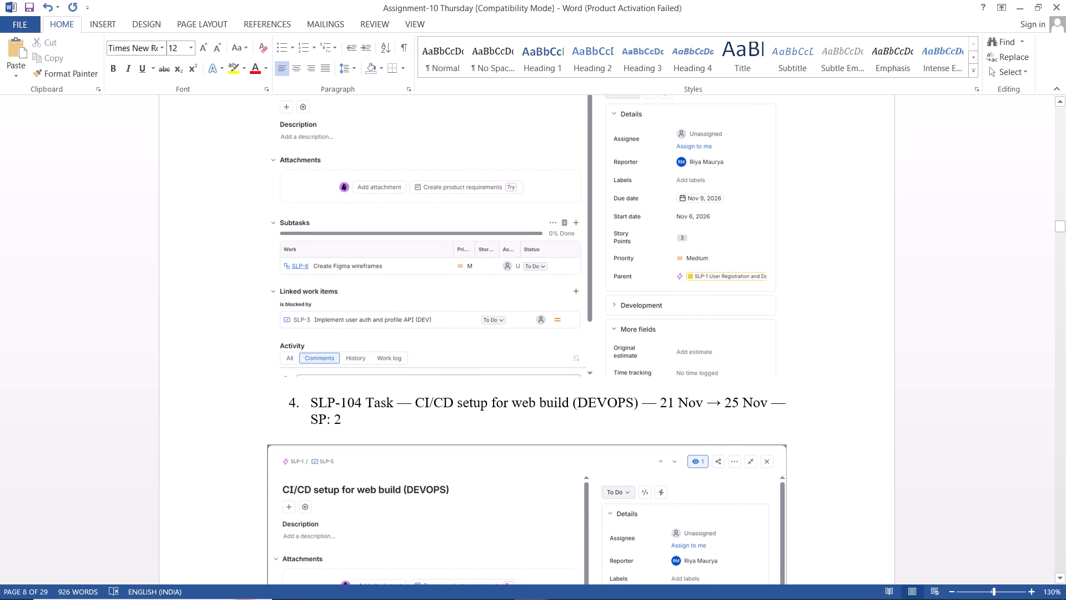
scroll(467, 452, "down", 3)
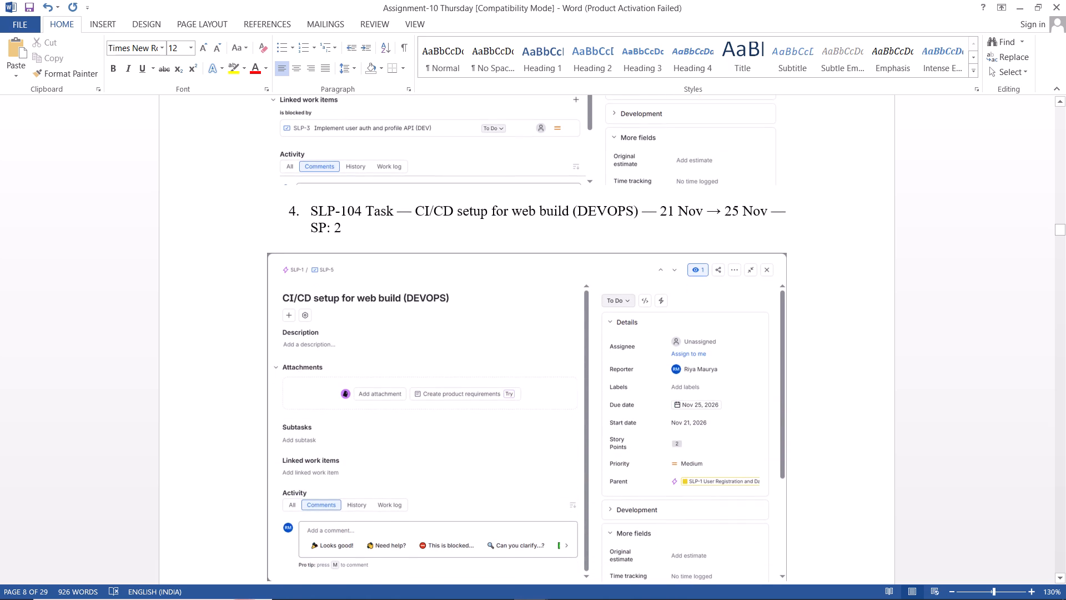
Review Epic A2: Course Content and Assignments, covering issues SLP-201 to SLP-204 and their screenshots.
scroll(467, 452, "down", 7)
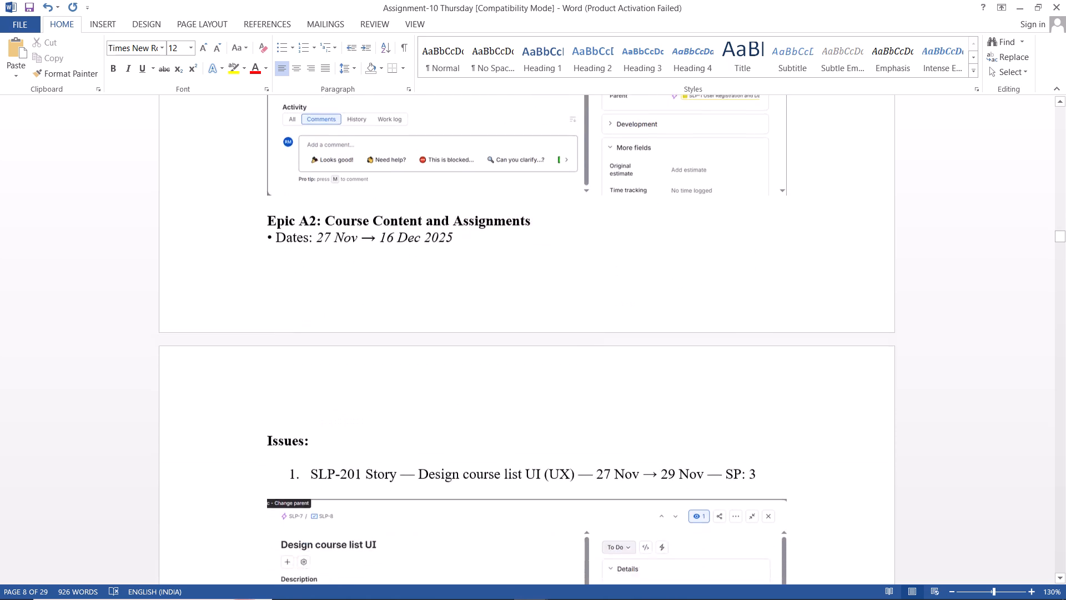
scroll(467, 452, "down", 5)
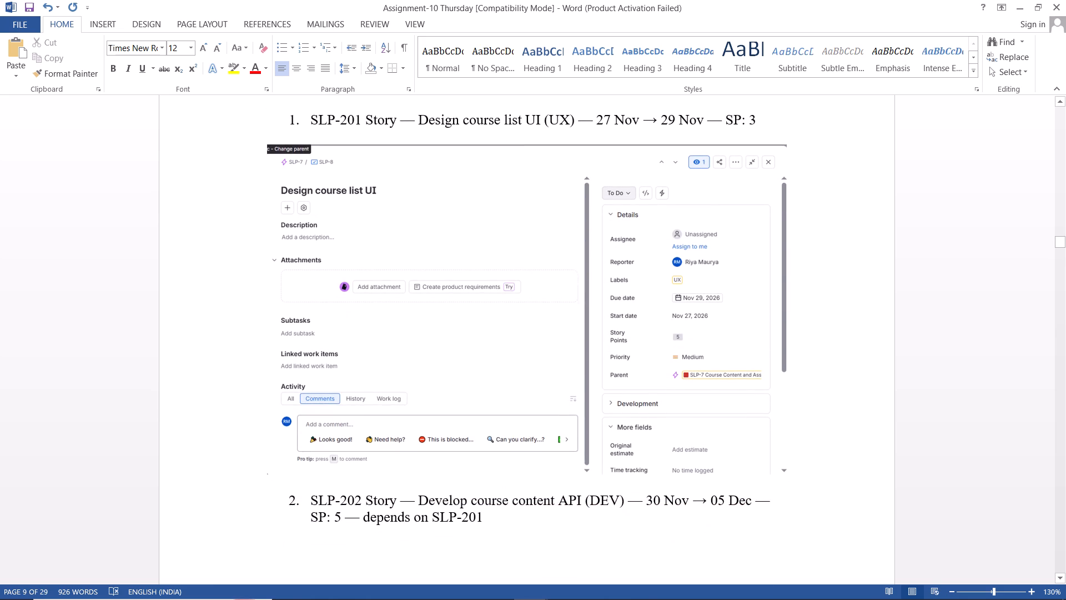
scroll(467, 452, "down", 8)
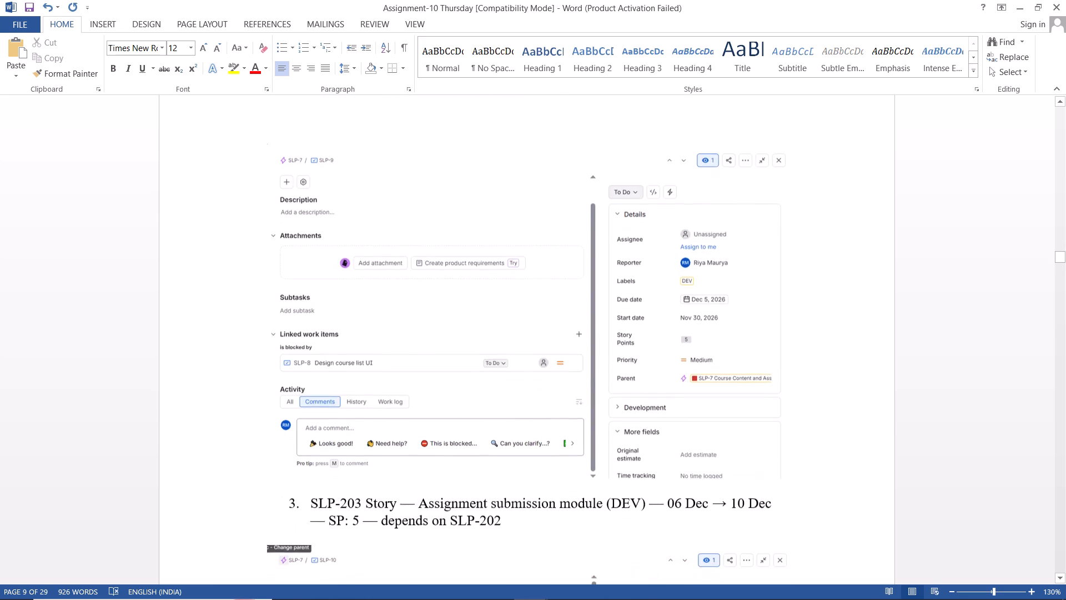
scroll(467, 452, "down", 9)
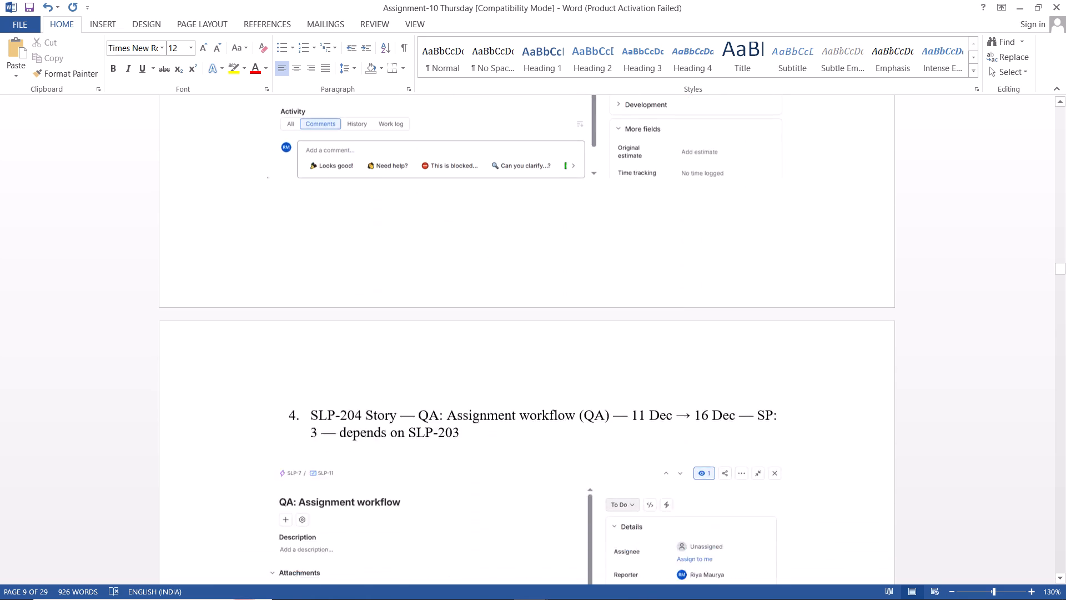
Review the Project B Instructor Admin Console section, covering the IAC-101 to IAC-104 and IAC-201 to IAC-203 issues.
scroll(467, 452, "down", 6)
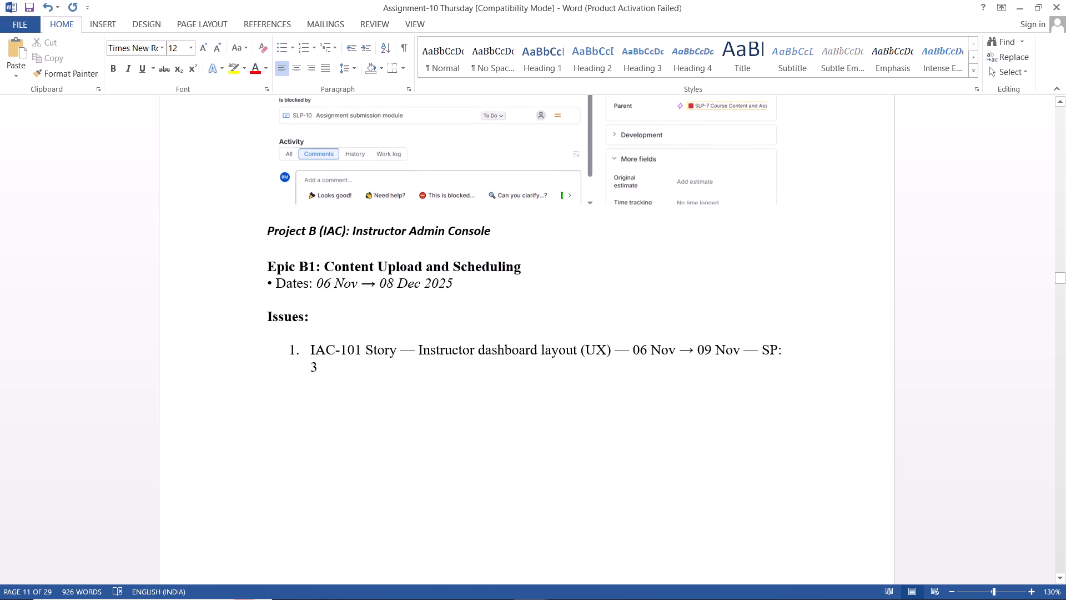
scroll(467, 452, "down", 5)
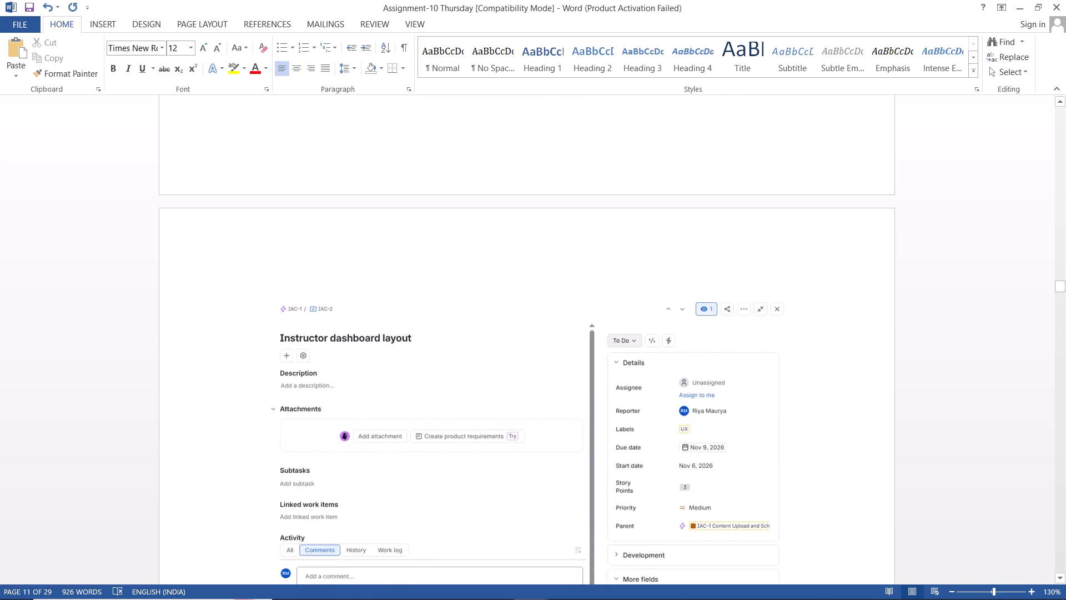
scroll(467, 452, "down", 10)
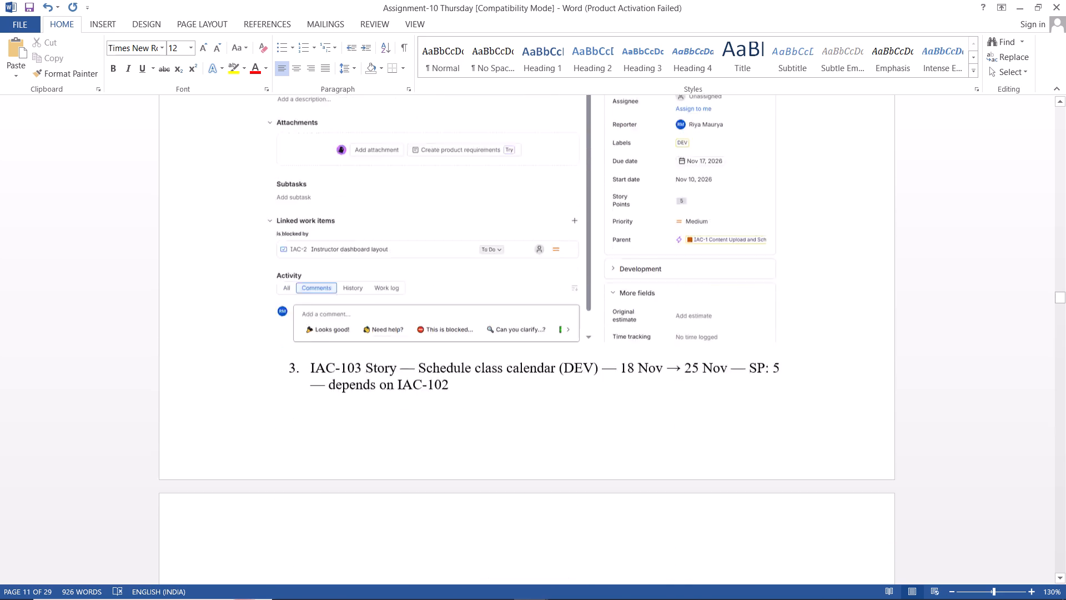
scroll(467, 452, "down", 9)
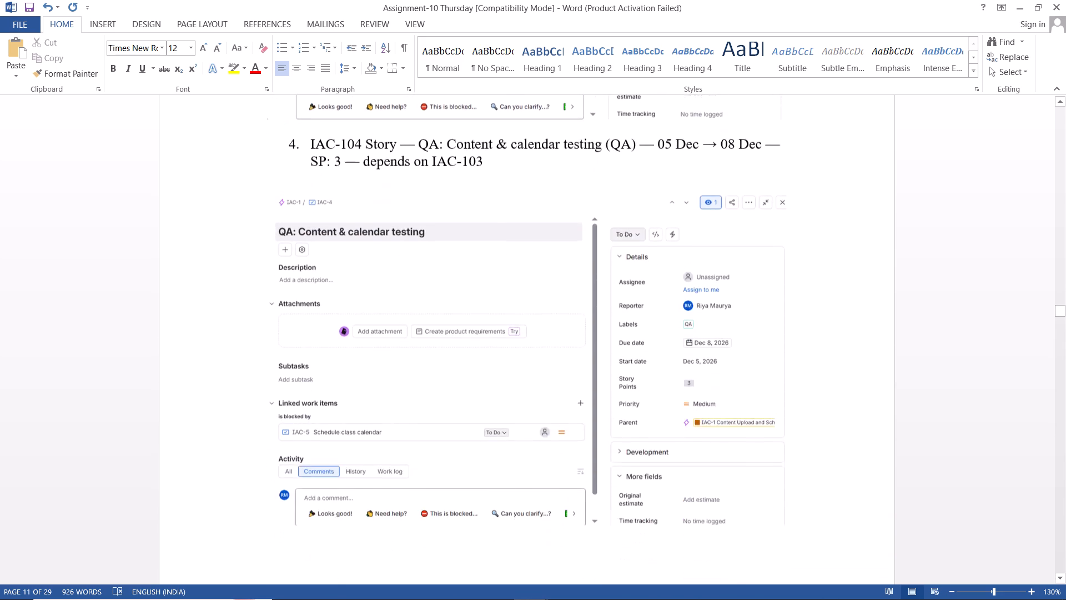
scroll(467, 452, "down", 9)
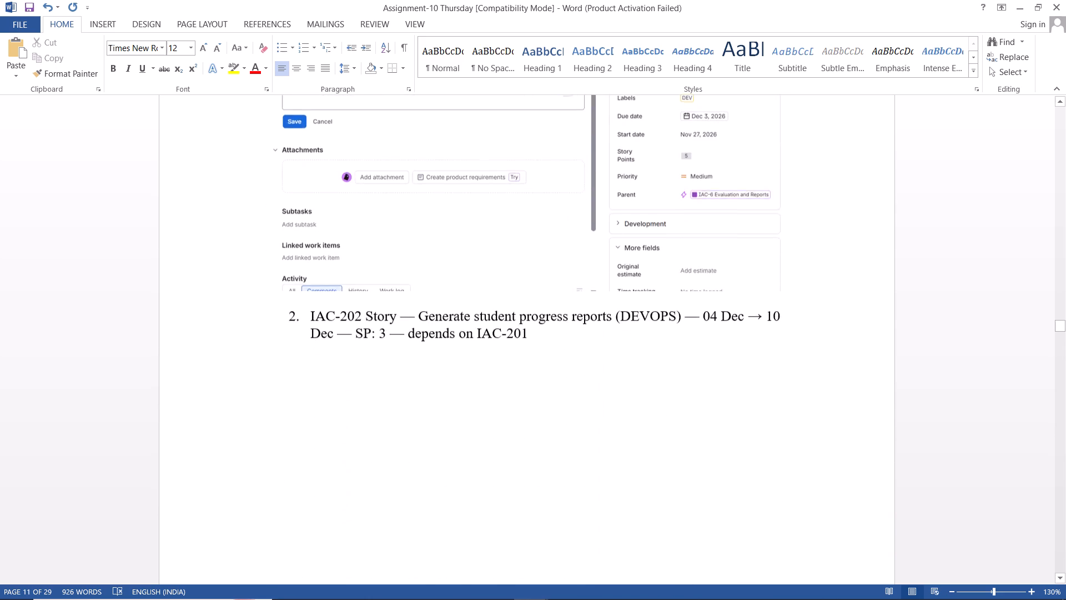
scroll(467, 452, "down", 9)
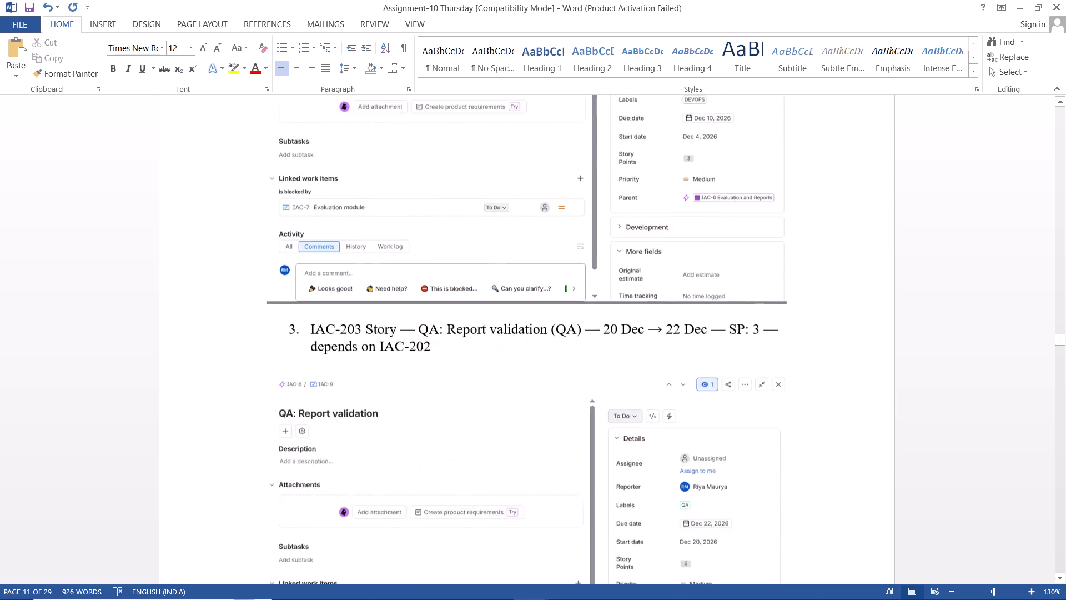
Examine the sprint table and Task 5, the Swanly portfolio roadmap with its Gantt view, dependencies and filter screenshots.
scroll(467, 452, "down", 8)
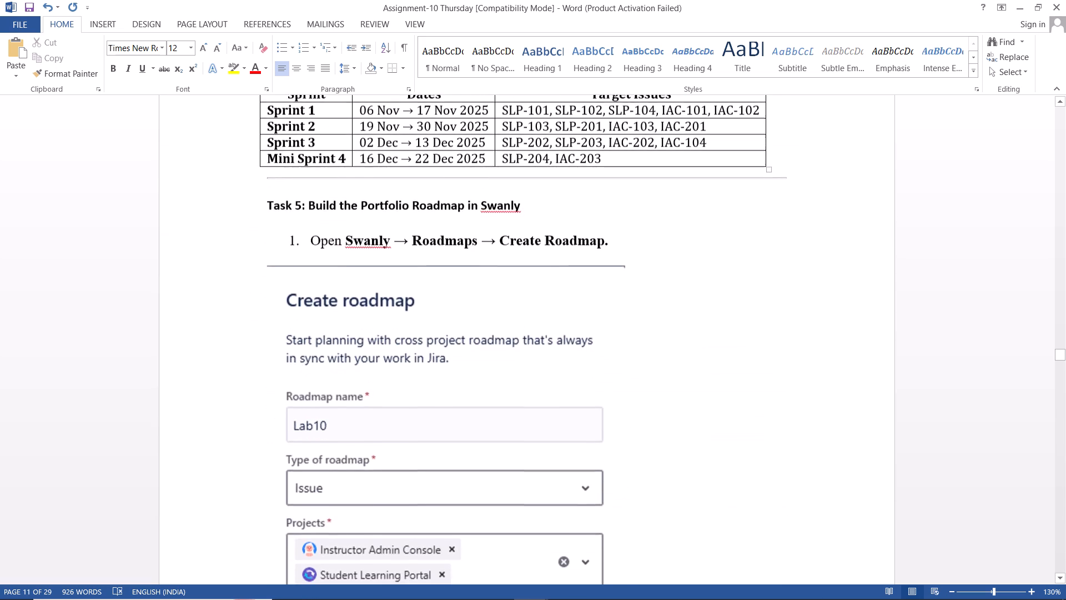
scroll(467, 452, "down", 6)
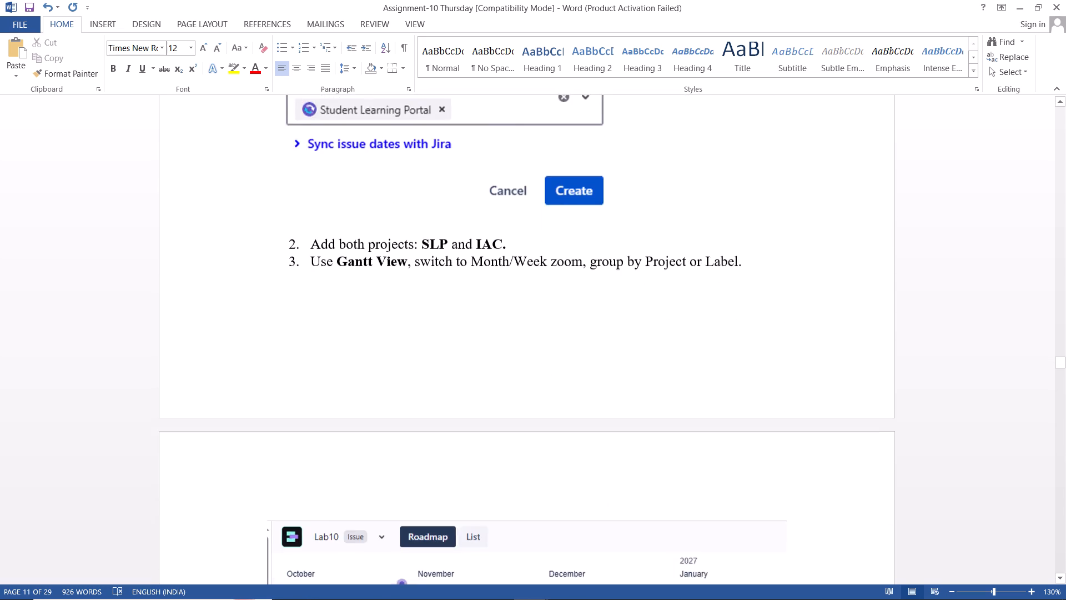
scroll(467, 452, "down", 8)
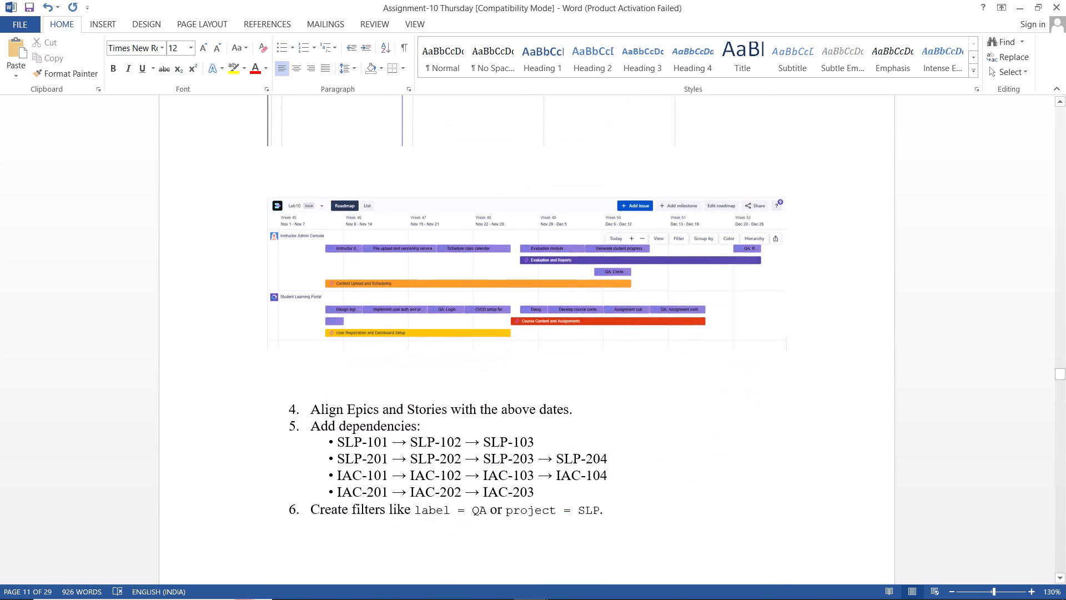
scroll(467, 452, "down", 8)
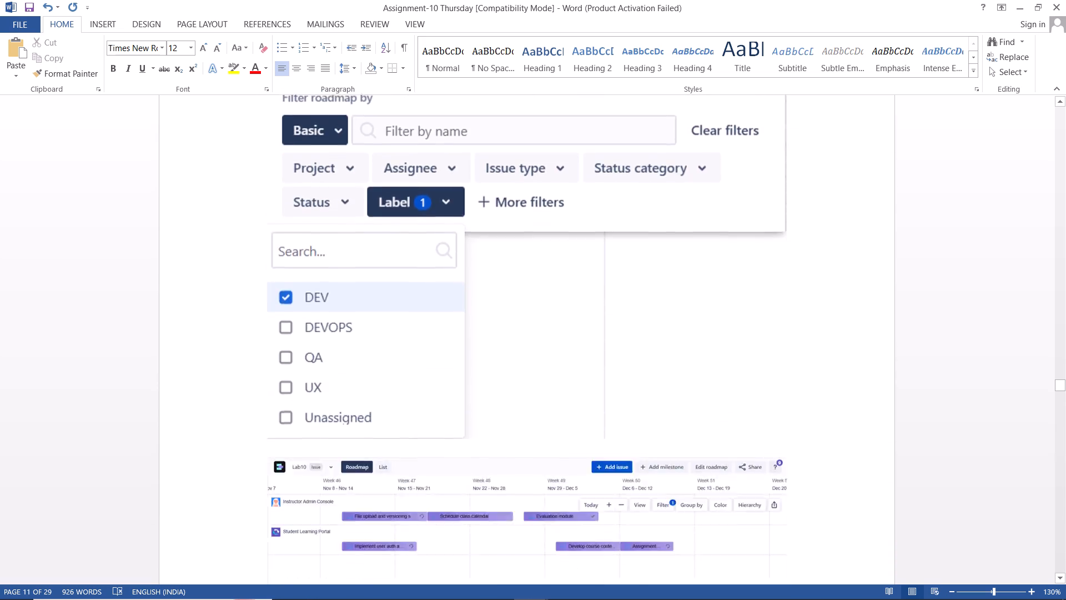
scroll(467, 452, "down", 7)
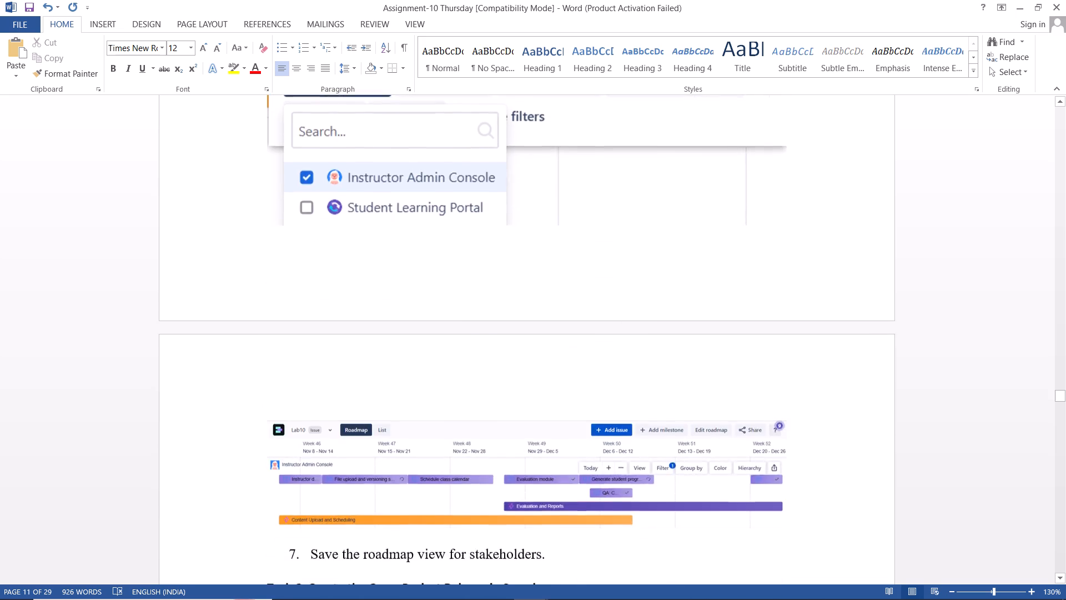
Review the cross-project release, the Task 7 progress tracking and the closing list of required screenshots.
scroll(467, 452, "down", 7)
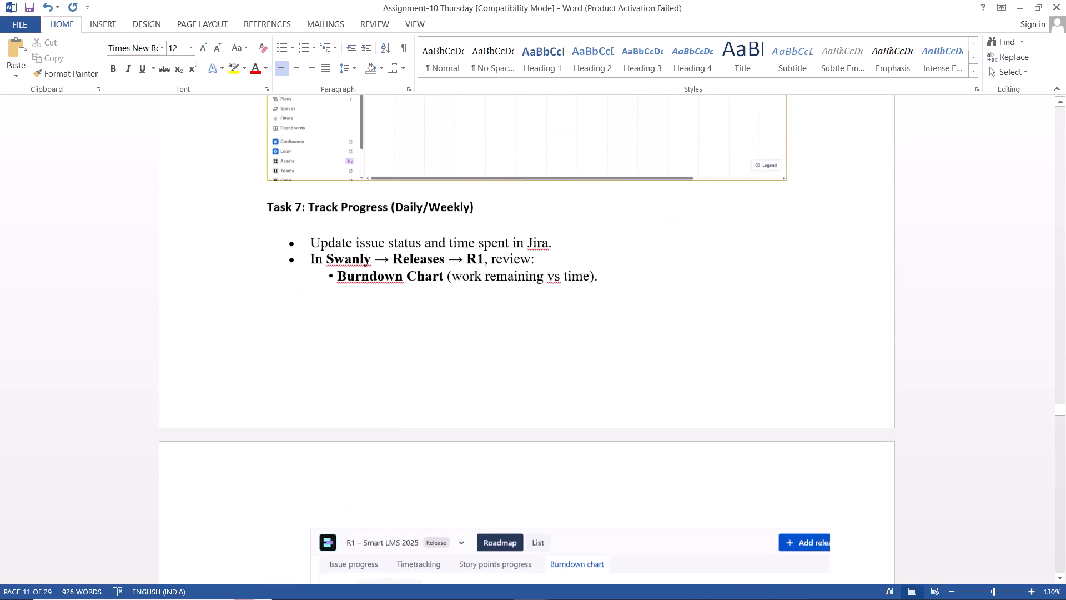
scroll(467, 452, "down", 8)
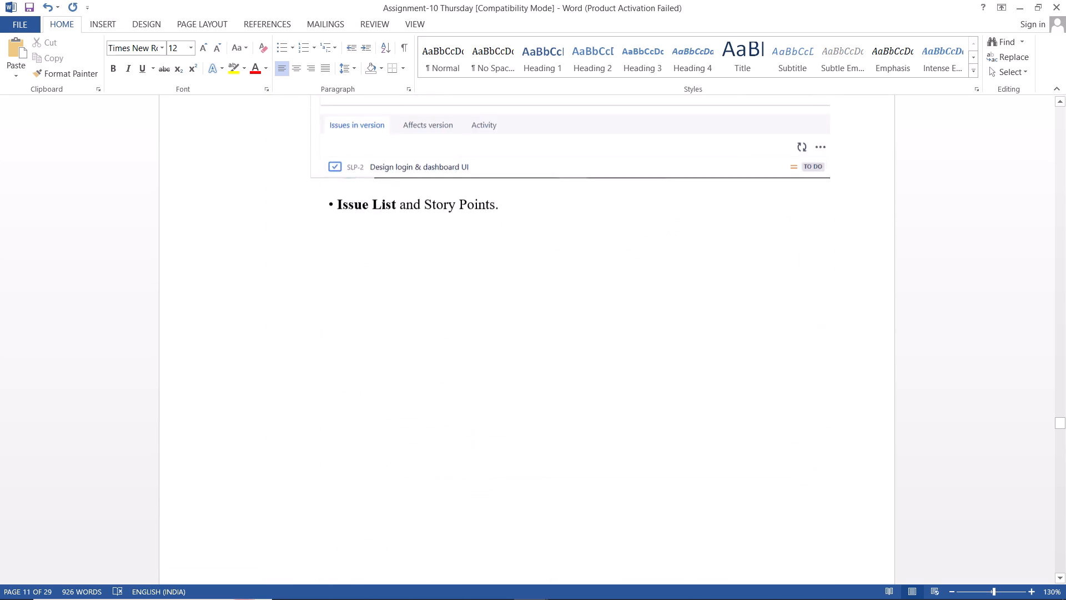
scroll(467, 452, "down", 10)
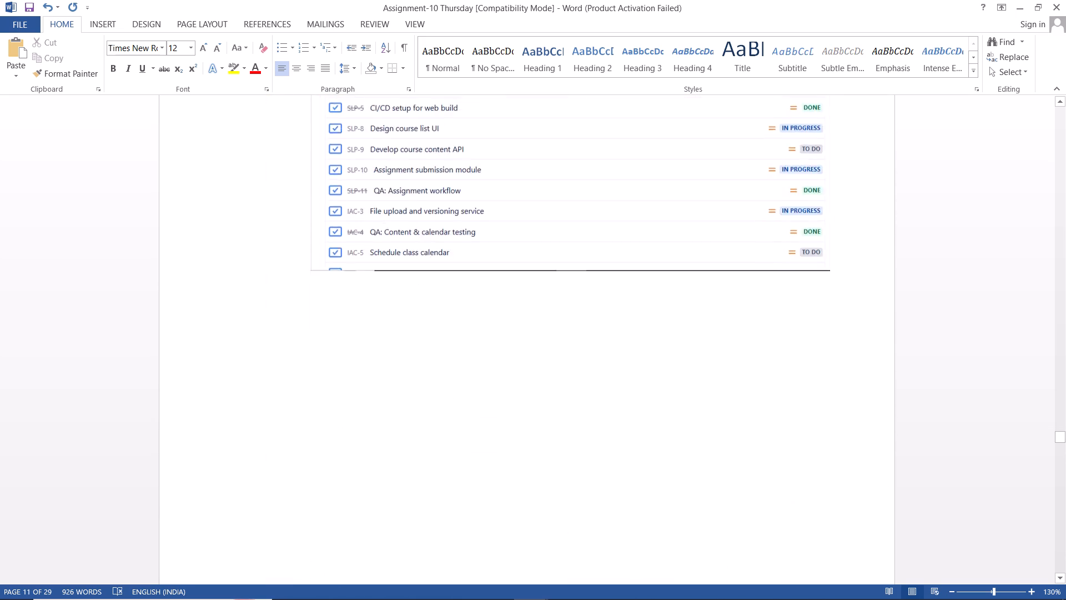
scroll(467, 452, "down", 9)
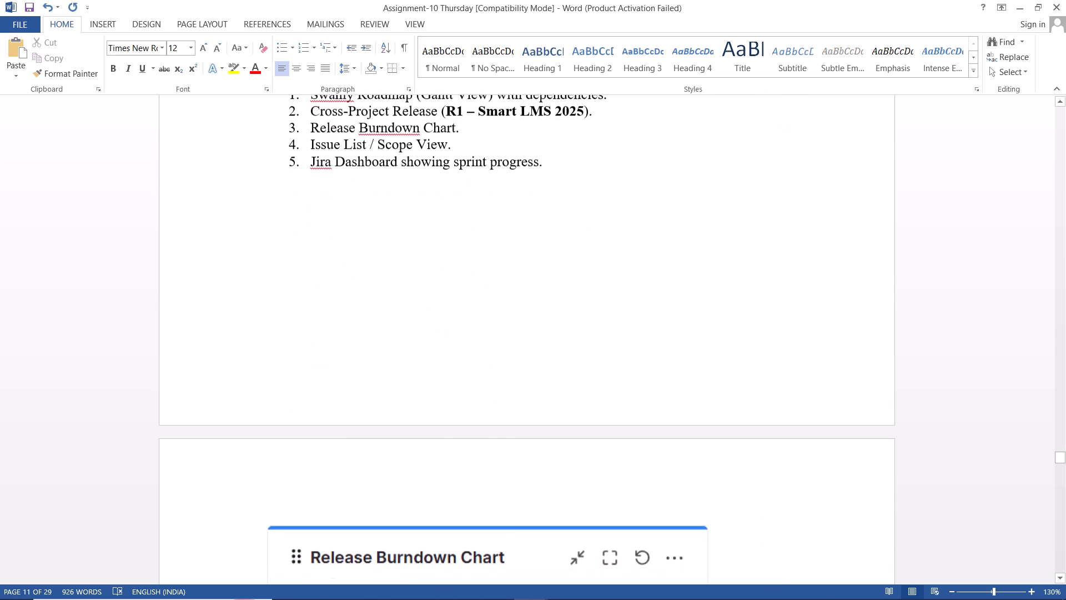
Look over the Release Burndown Chart screenshot and go back to the R1 – Smart LMS 2025 cross-project release instructions and roadmap screenshot.
scroll(467, 452, "down", 5)
scroll(467, 452, "up", 11)
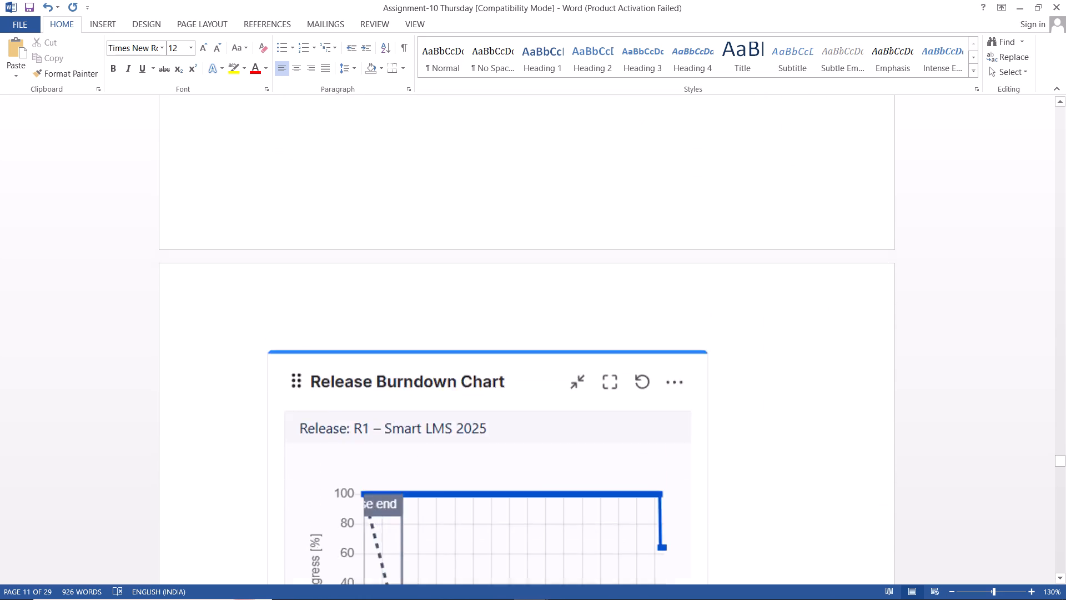
scroll(467, 452, "up", 9)
scroll(487, 527, "up", 19)
scroll(487, 527, "down", 1)
scroll(487, 527, "up", 1)
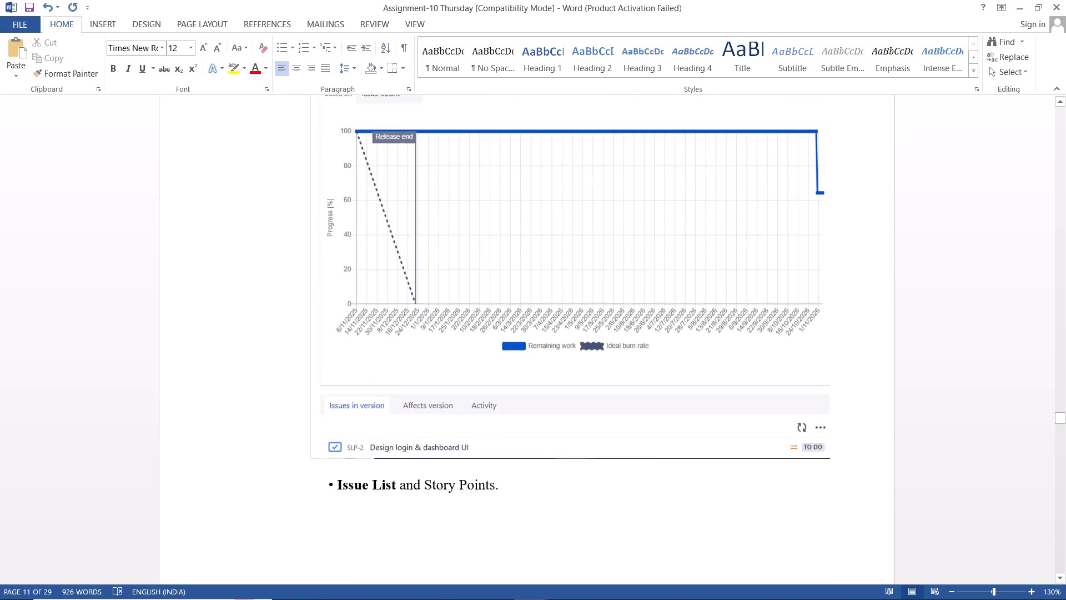
scroll(487, 527, "up", 6)
scroll(487, 527, "down", 4)
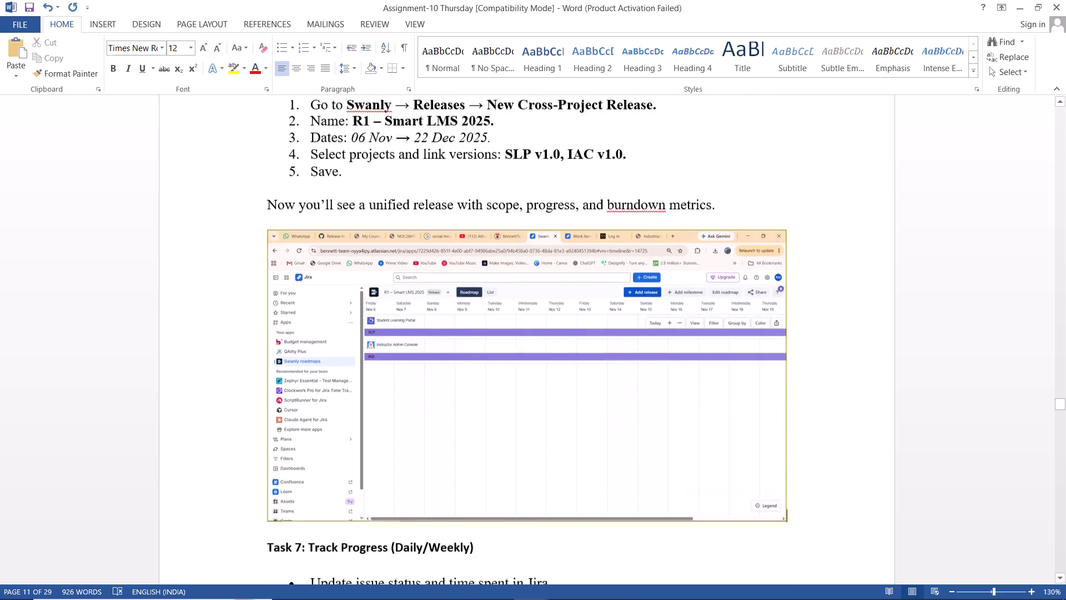
Re-examine Task 7: Track Progress, including its burndown chart and the R1 – Smart LMS 2025 issue progress and issue list screenshot.
scroll(487, 527, "down", 2)
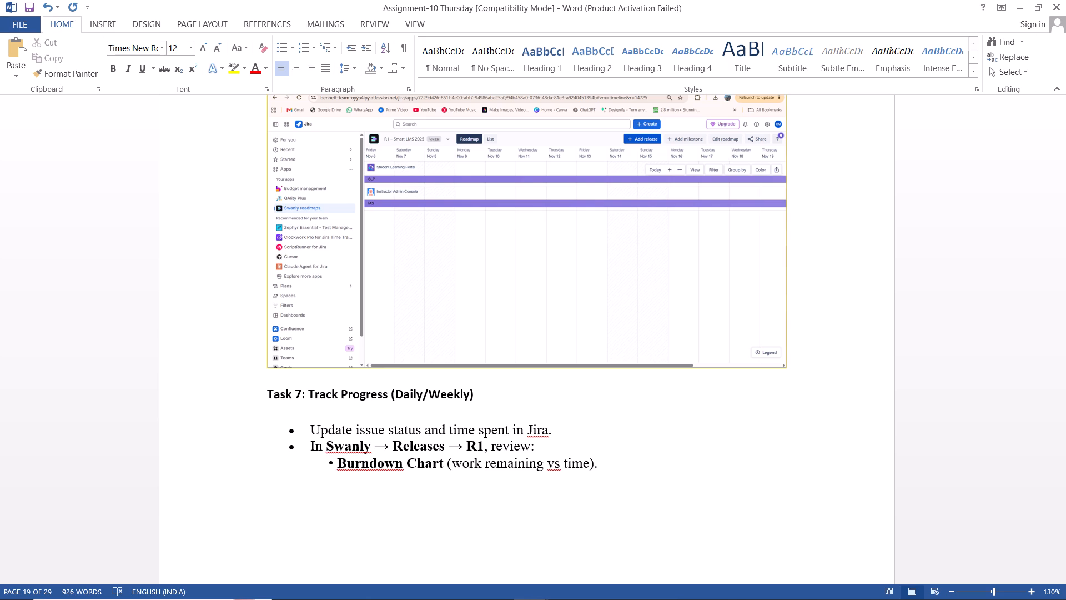
scroll(425, 216, "down", 7)
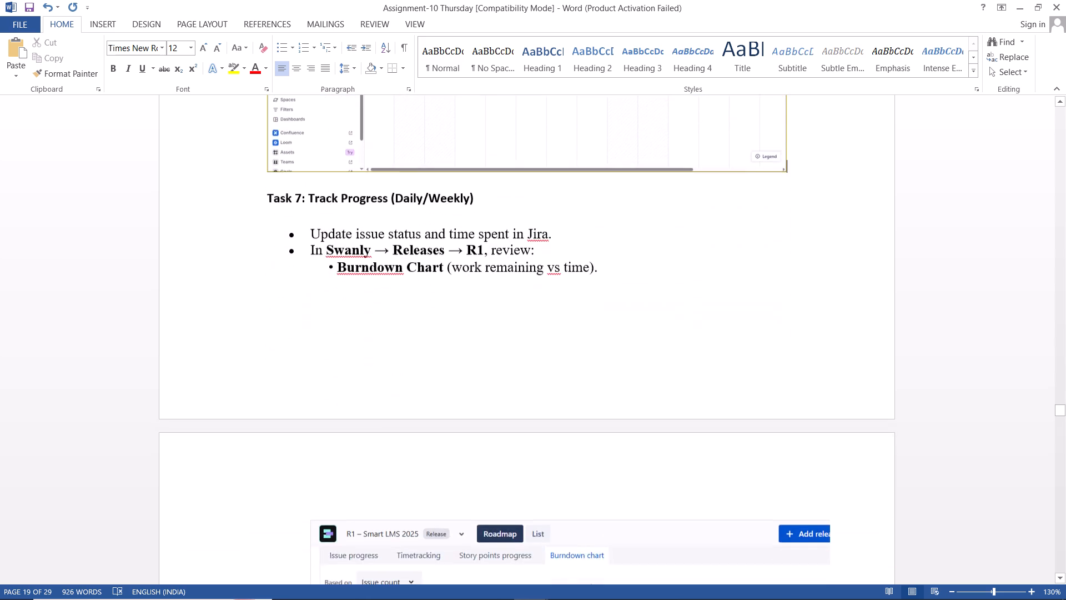
scroll(425, 216, "down", 13)
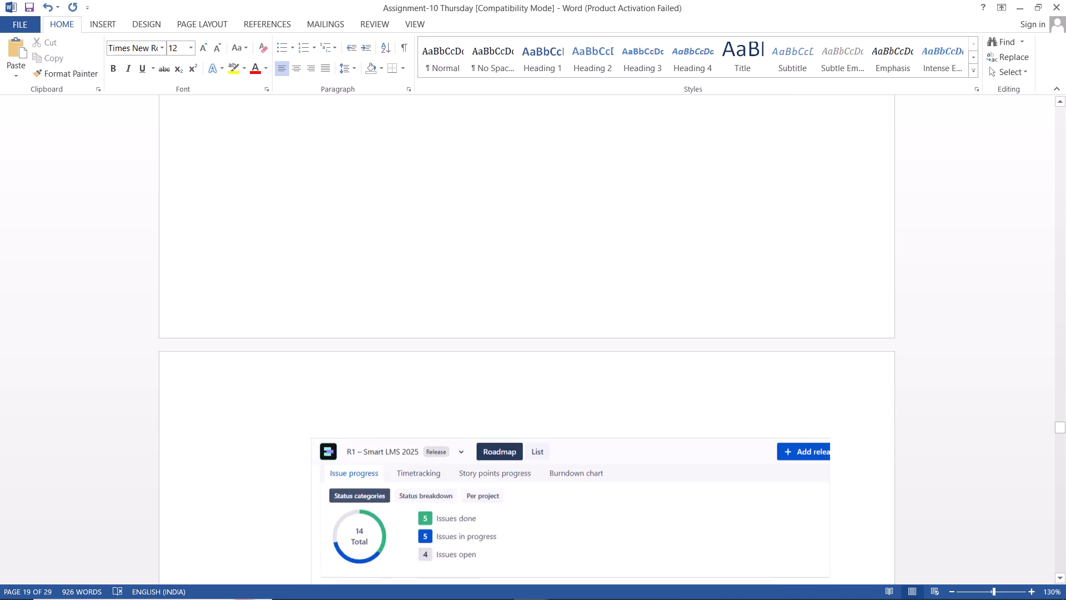
scroll(425, 216, "up", 2)
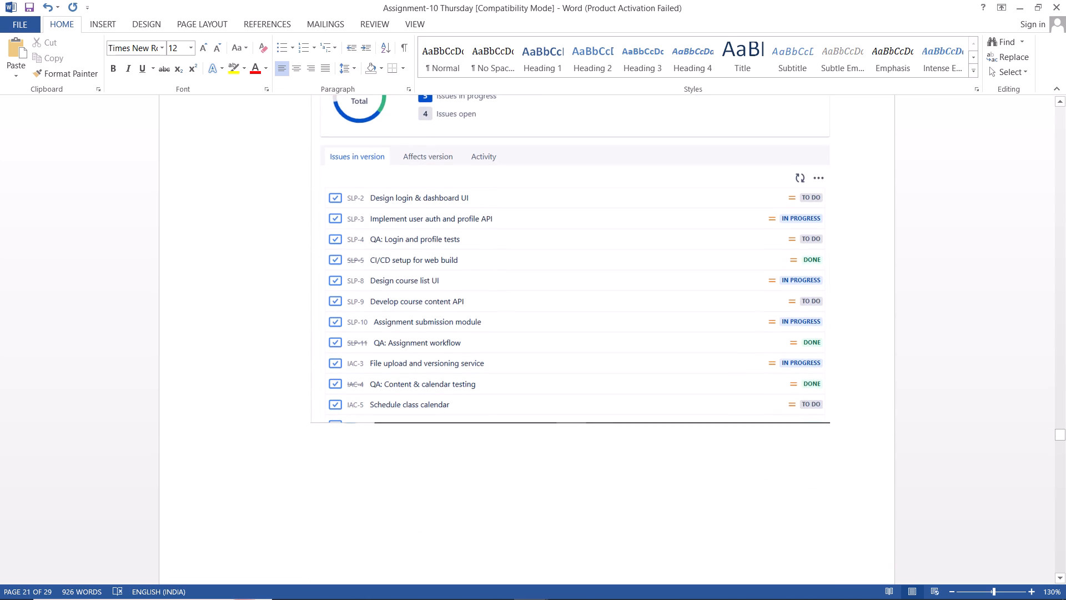
scroll(425, 216, "up", 1)
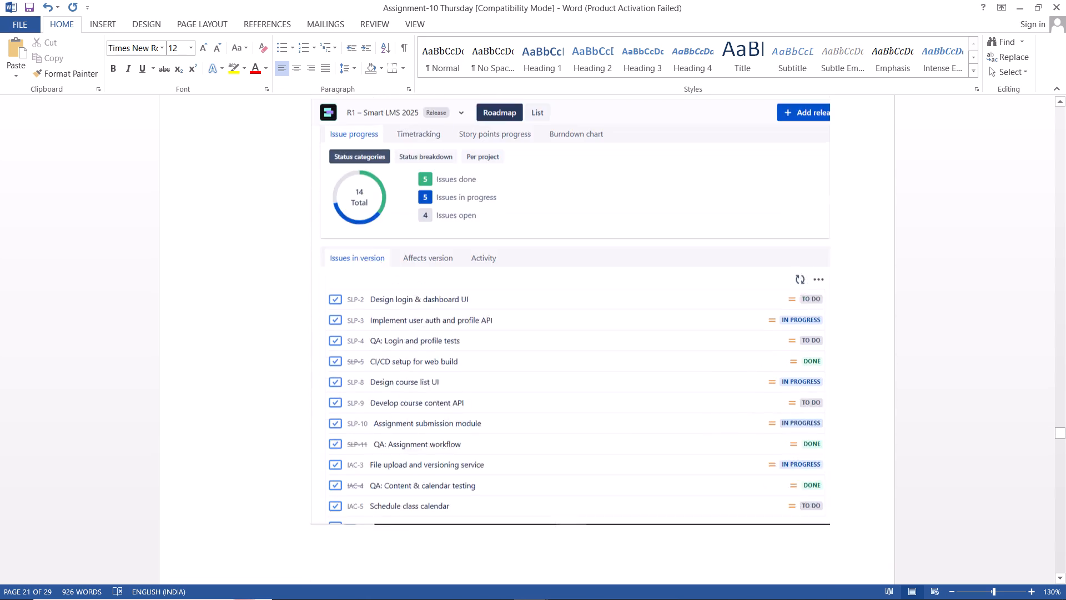
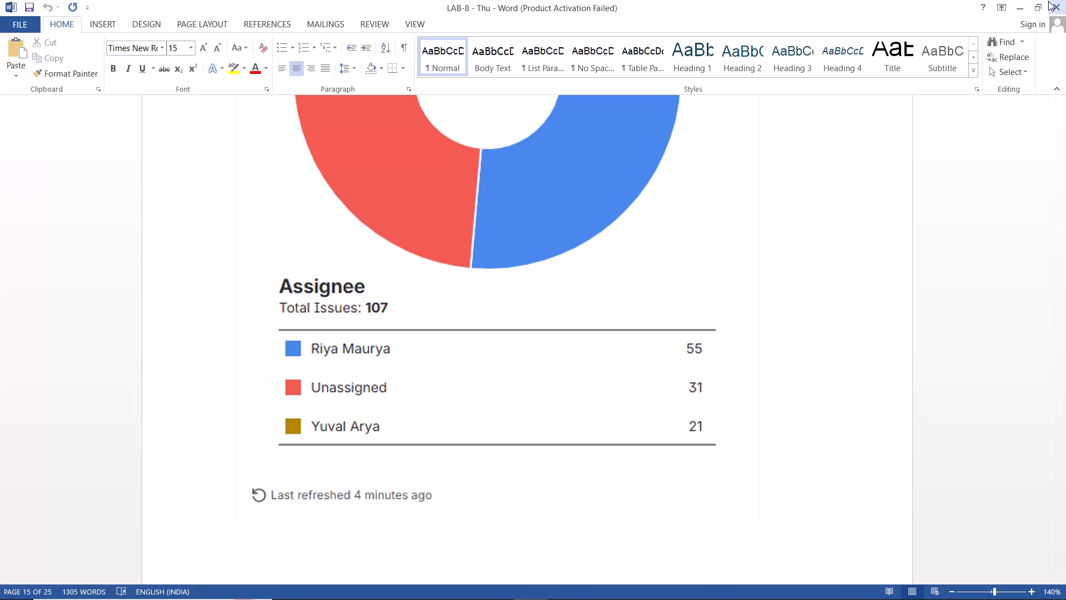
Close the LAB-8 reference document, and save and close the Assignment-10 Thursday document.
left_click(1065, 1)
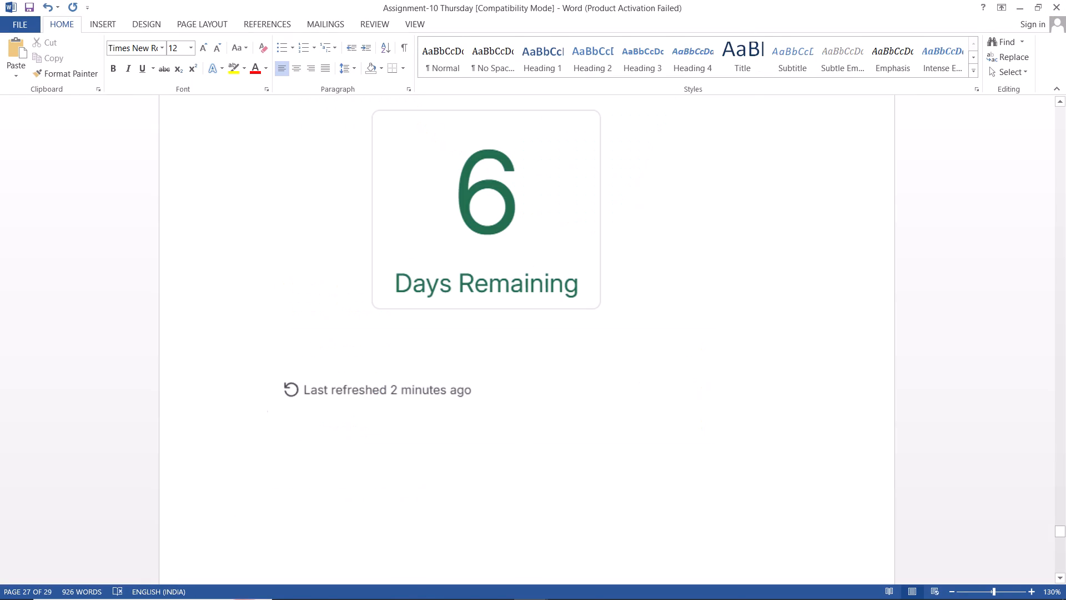
key("ctrl+s")
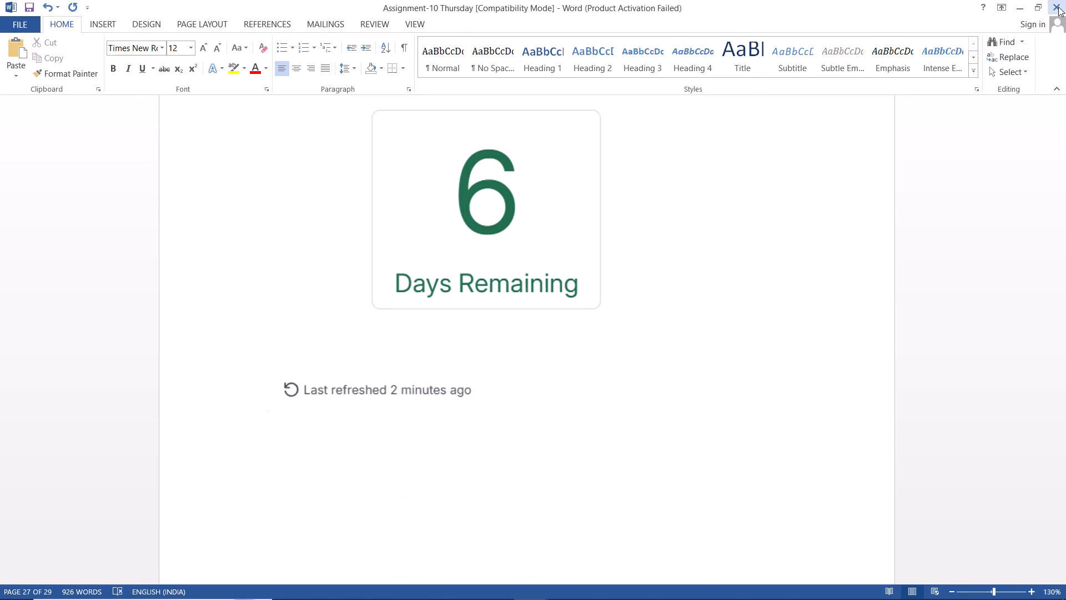
left_click(1058, 7)
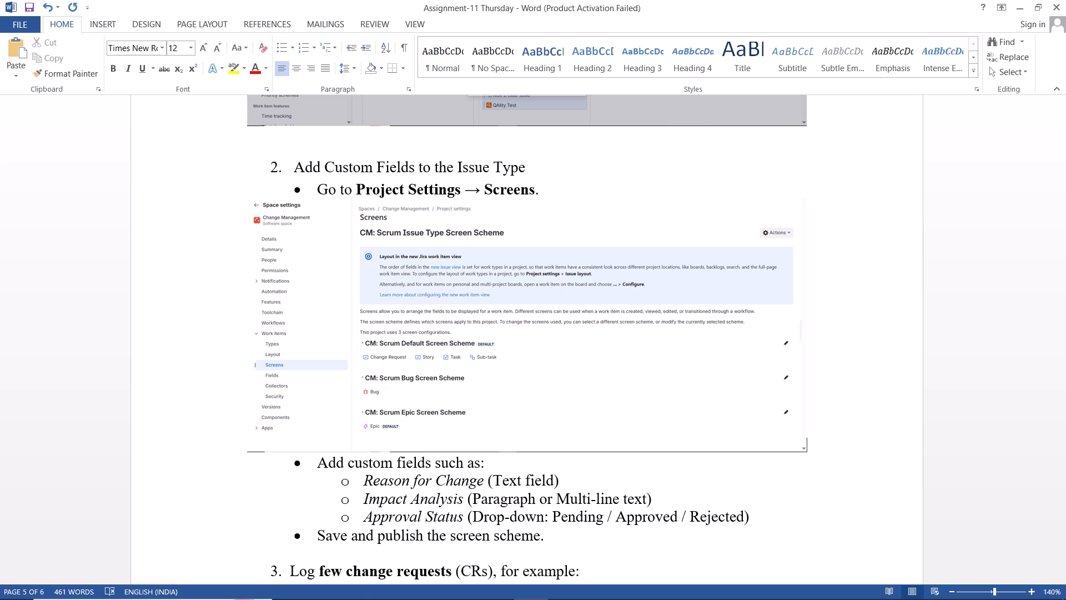
Switch to Chrome, close the Student Learning Portal board page and bring up the Jira Fields admin page.
scroll(411, 393, "down", 2)
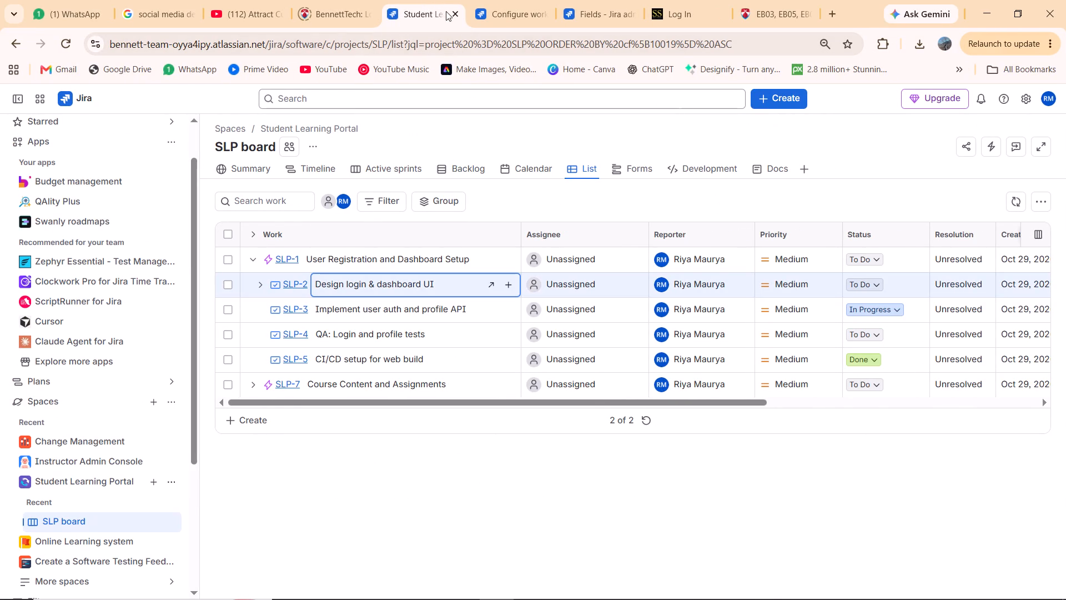
left_click(453, 14)
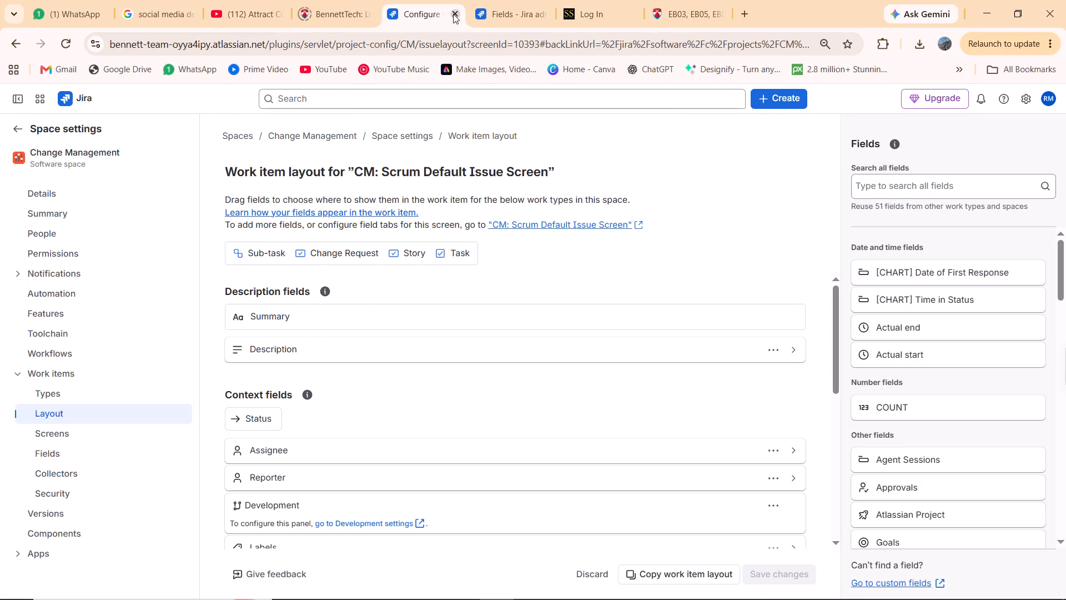
left_click(512, 0)
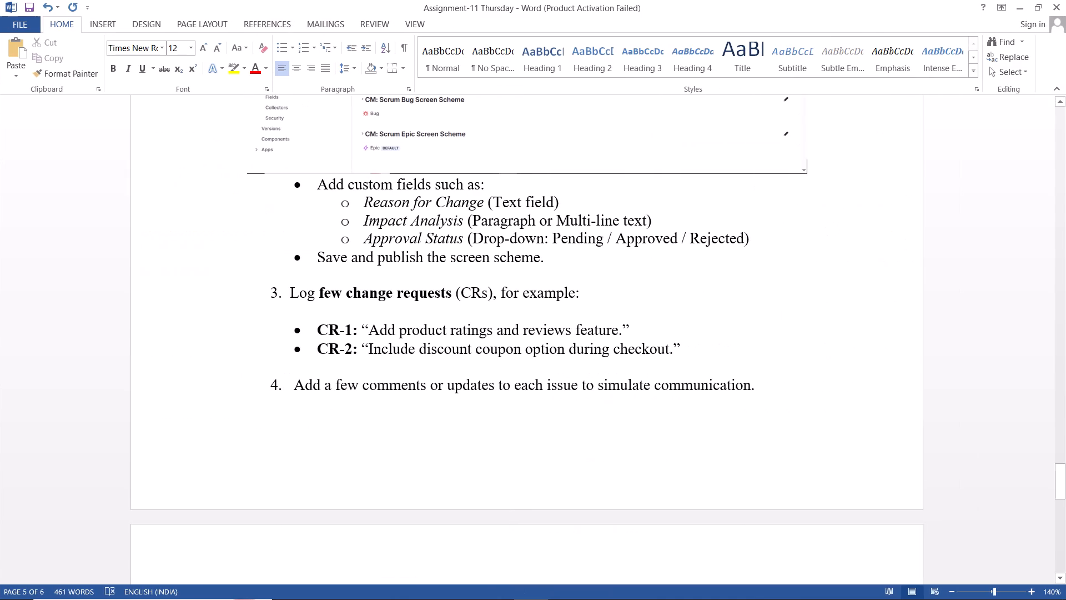
In Word, copy the custom field name "Reason for Change" from the custom fields list in Assignment-11.
left_click_drag(366, 202, 403, 202)
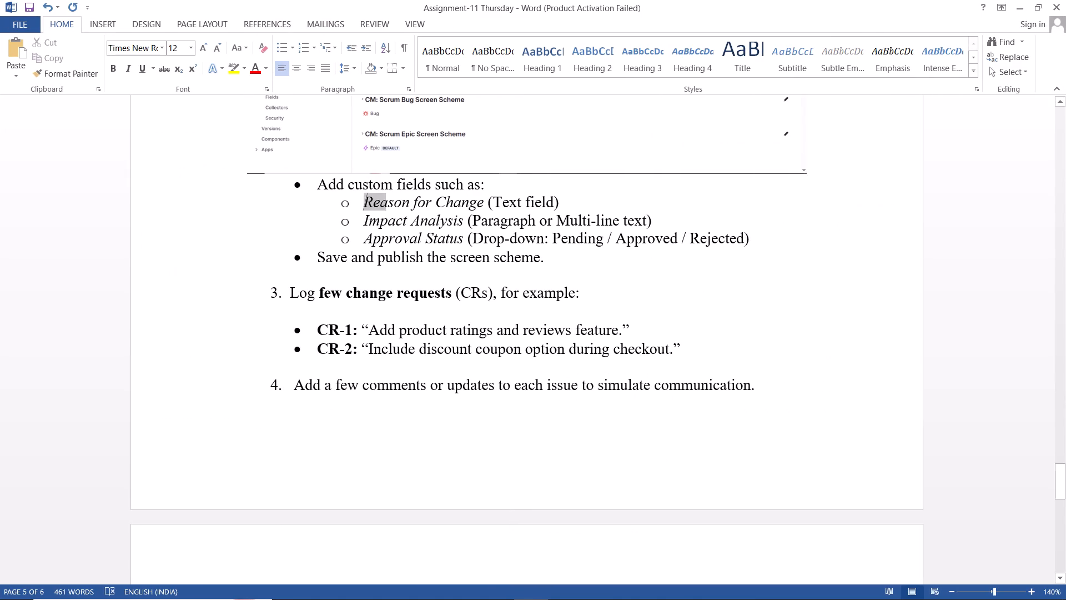
left_click_drag(403, 202, 464, 205)
key("ctrl+v")
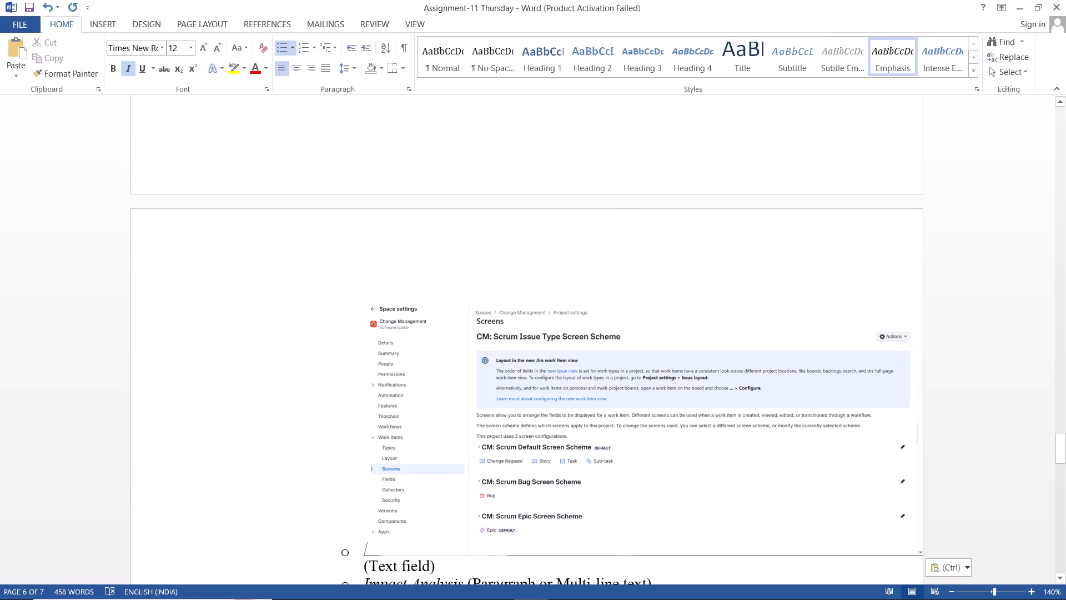
key("ctrl+z")
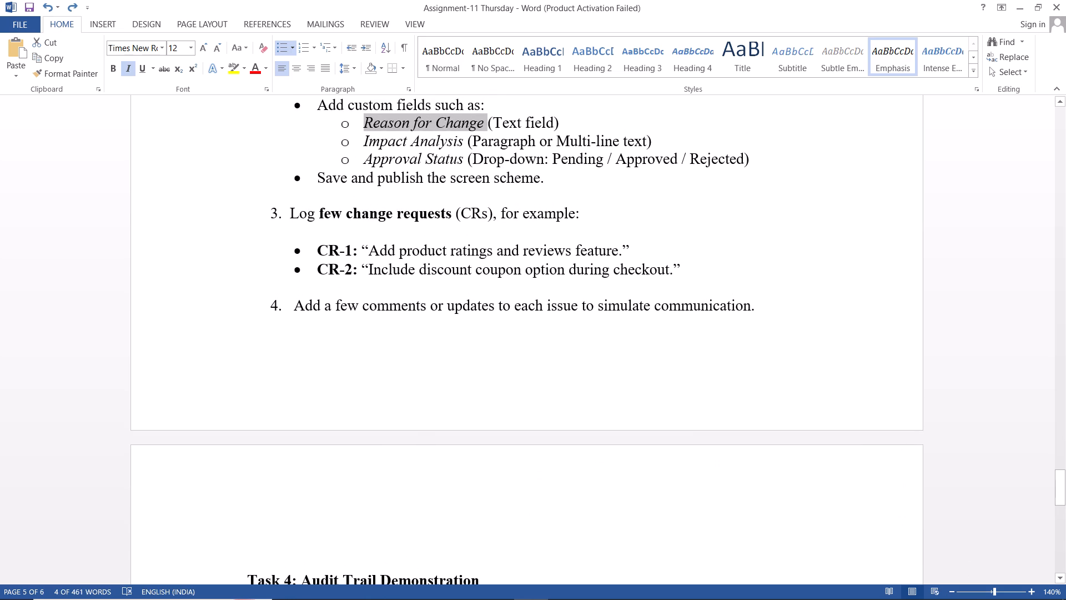
key("ctrl+c")
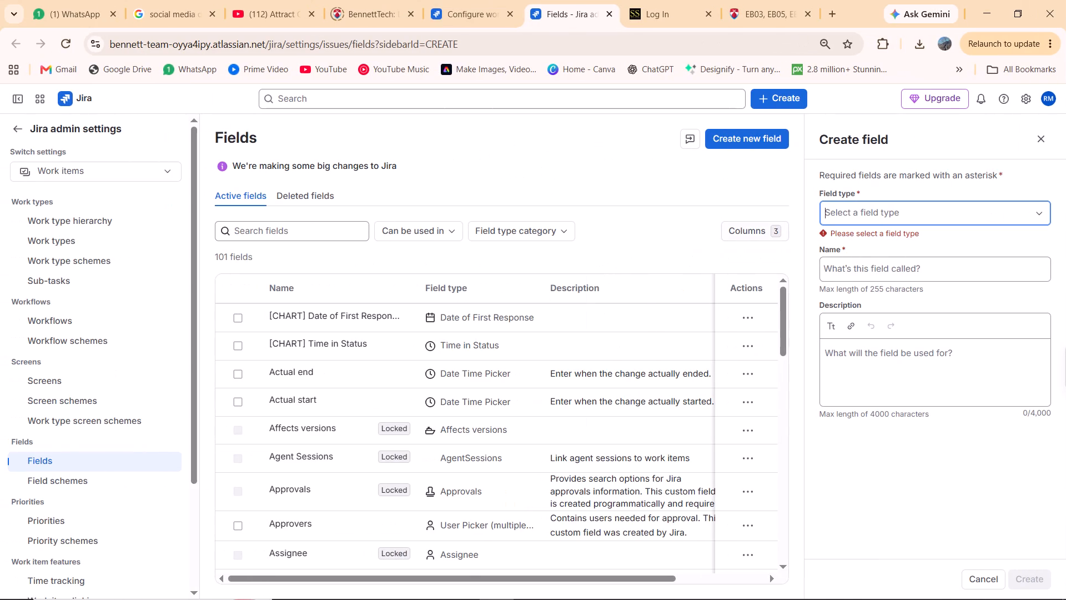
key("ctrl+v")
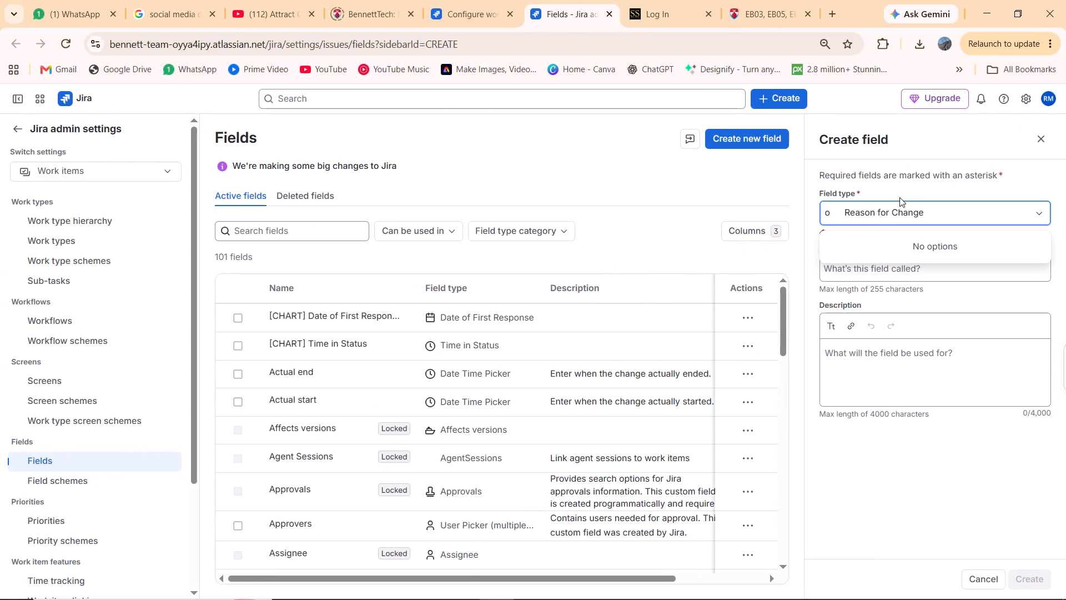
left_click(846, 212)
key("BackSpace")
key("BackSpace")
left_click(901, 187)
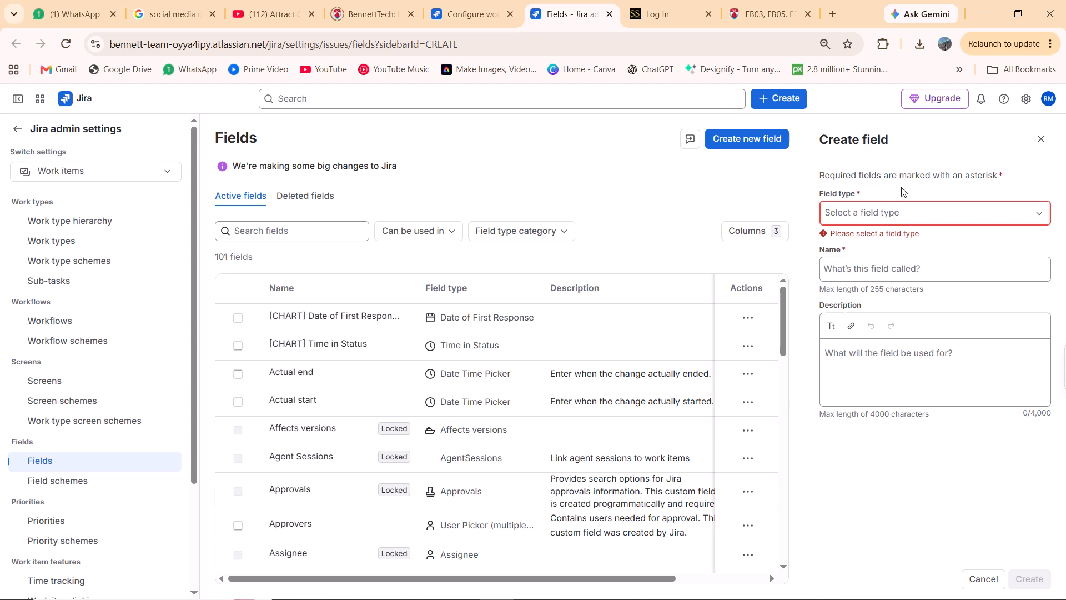
Create a Jira custom field named "Reason for Change" with the field type Text Field (read only).
left_click(858, 268)
key("ctrl+v")
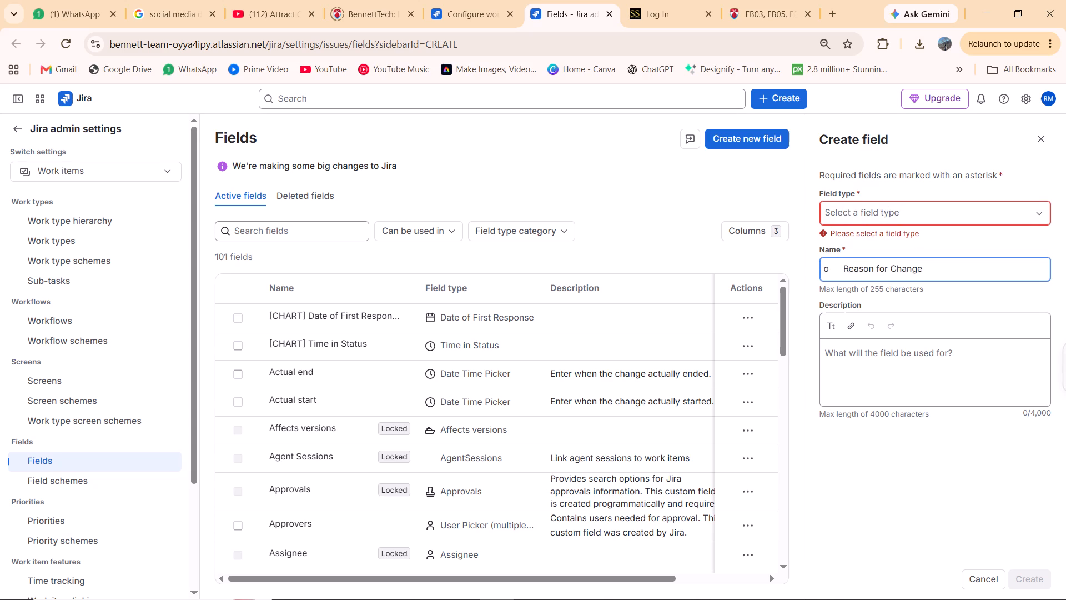
left_click(841, 267)
key("BackSpace")
key("BackSpace")
left_click(913, 216)
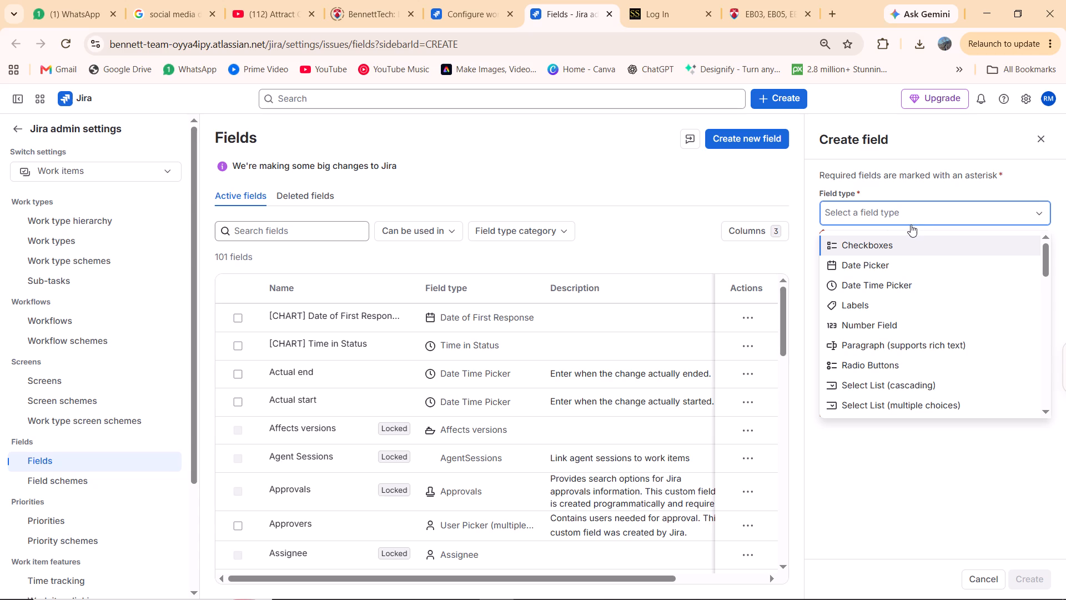
key("t")
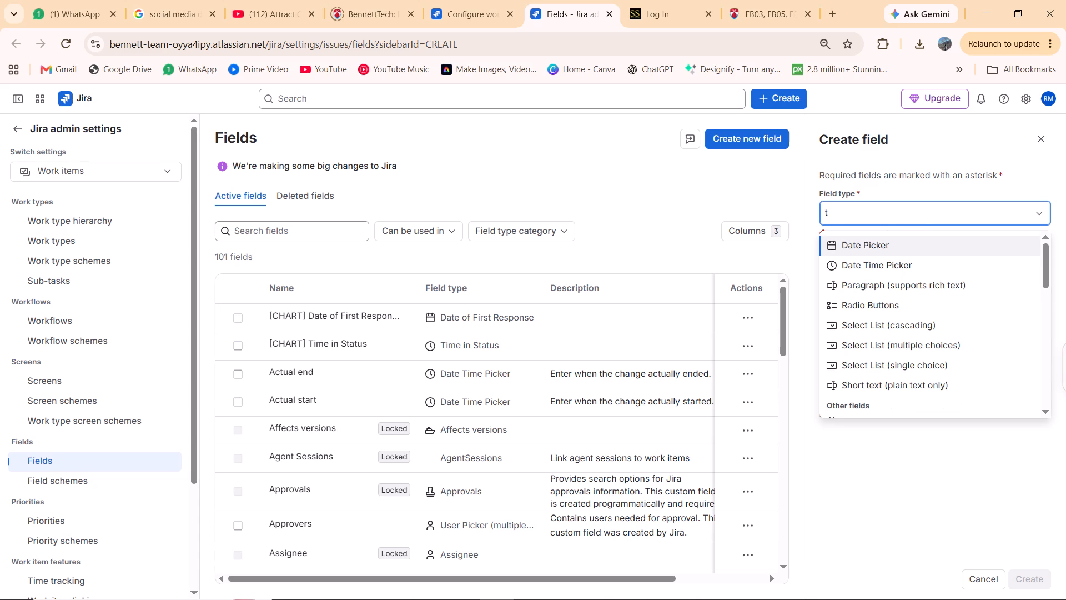
type("ex")
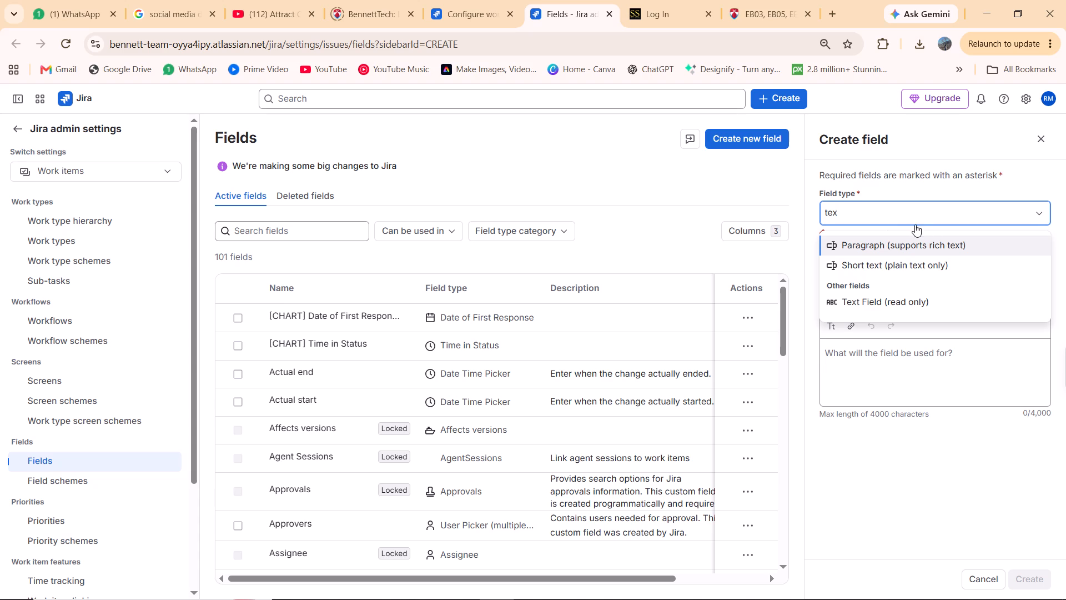
left_click(908, 297)
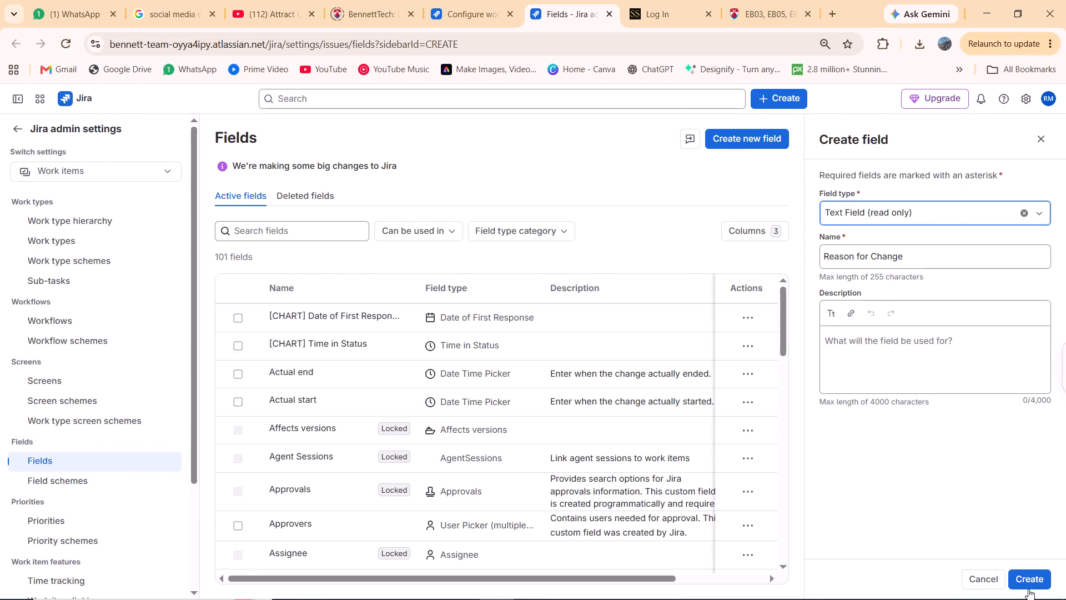
left_click(1027, 581)
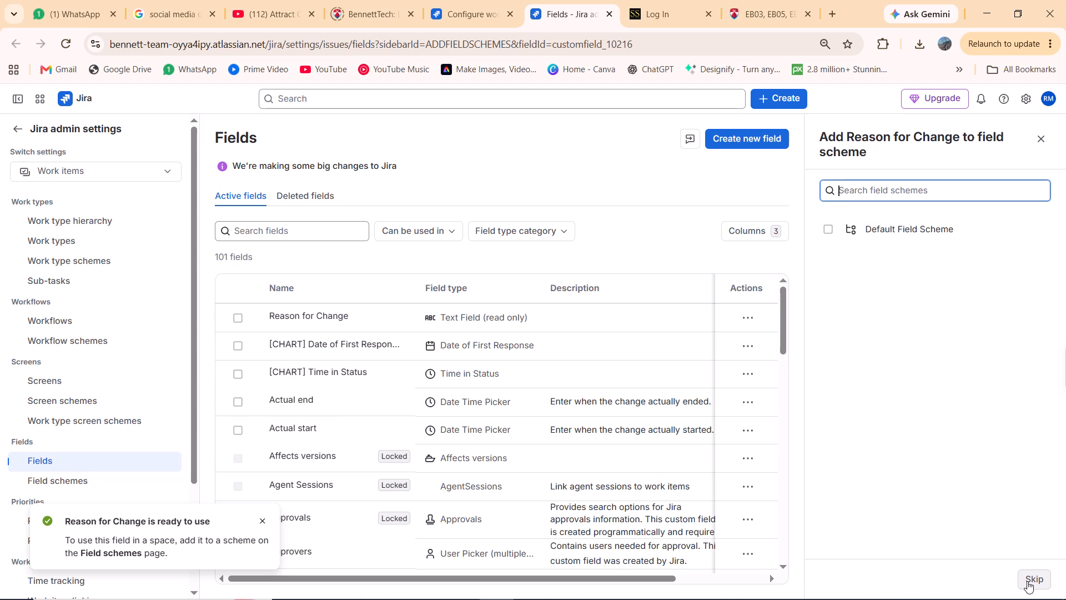
Add the Reason for Change field to the Default Field Scheme.
left_click(826, 231)
left_click(891, 575)
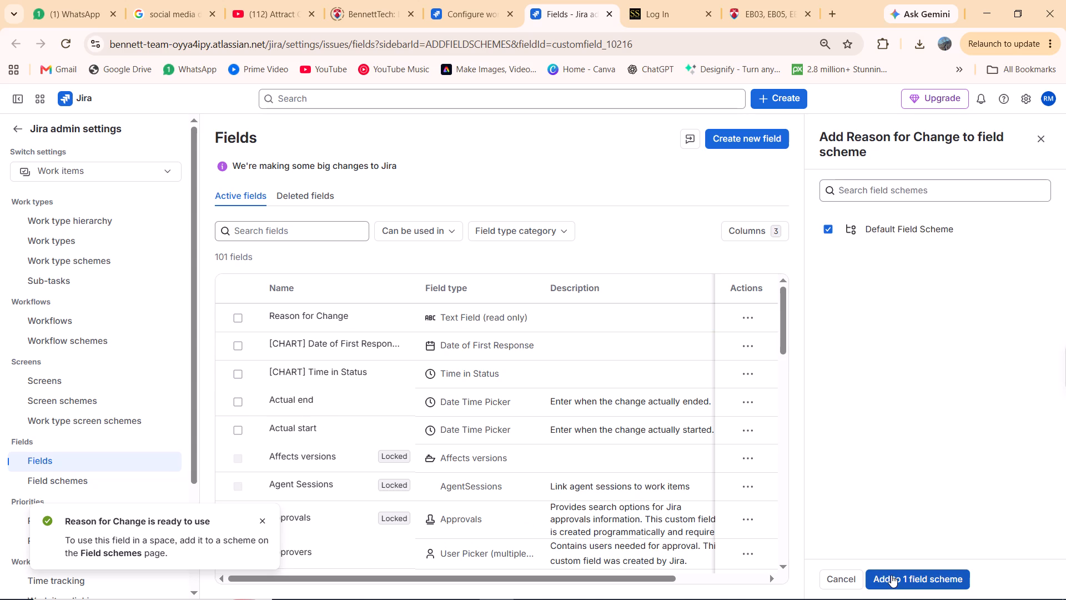
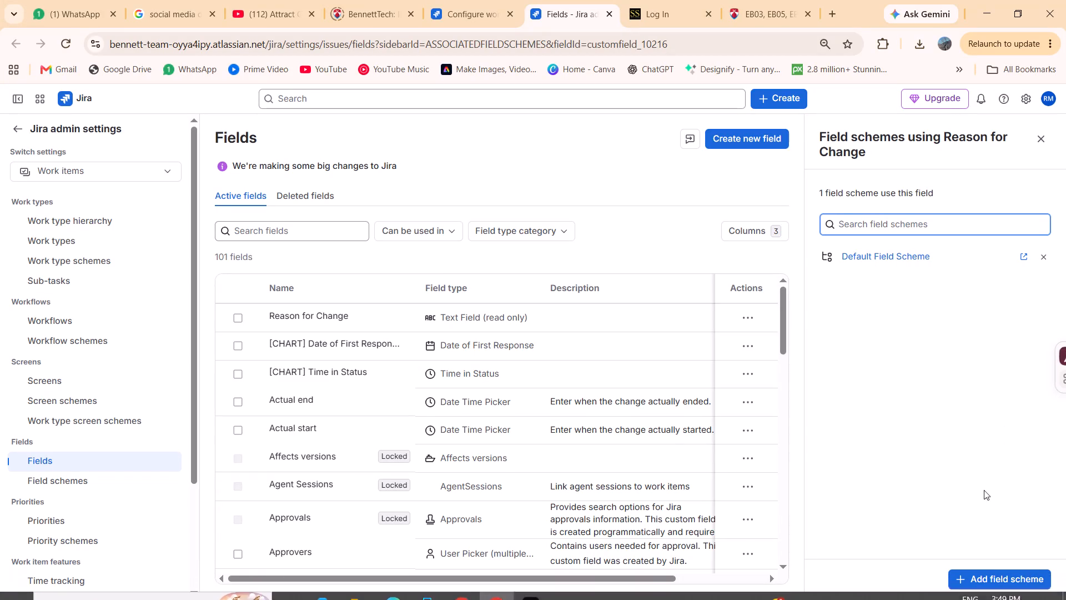
Start adding another field scheme to the Reason for Change field.
left_click(979, 575)
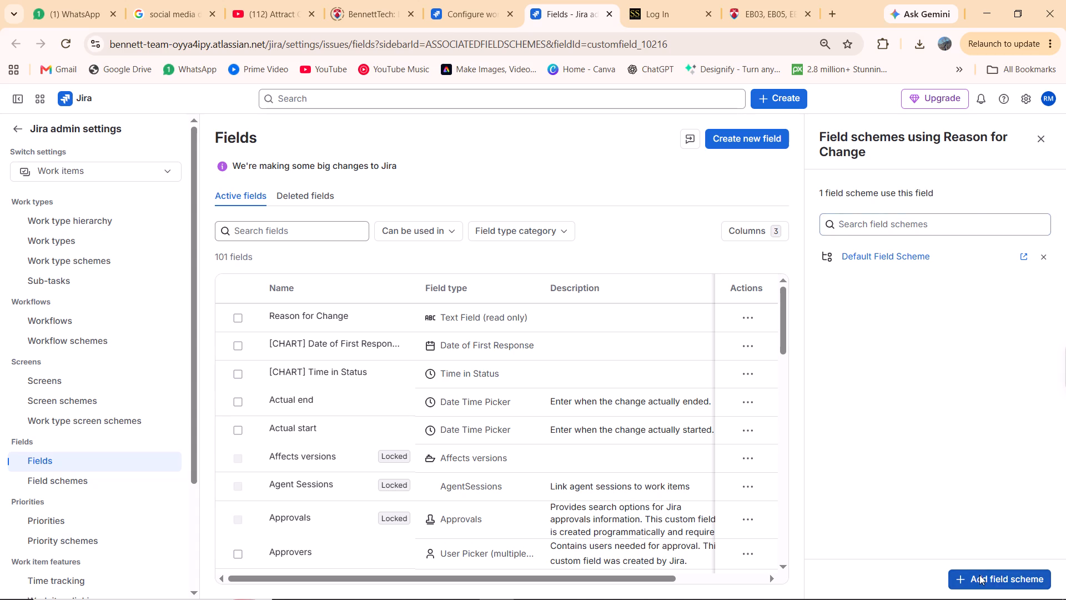
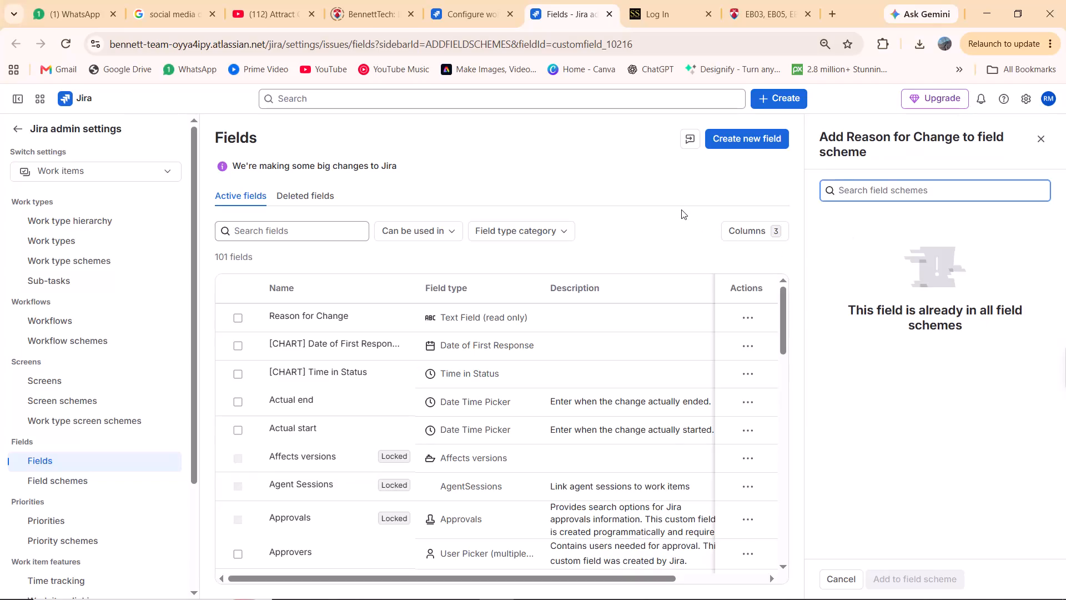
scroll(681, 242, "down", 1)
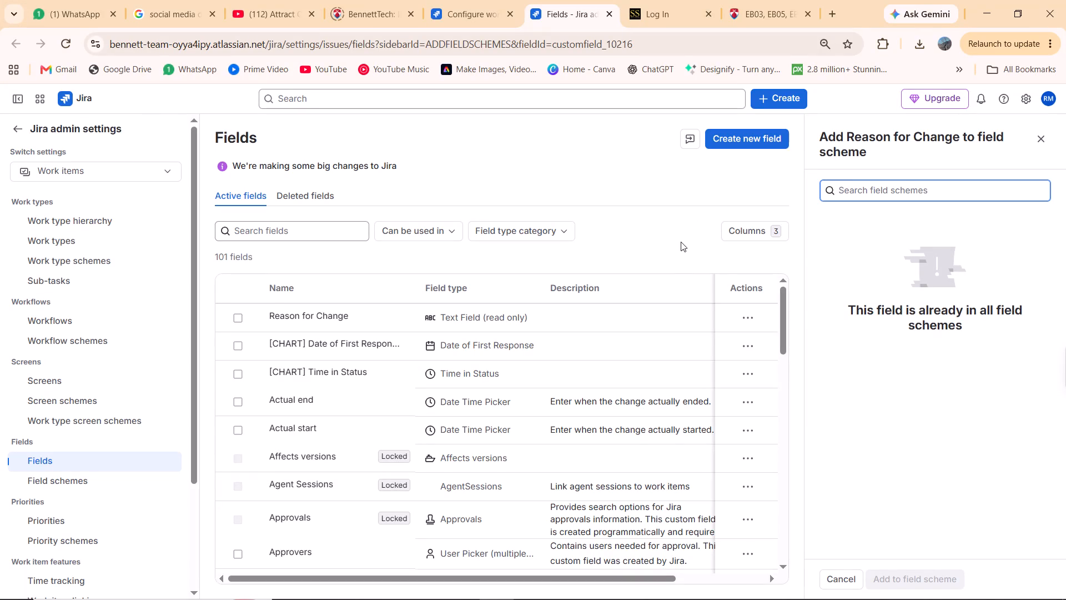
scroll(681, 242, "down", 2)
Start a new custom field and set its type to Paragraph (supports rich text).
left_click(748, 130)
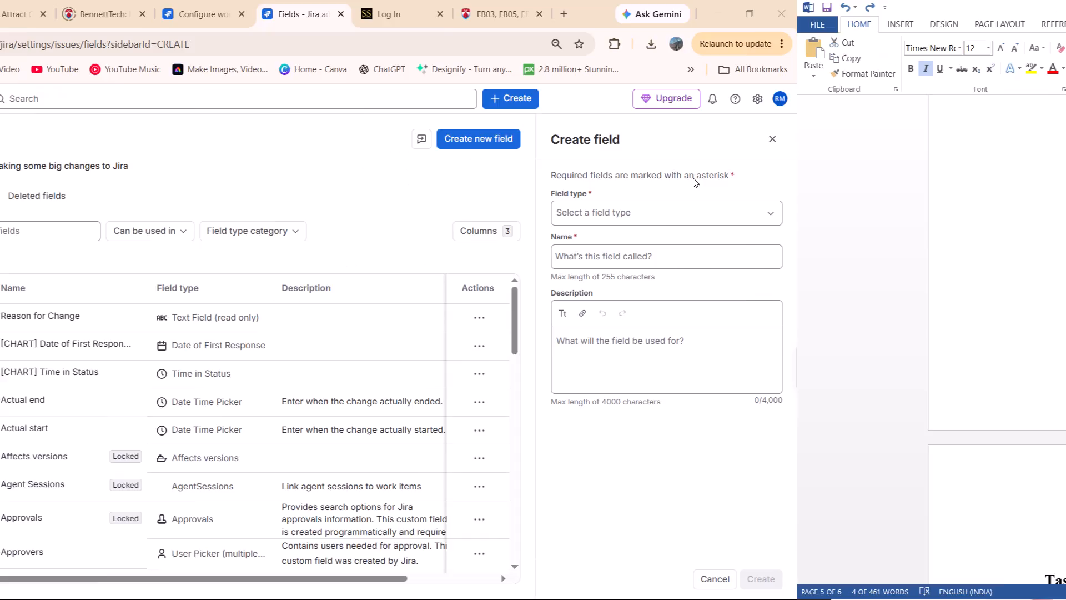
left_click(853, 216)
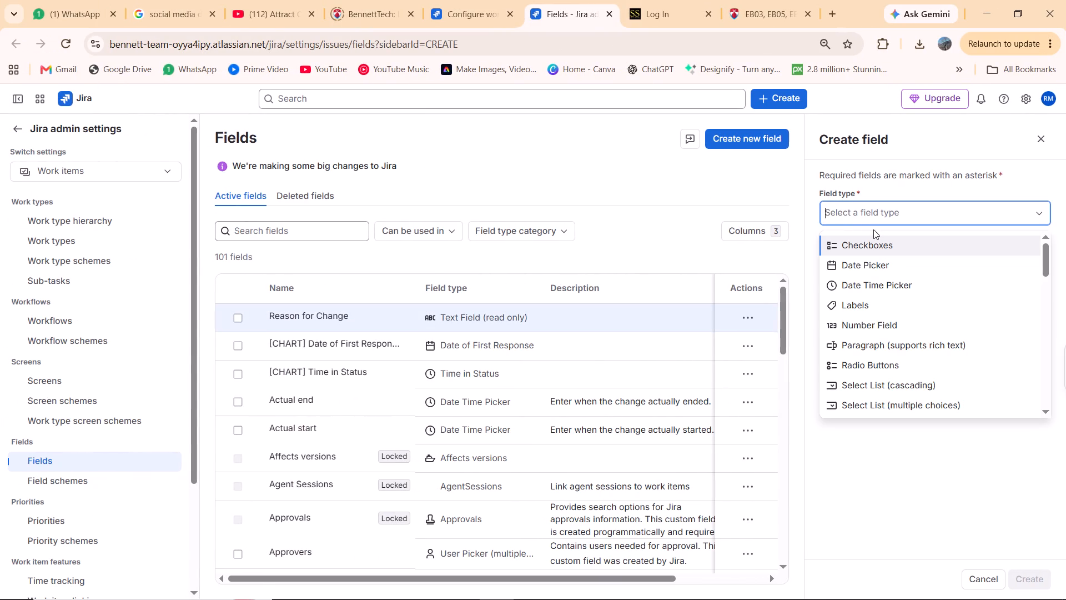
key("m")
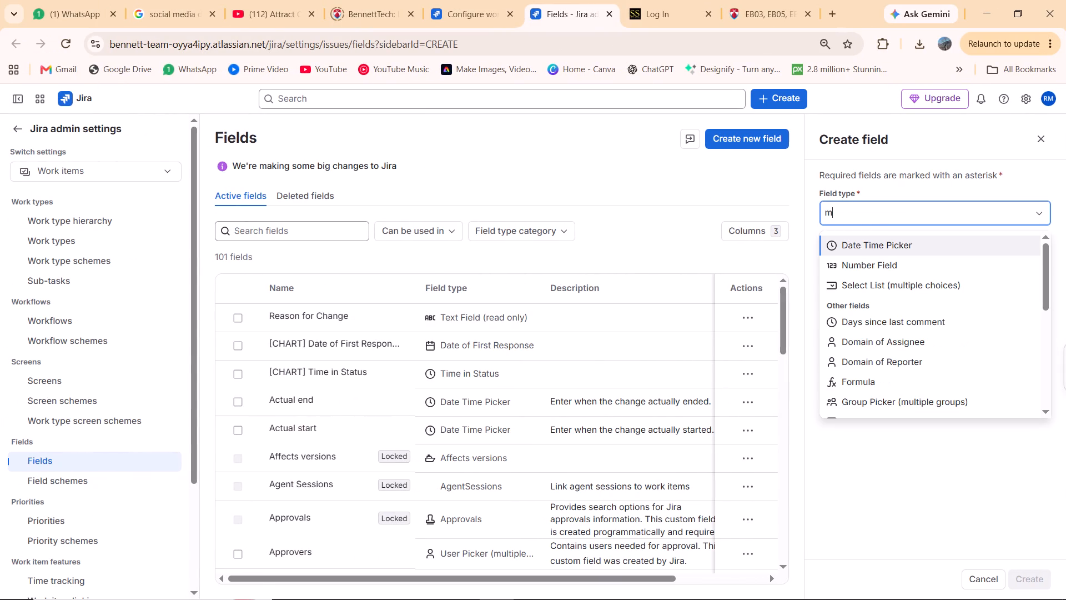
type("ul")
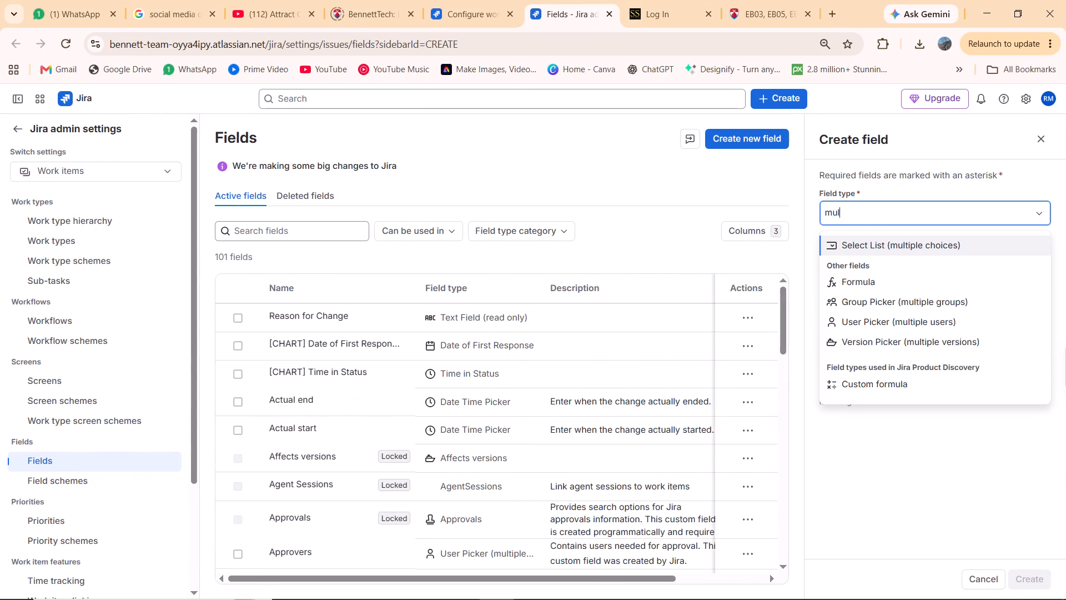
key("BackSpace")
key("BackSpace")
key("BackSpace")
key("BackSpace")
type("par")
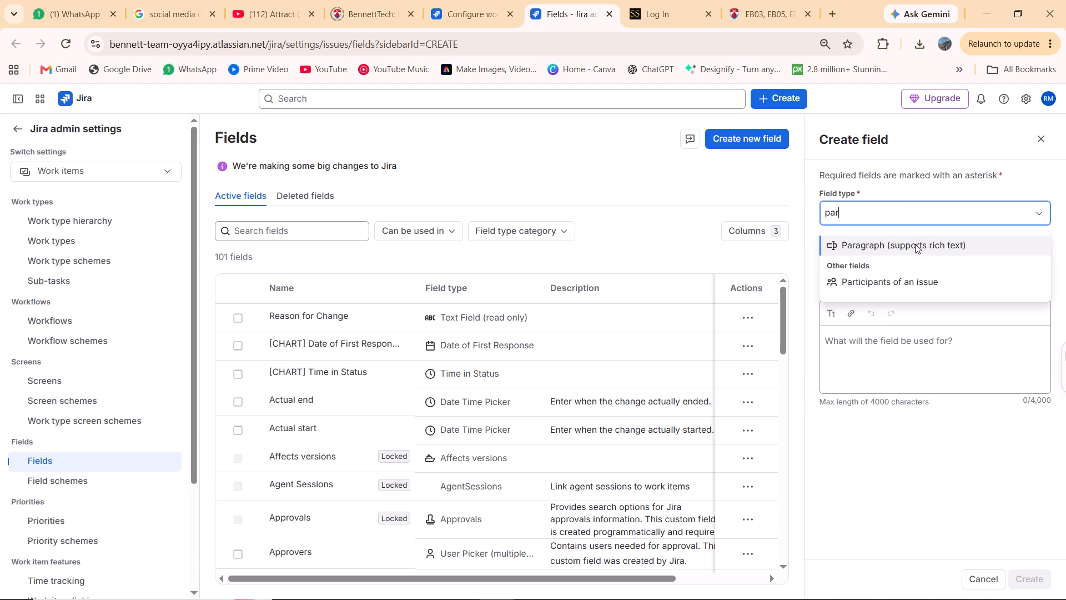
left_click(881, 247)
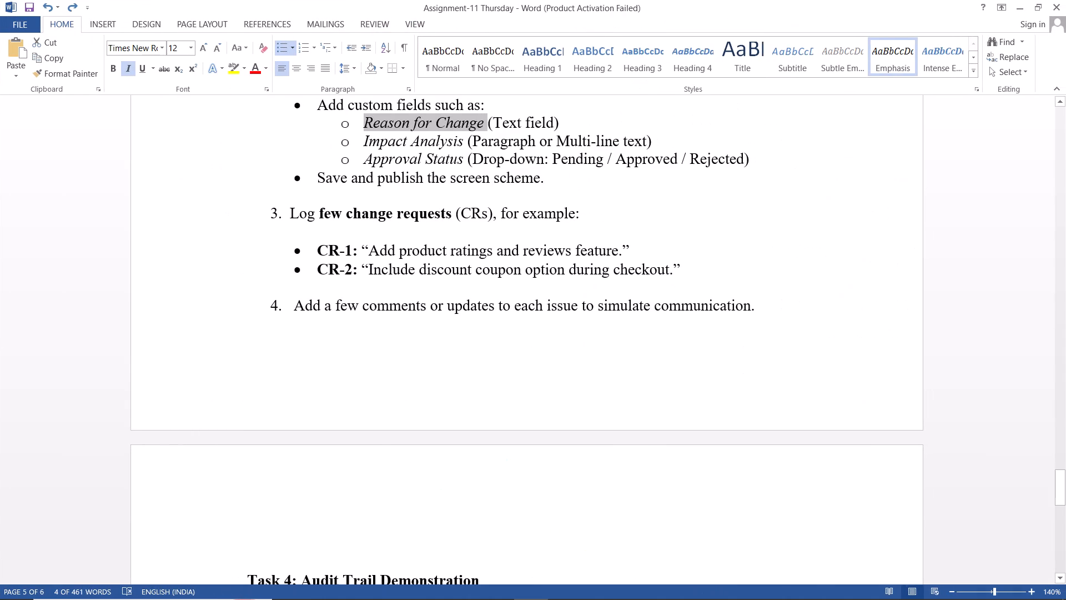
Name the field Impact Analysis, copying the text from the Word assignment without its bullet, and create it.
left_click_drag(367, 139, 455, 142)
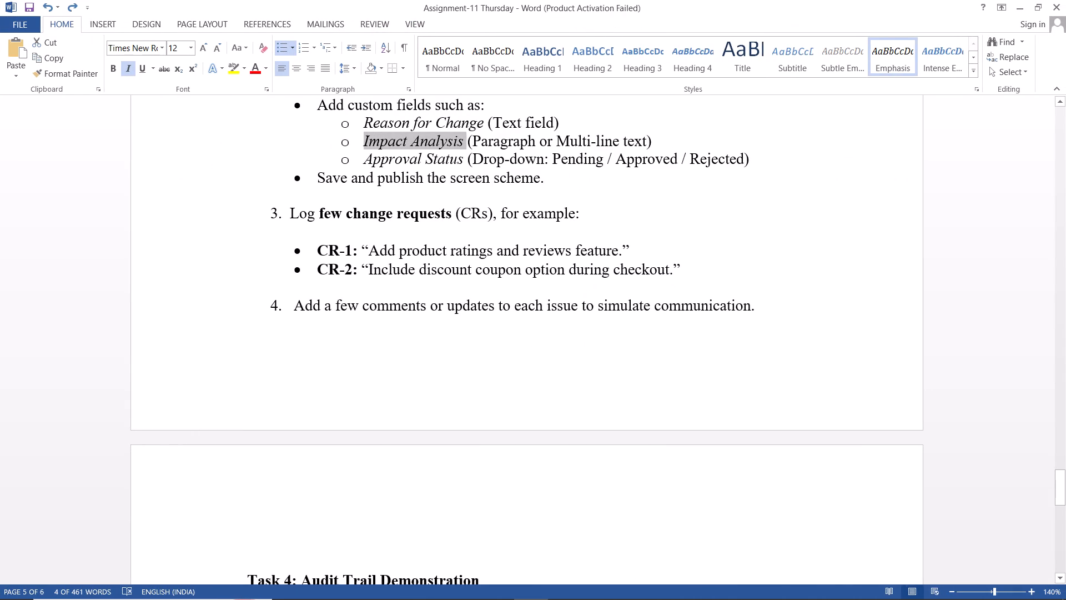
left_click_drag(455, 142, 460, 142)
key("ctrl+c")
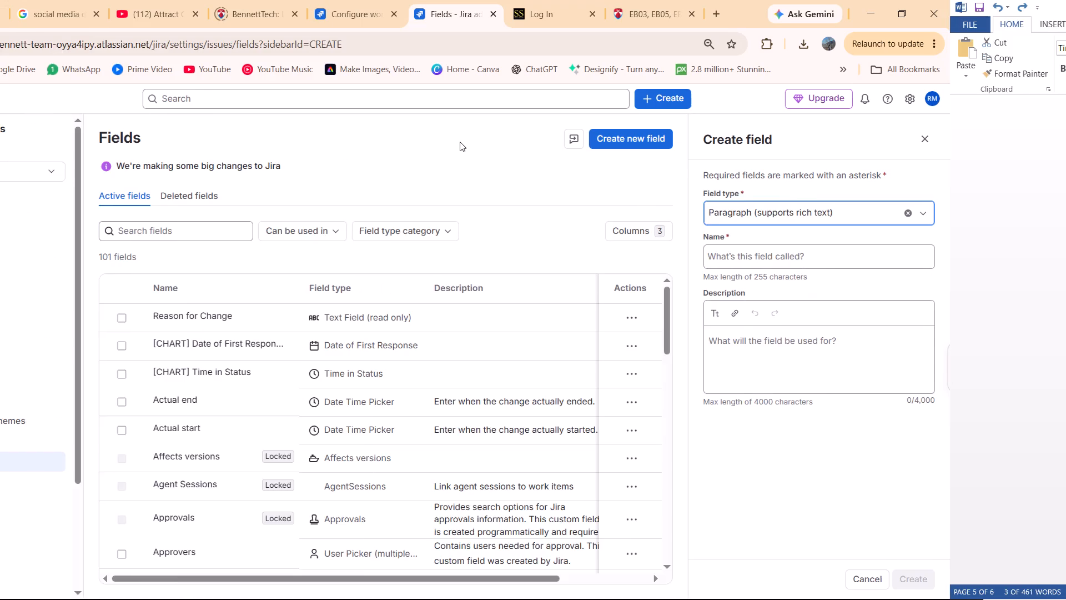
left_click(880, 258)
key("ctrl+v")
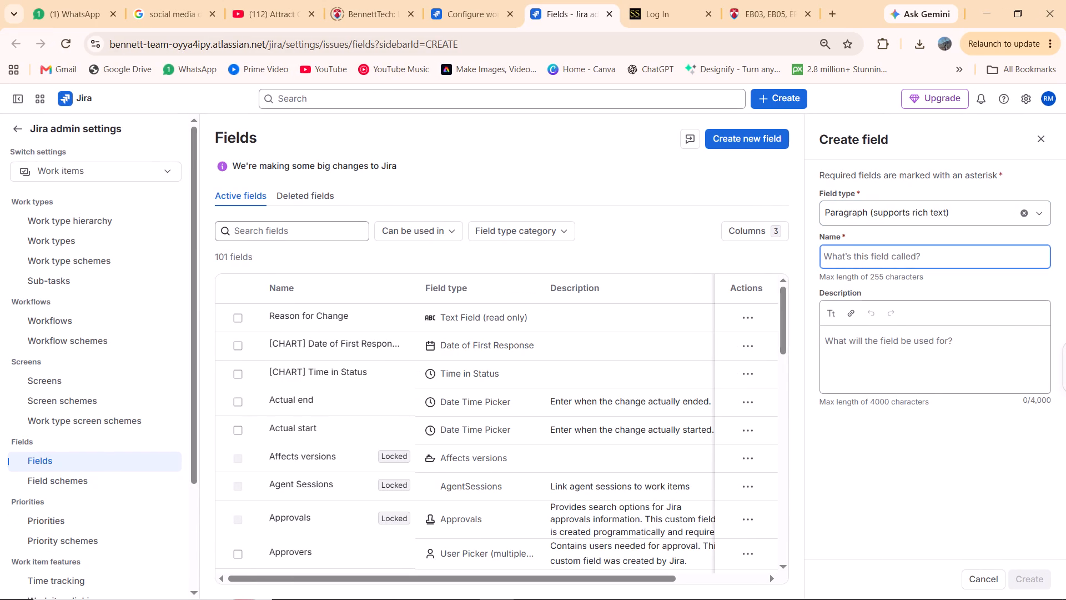
left_click(842, 256)
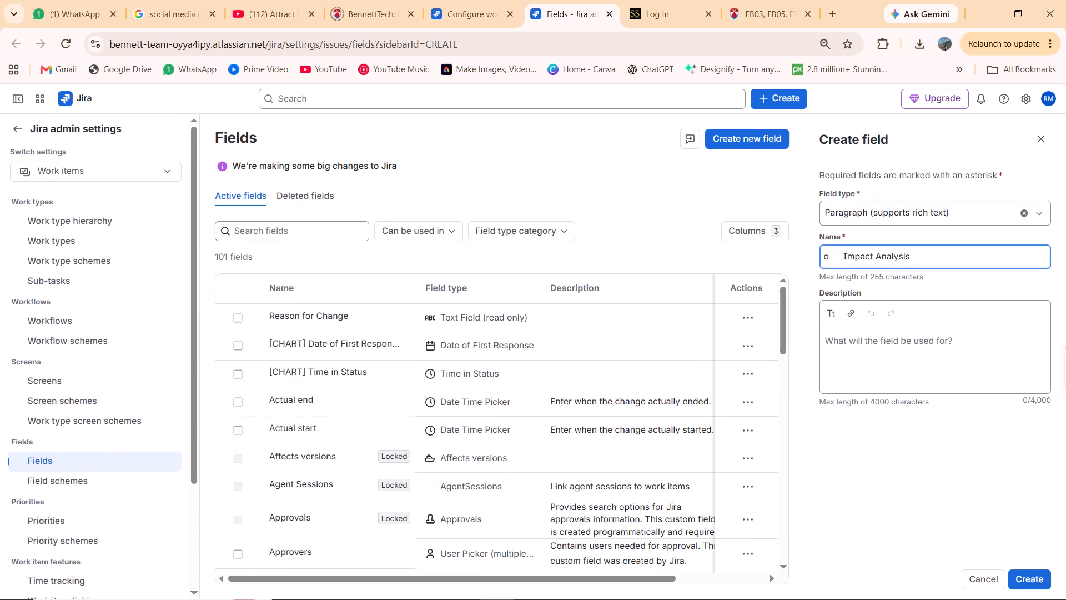
key("BackSpace")
key("BackSpace")
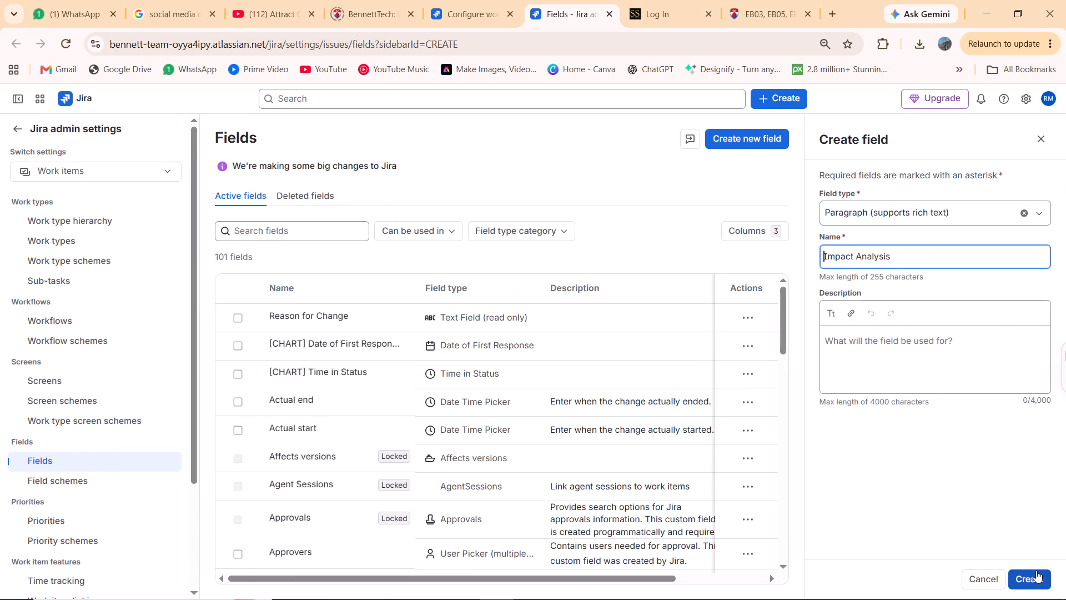
left_click(1036, 571)
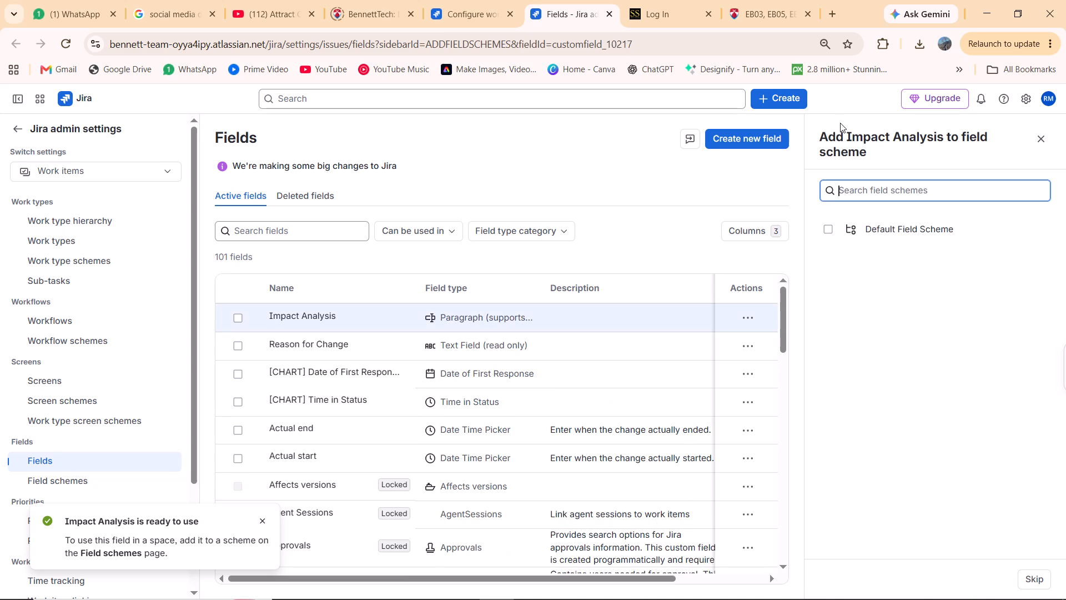
Add the Impact Analysis field to the Default Field Scheme.
left_click(827, 226)
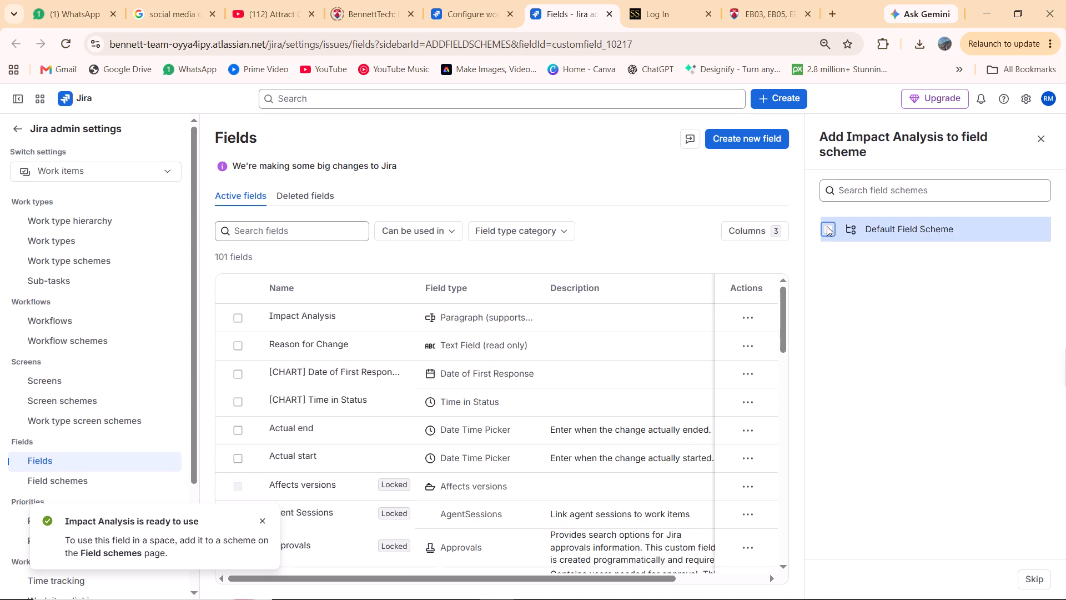
left_click(948, 578)
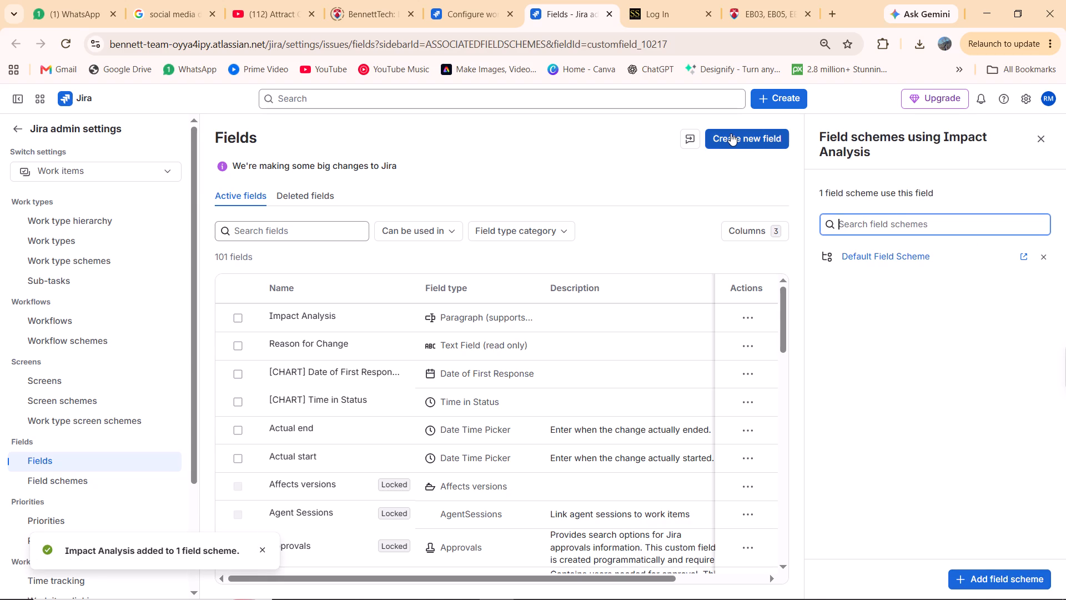
type("im")
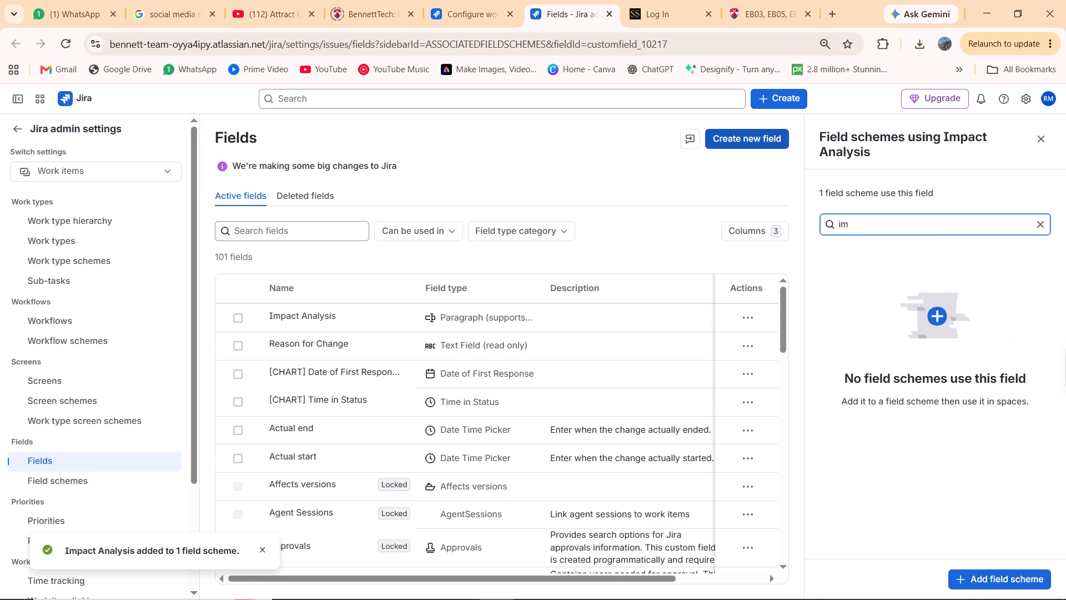
type("pa")
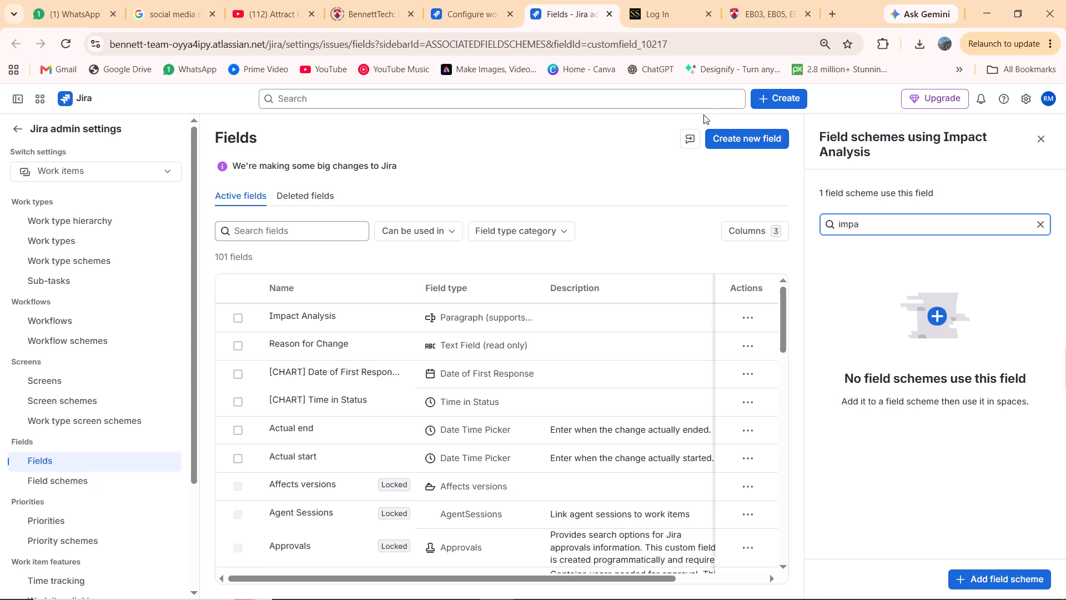
Start creating another new custom field and open its field type choices.
left_click(723, 133)
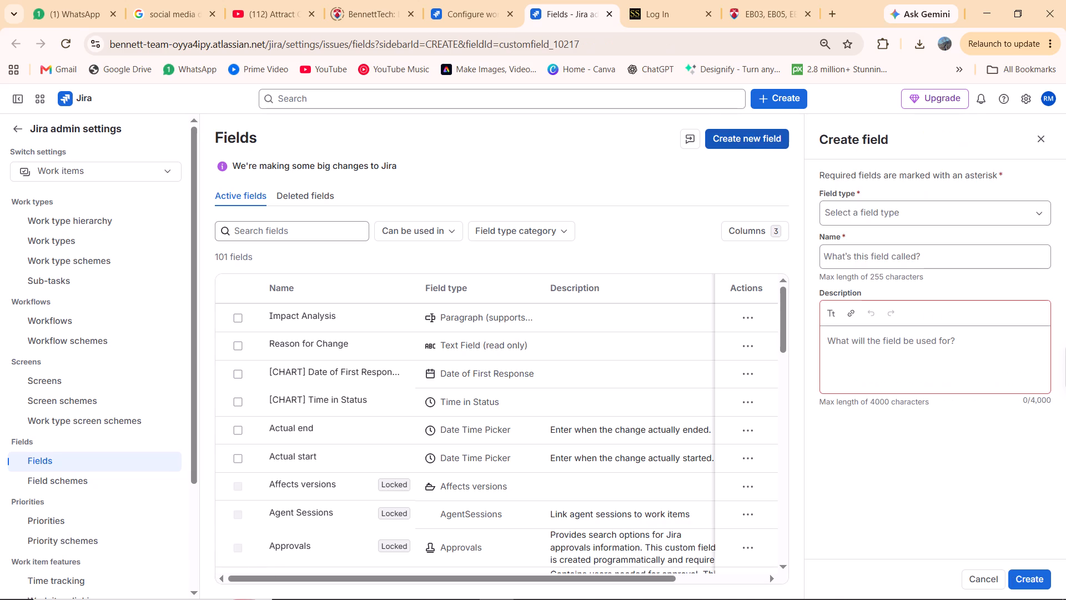
left_click(842, 213)
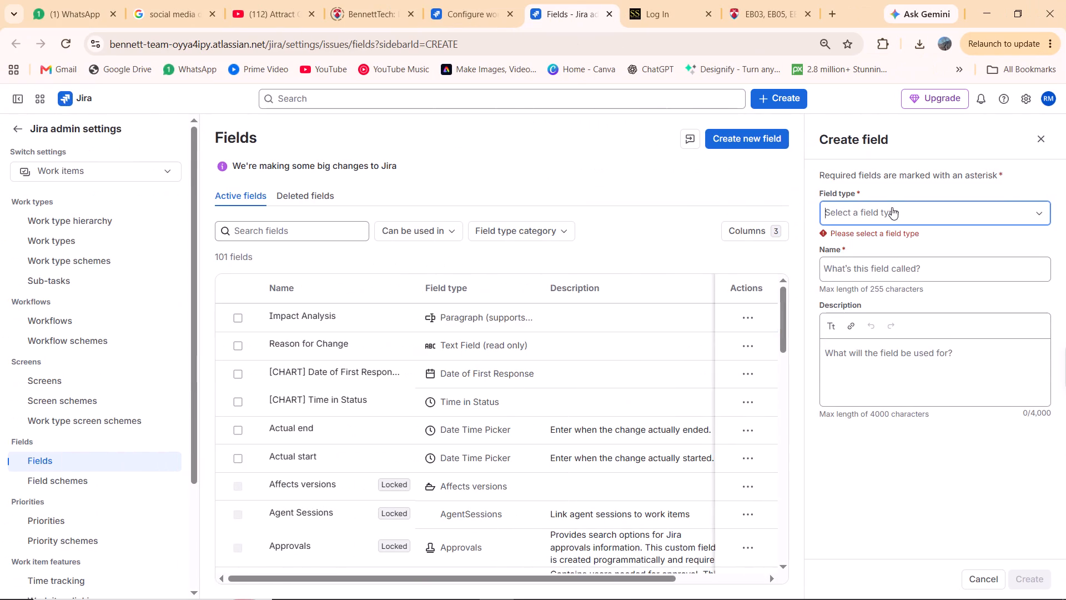
left_click(885, 211)
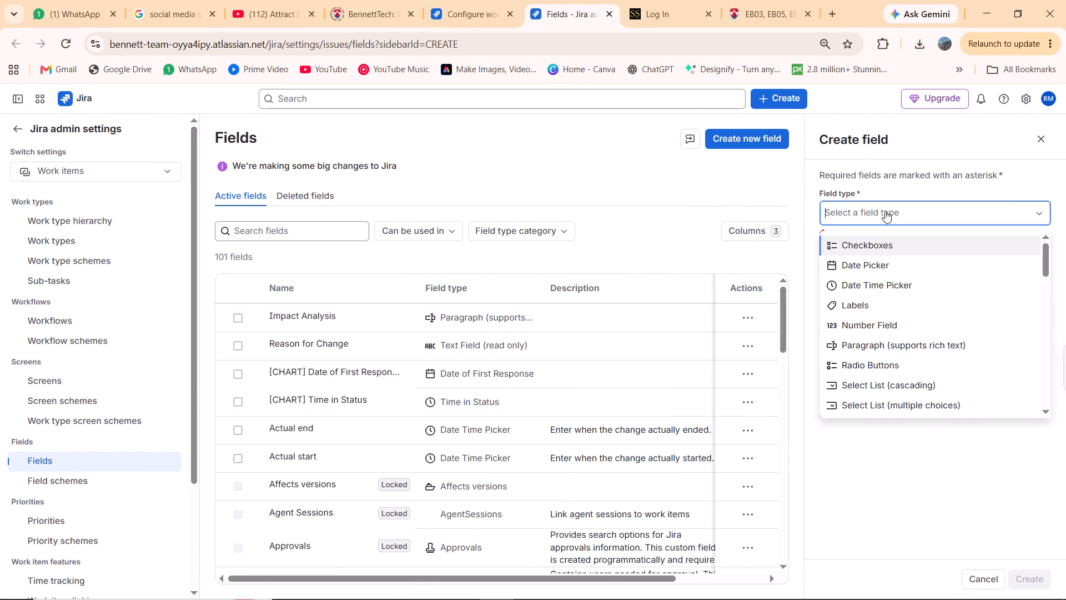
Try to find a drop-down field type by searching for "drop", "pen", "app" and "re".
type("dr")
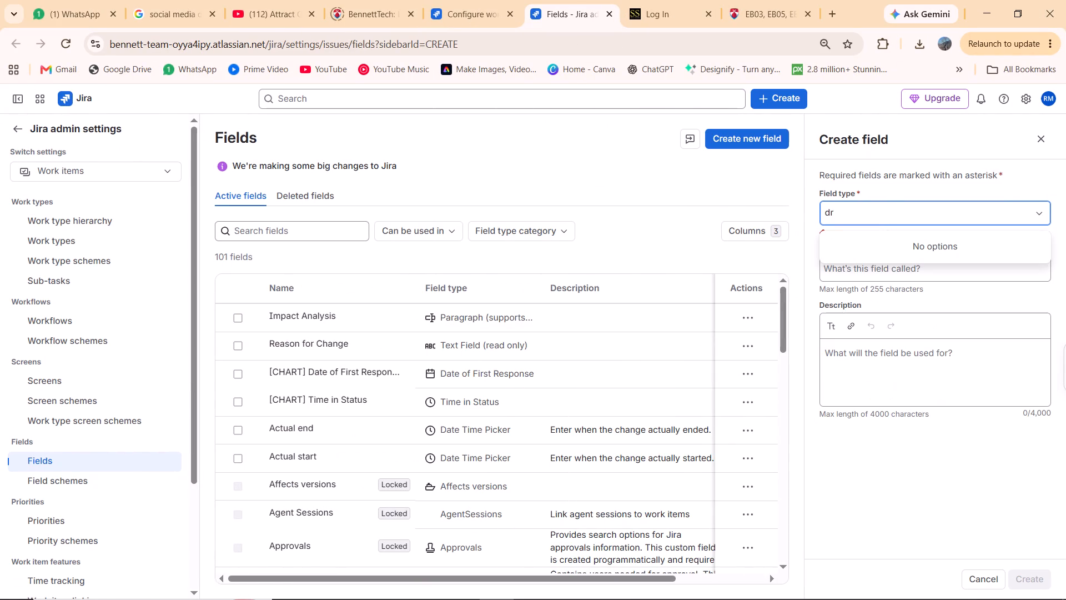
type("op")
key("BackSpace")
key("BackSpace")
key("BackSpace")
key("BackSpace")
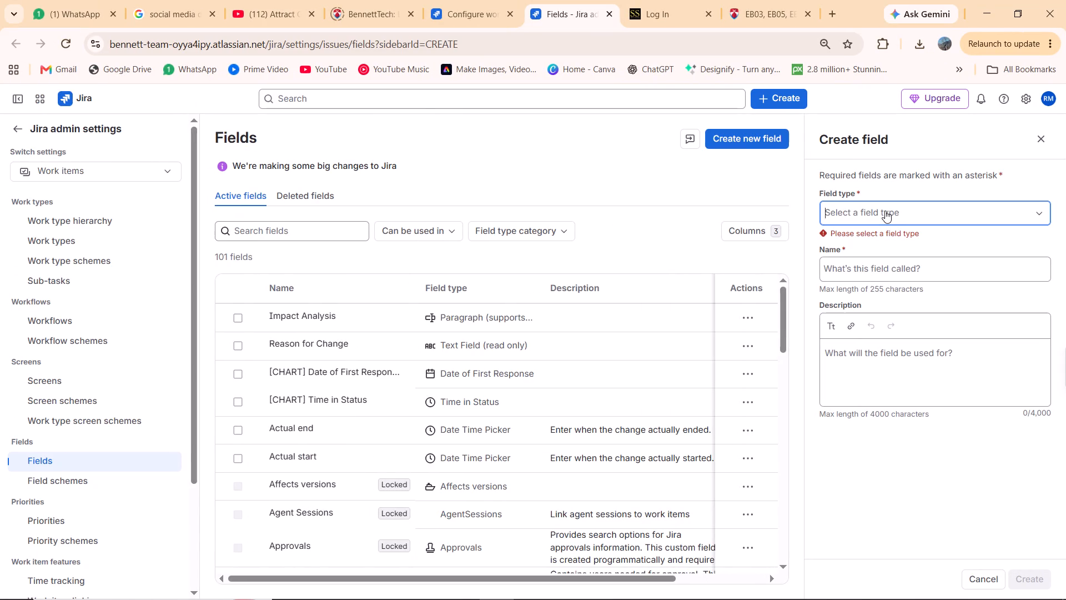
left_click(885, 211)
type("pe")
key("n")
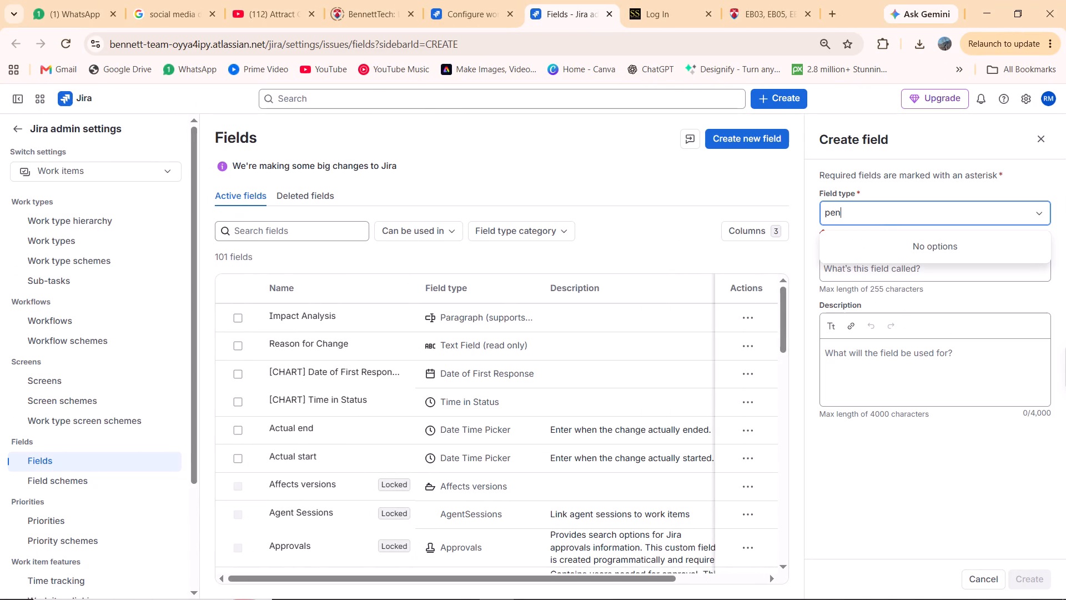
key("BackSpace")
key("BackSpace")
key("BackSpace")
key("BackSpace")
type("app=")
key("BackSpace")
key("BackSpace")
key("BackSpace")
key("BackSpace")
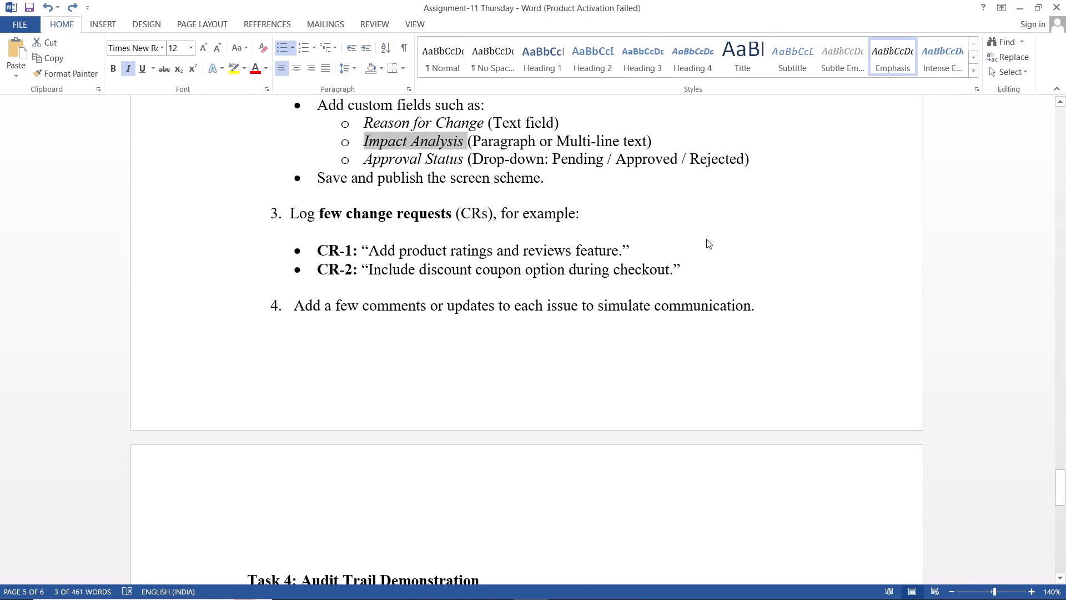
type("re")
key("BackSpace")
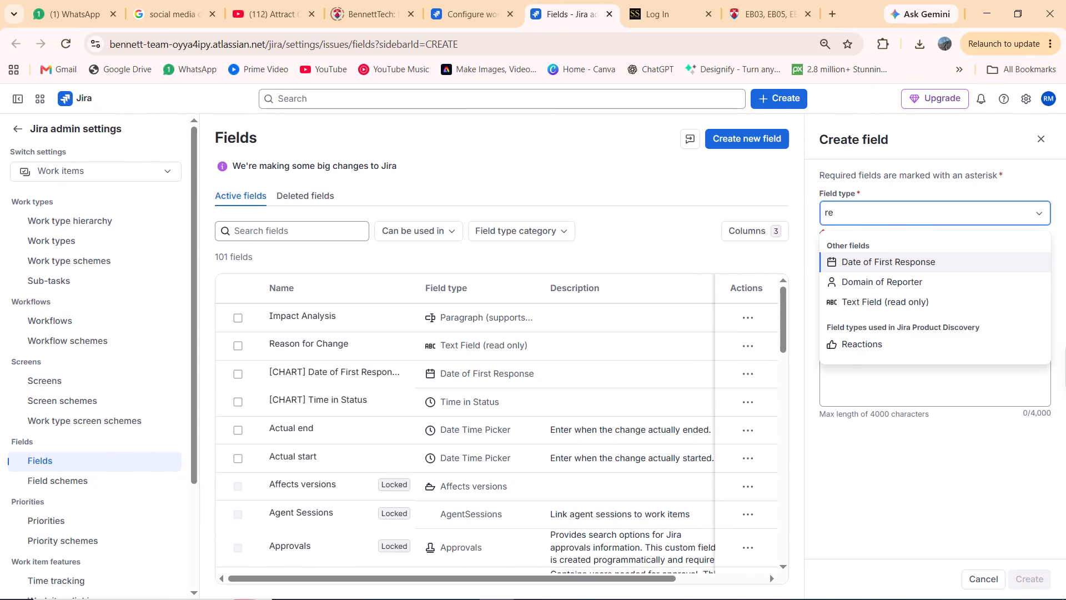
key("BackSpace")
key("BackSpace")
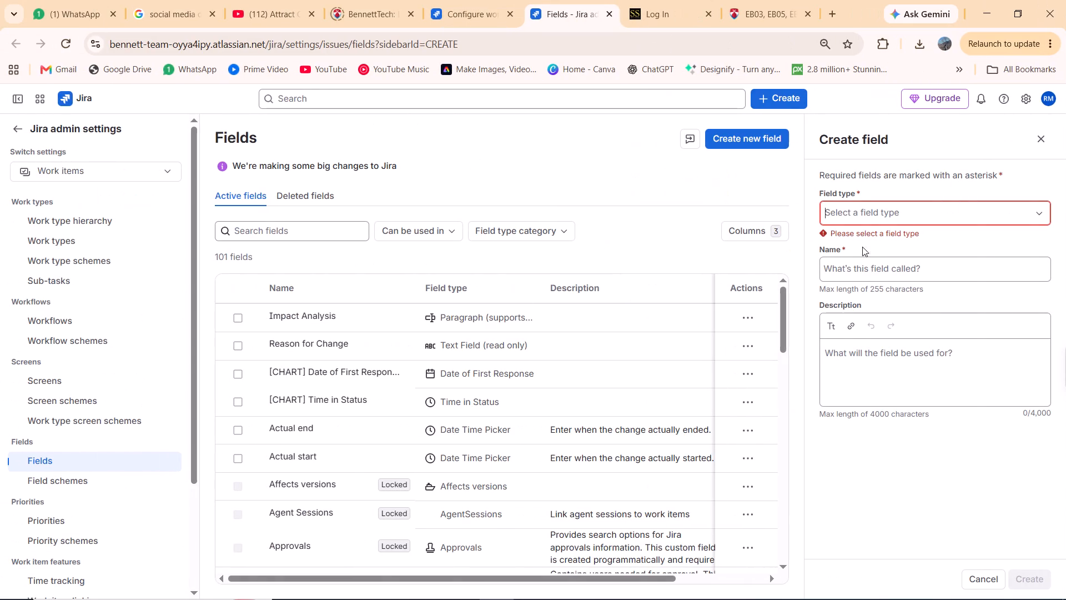
Set the new field's type to Select List (single choice).
left_click(873, 214)
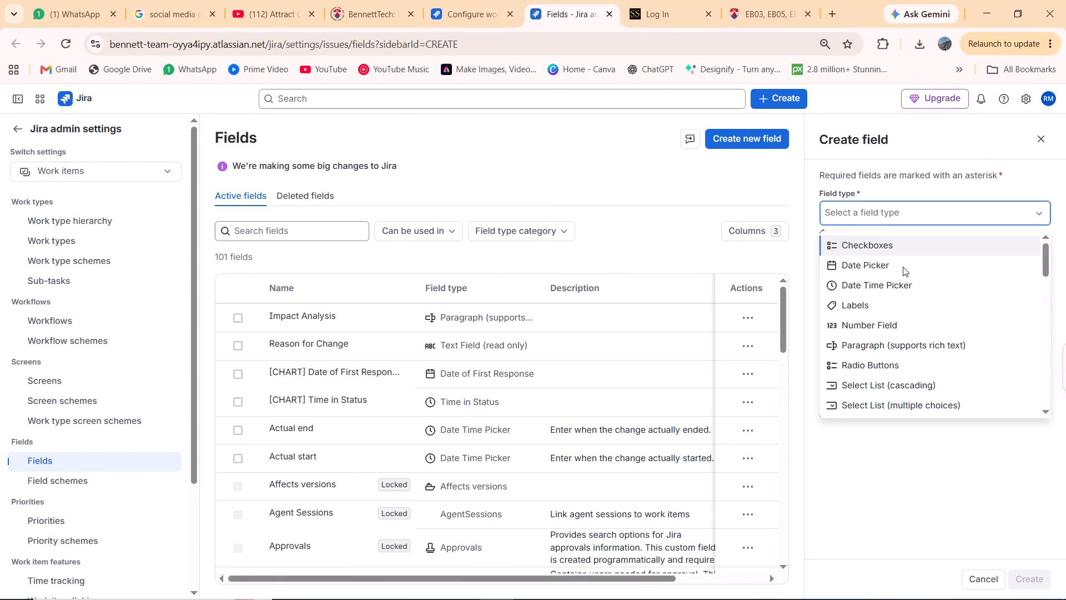
scroll(902, 270, "right", 2)
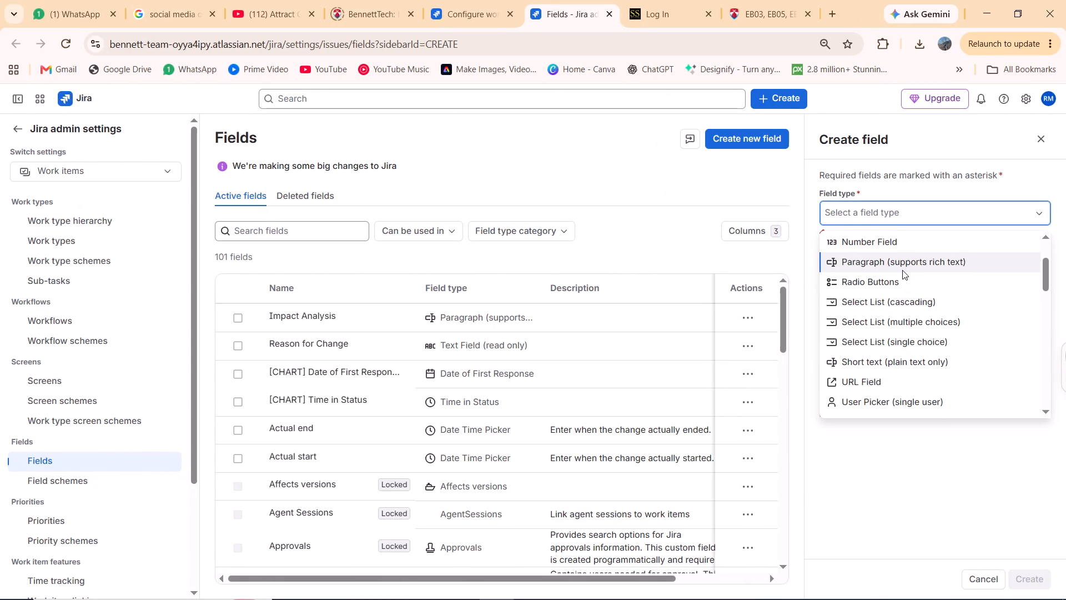
scroll(902, 270, "right", 1)
scroll(894, 319, "down", 1)
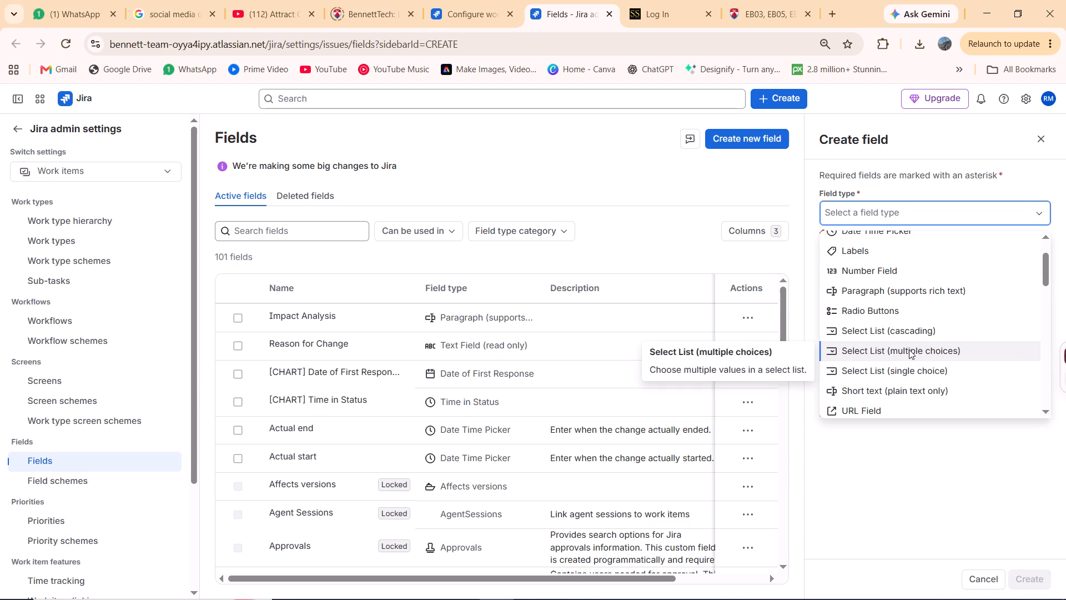
left_click(909, 366)
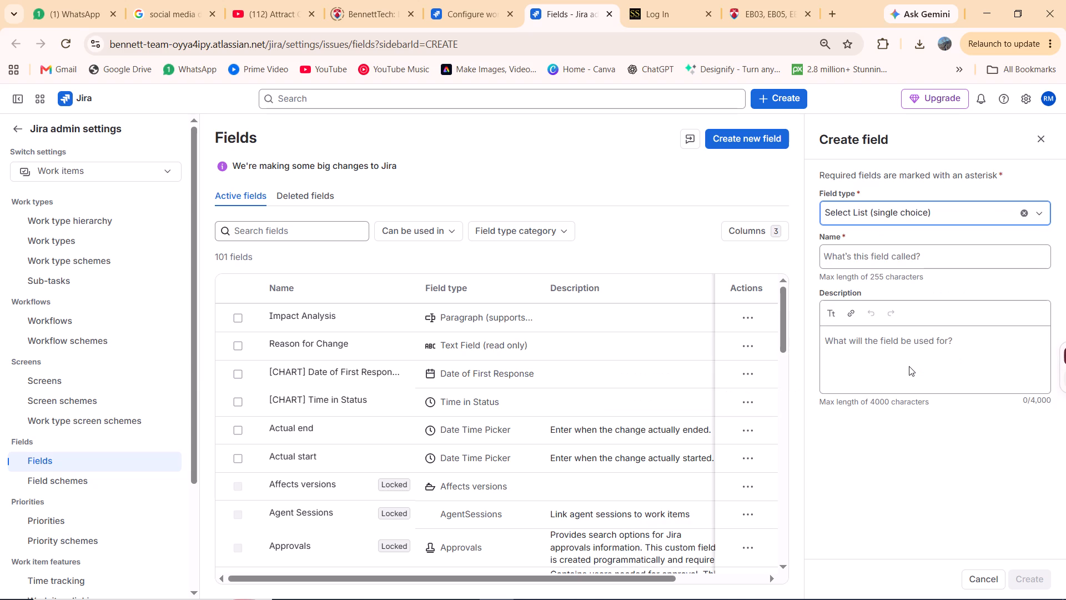
Add Pending as the new select list field's first option, copying the word from the Word assignment.
left_click(858, 443)
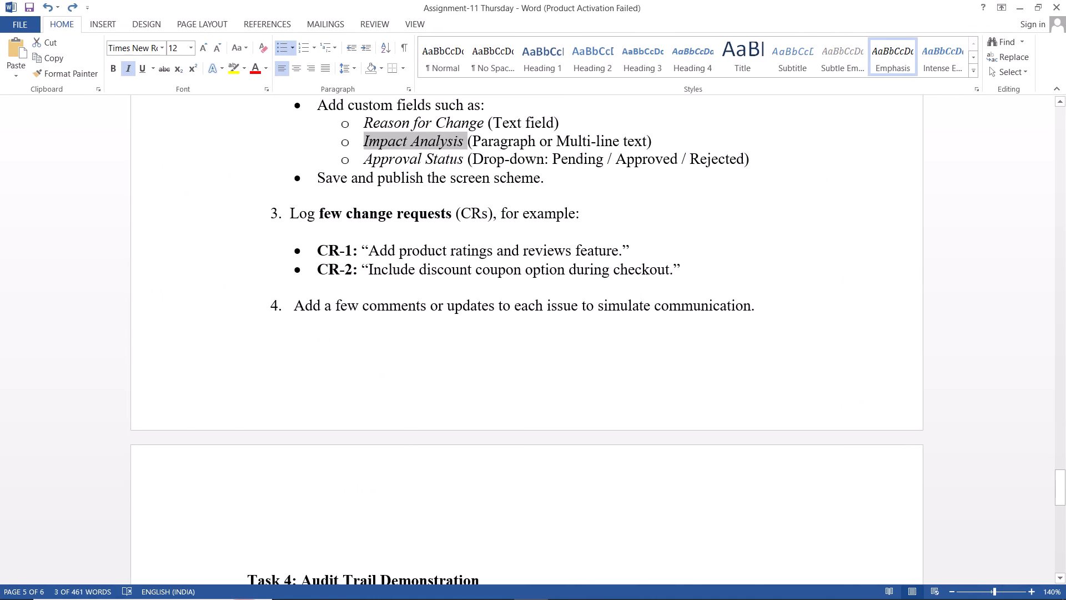
left_click_drag(554, 159, 593, 161)
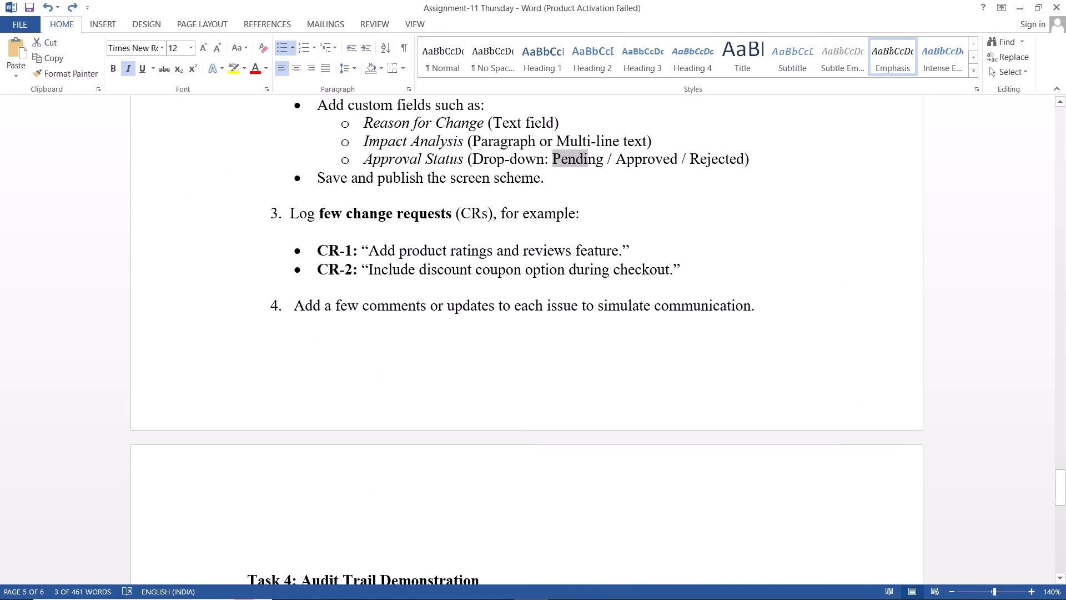
left_click_drag(593, 161, 604, 162)
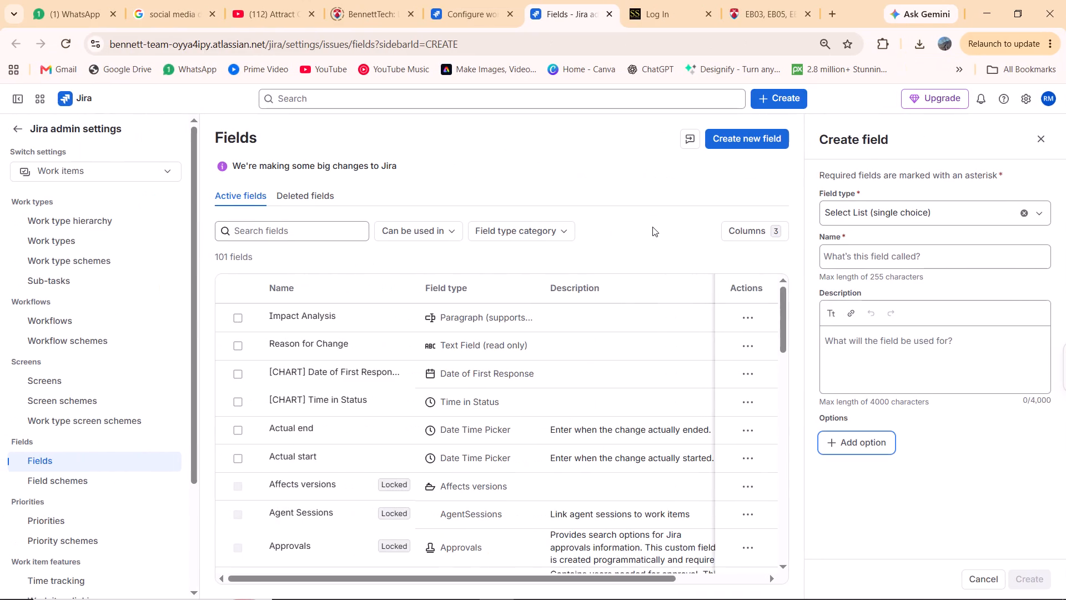
key("ctrl+c")
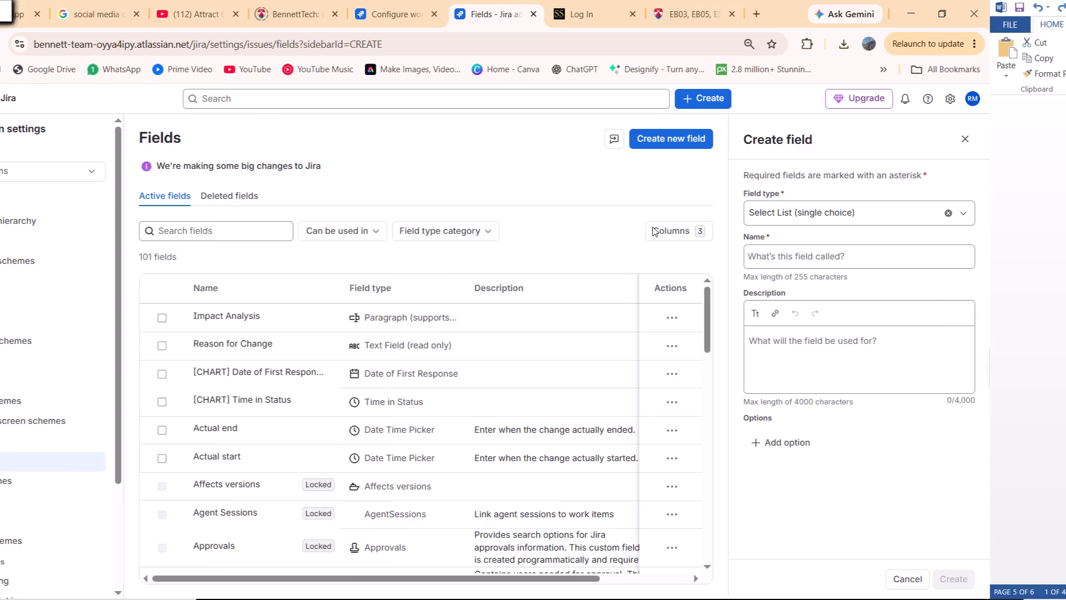
left_click(844, 446)
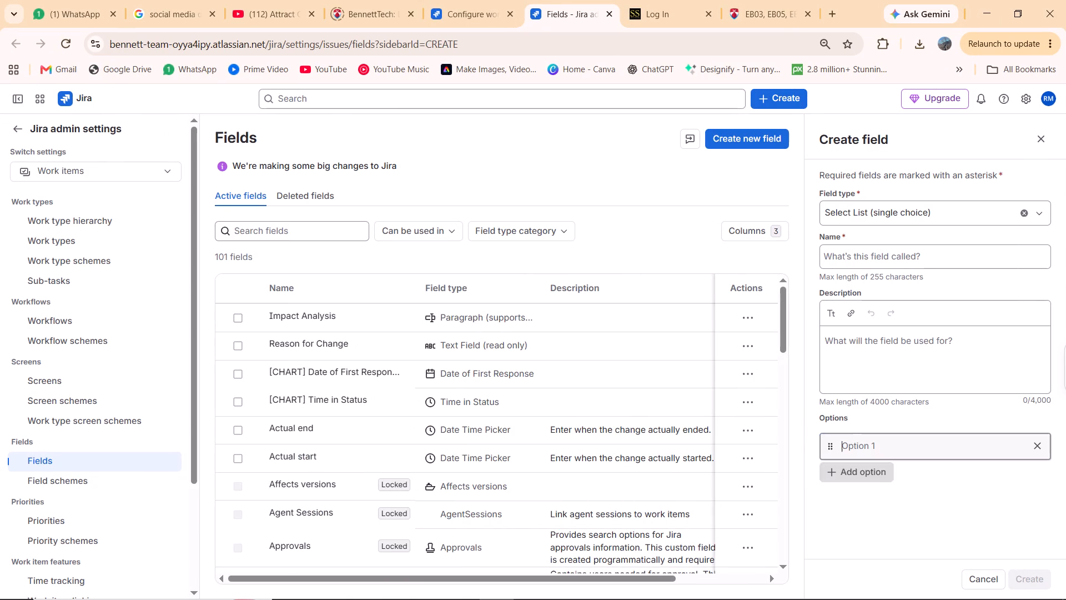
key("ctrl+v")
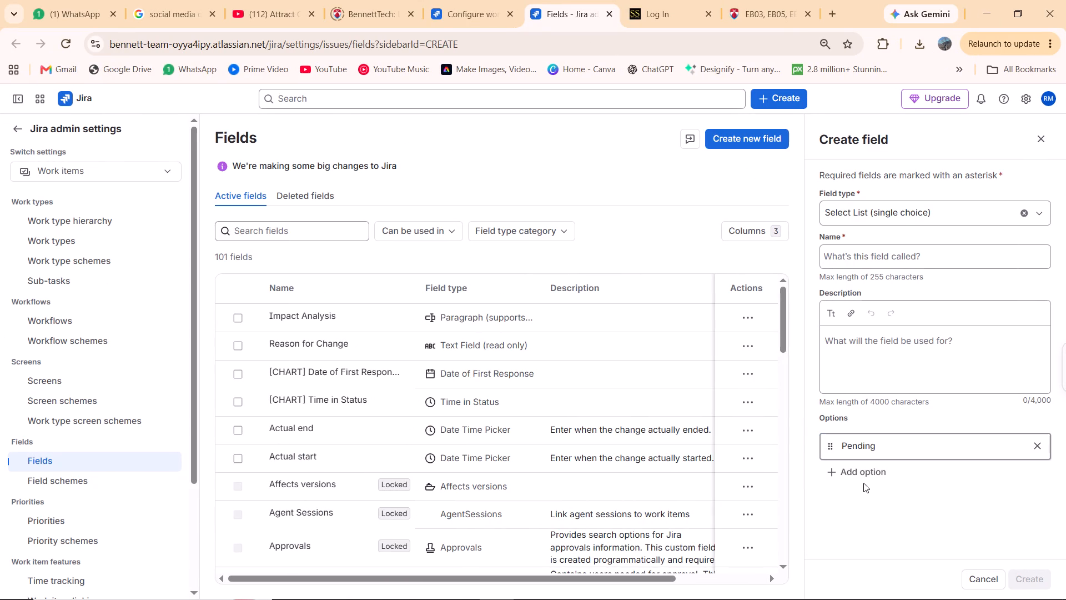
Add Approved as the field's second option, copying the word from the custom fields list in the Word assignment.
left_click(863, 479)
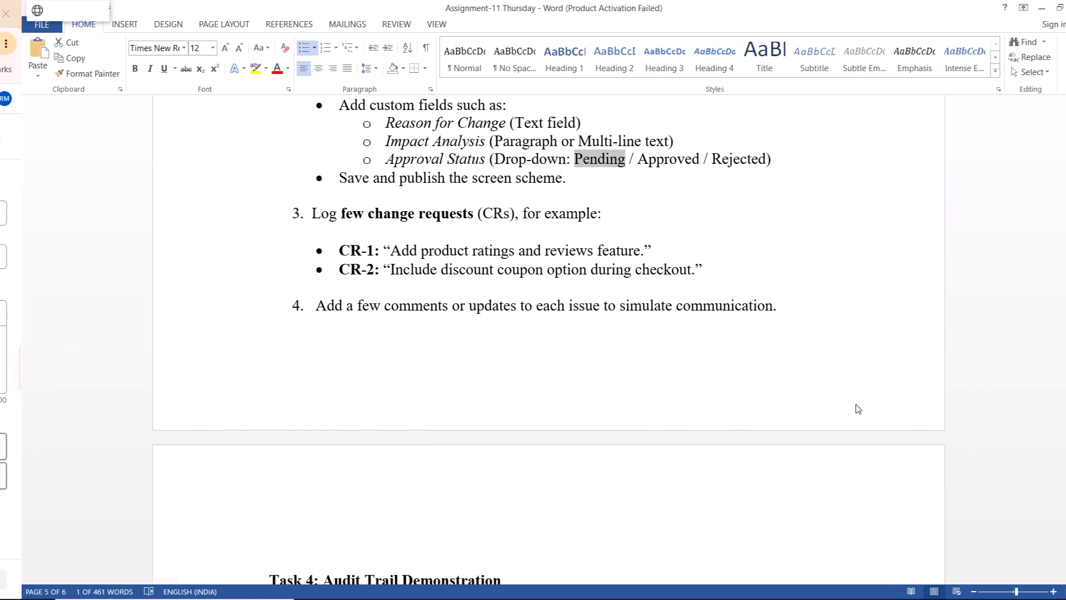
left_click_drag(618, 159, 675, 157)
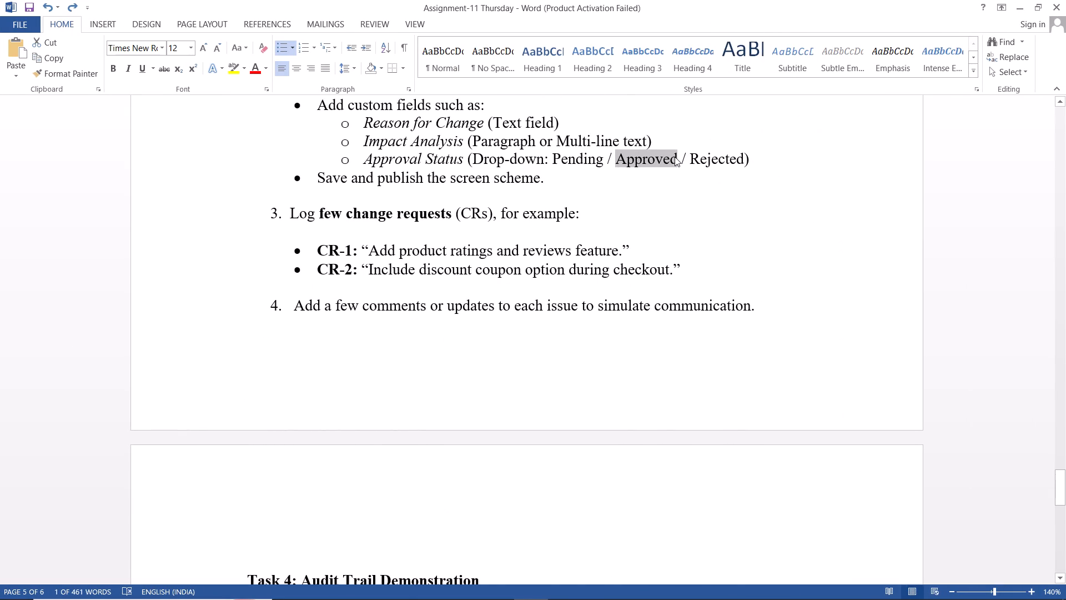
key("ctrl+c")
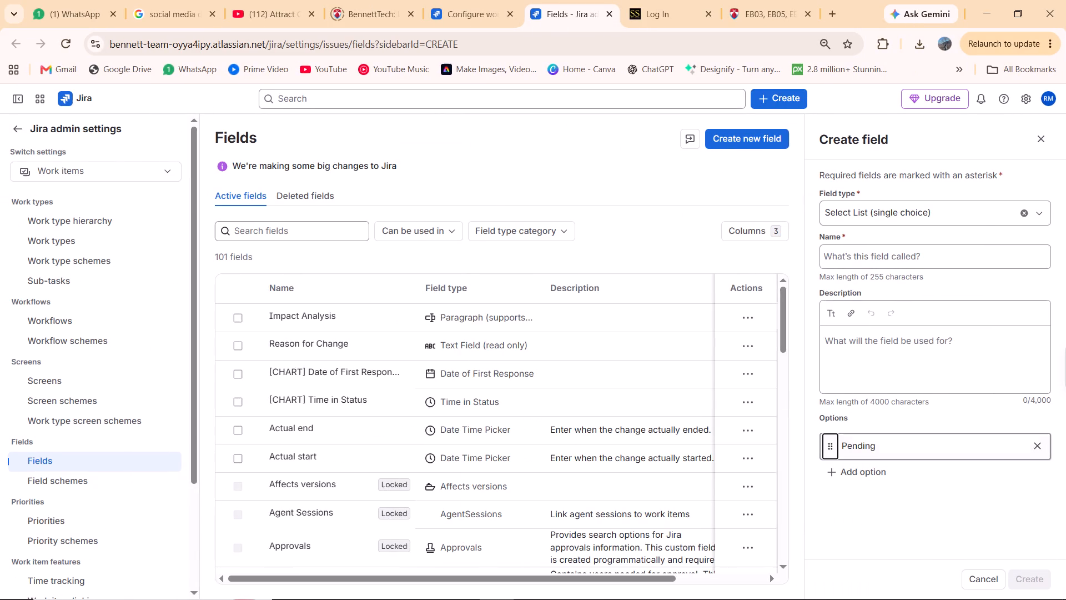
left_click(854, 472)
left_click(854, 472, "ctrl")
key("ctrl+v")
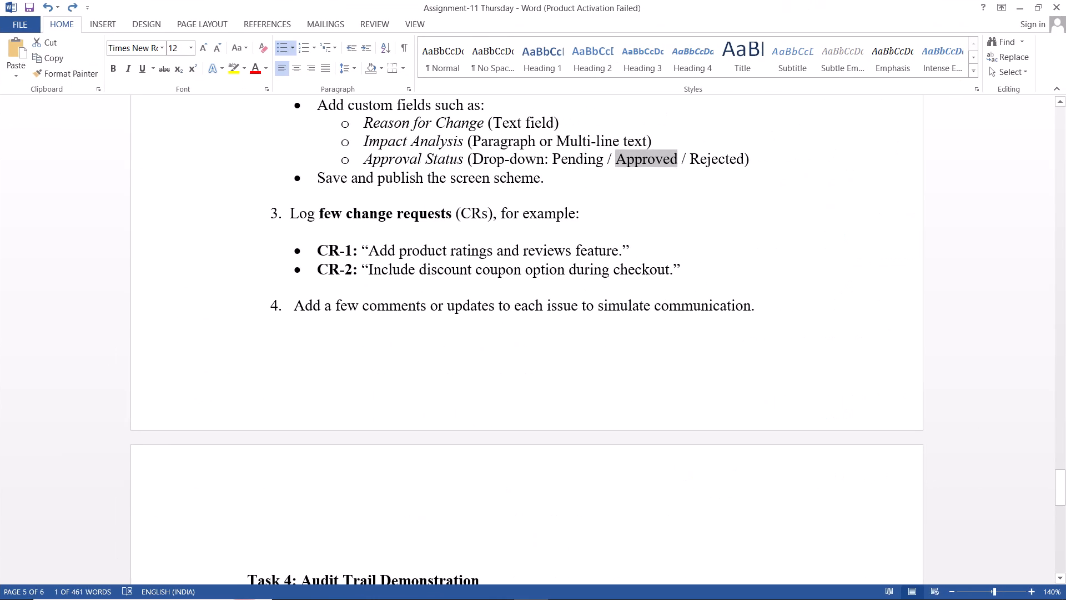
Add Rejected as the field's third option, copying the word from the Word assignment.
left_click_drag(687, 156, 742, 161)
left_click(742, 161)
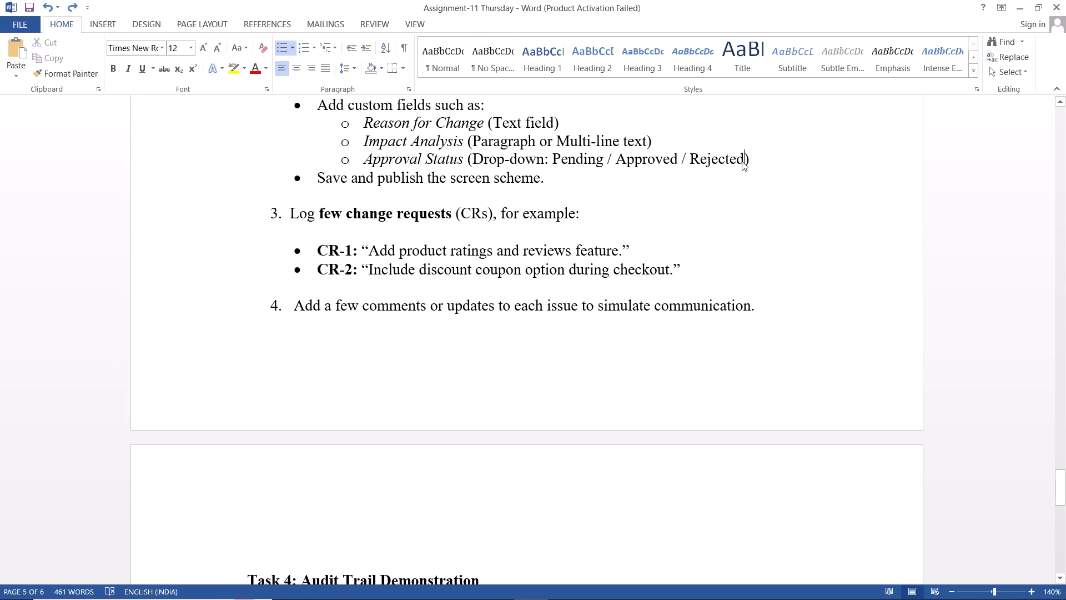
left_click_drag(690, 158, 740, 157)
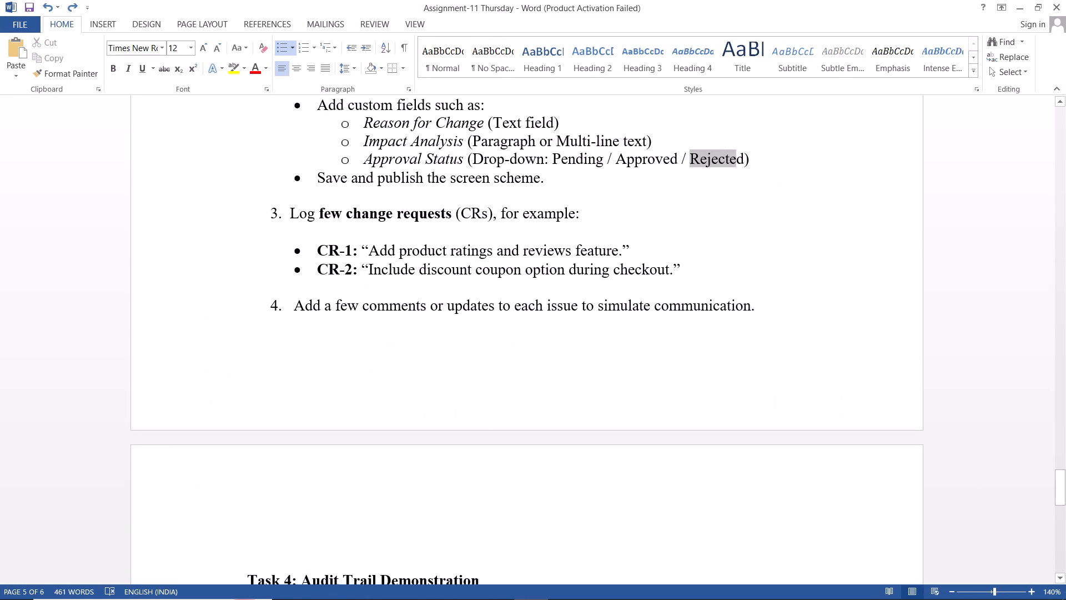
left_click_drag(740, 157, 741, 157)
key("ctrl+c")
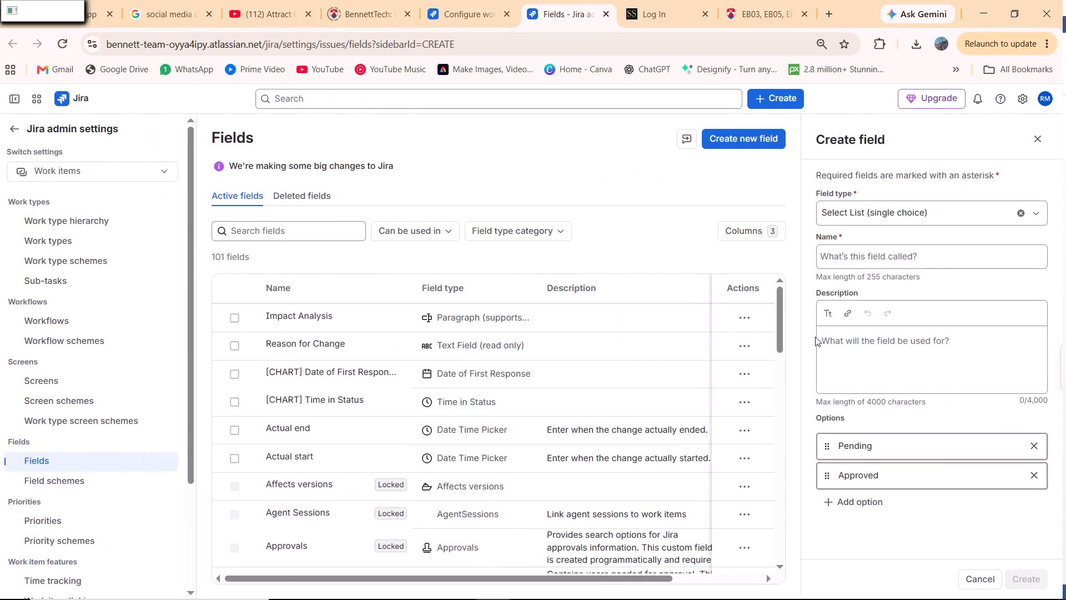
left_click(843, 508)
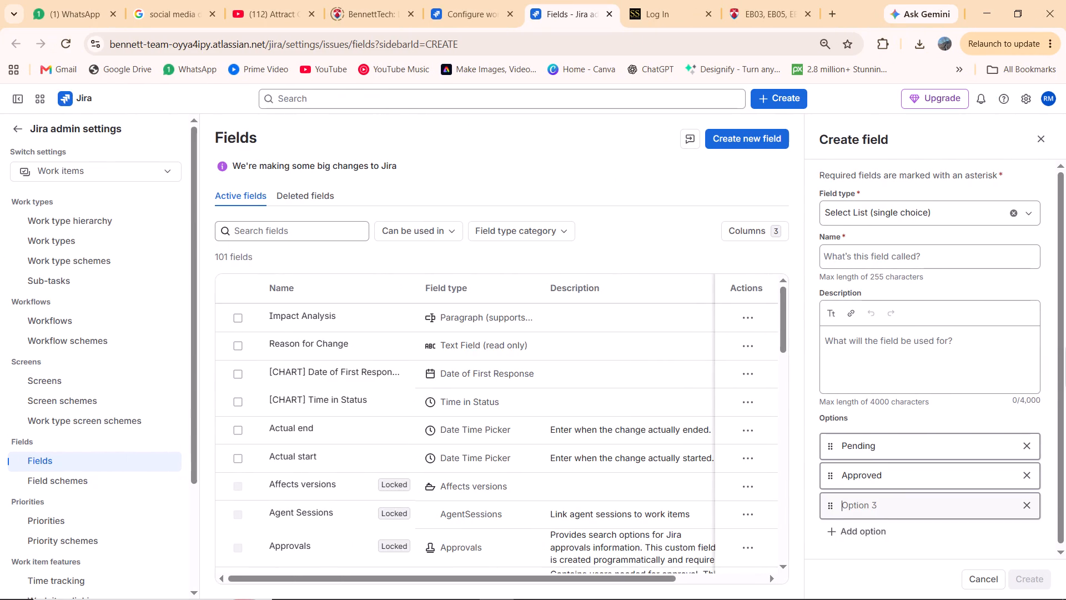
key("ctrl+v")
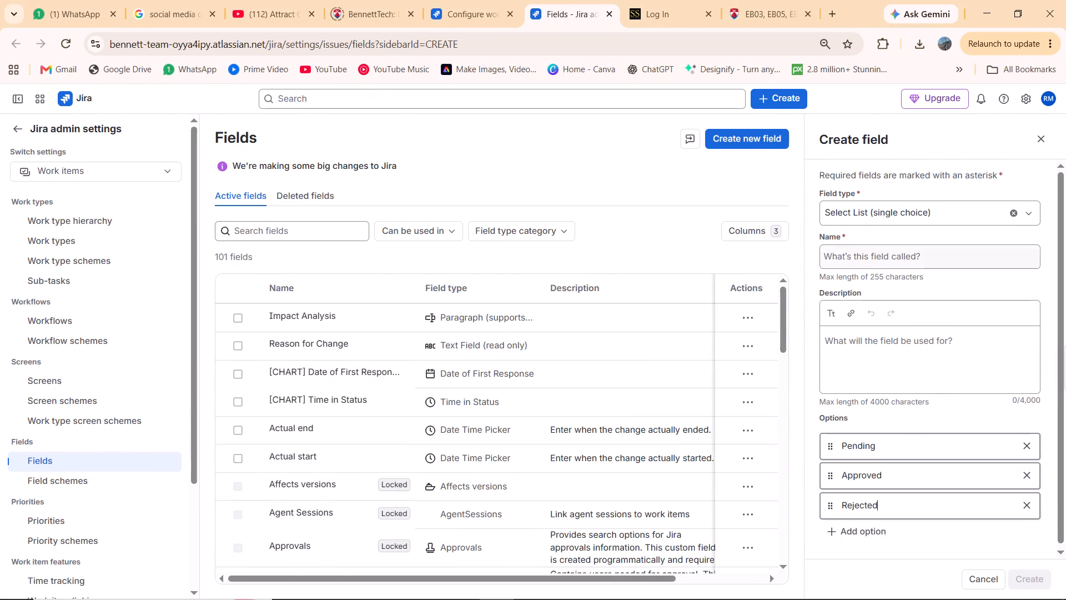
Name the field Approval Status using the text from the Word assignment, without the pasted bullet characters, and create it.
left_click(858, 253)
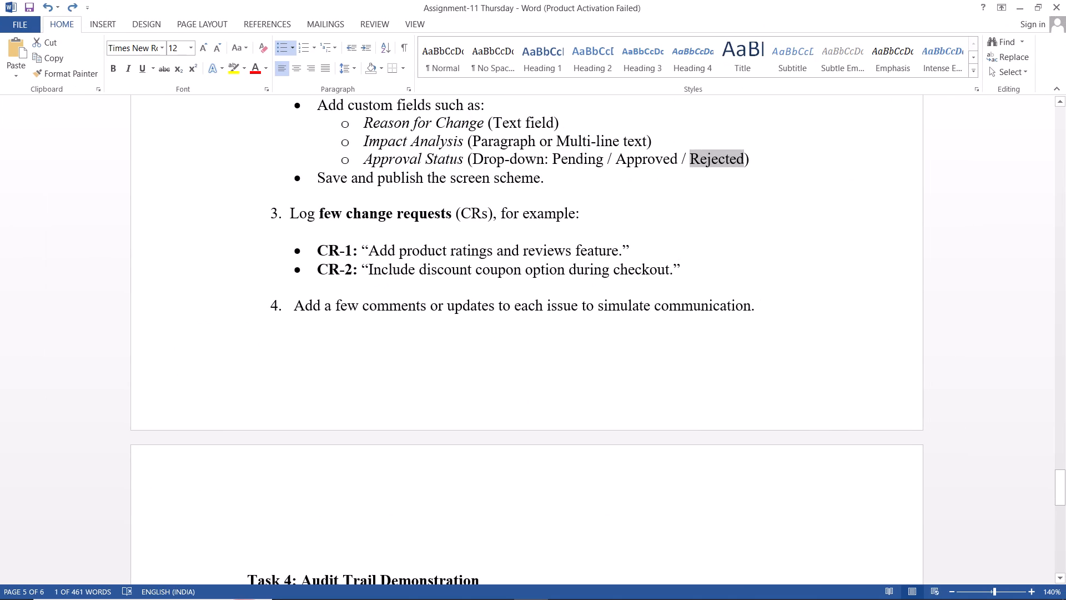
left_click_drag(366, 160, 423, 162)
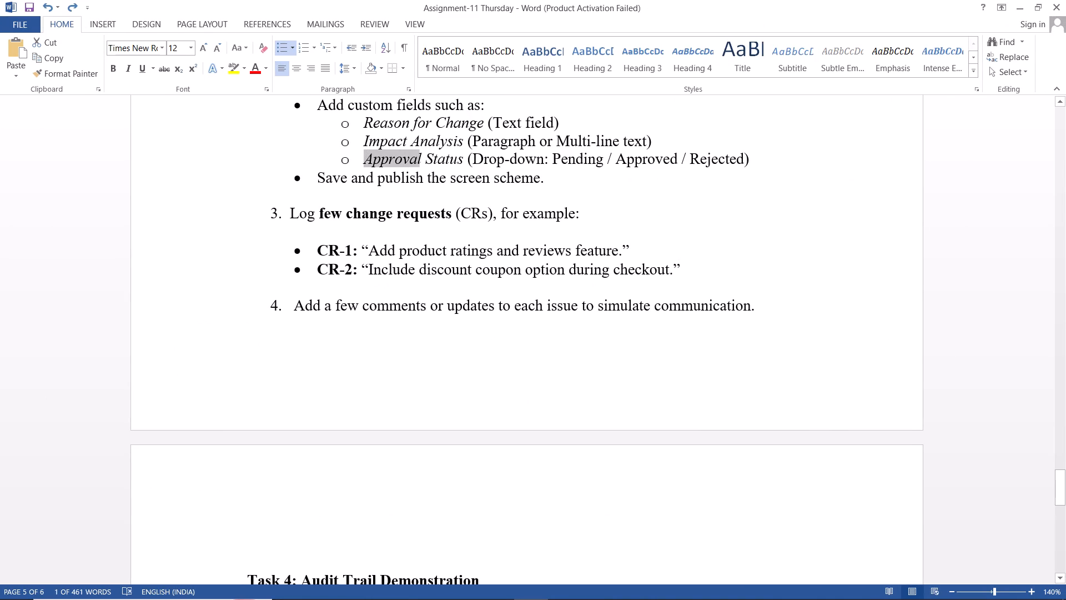
left_click_drag(423, 162, 461, 156)
key("ctrl+c")
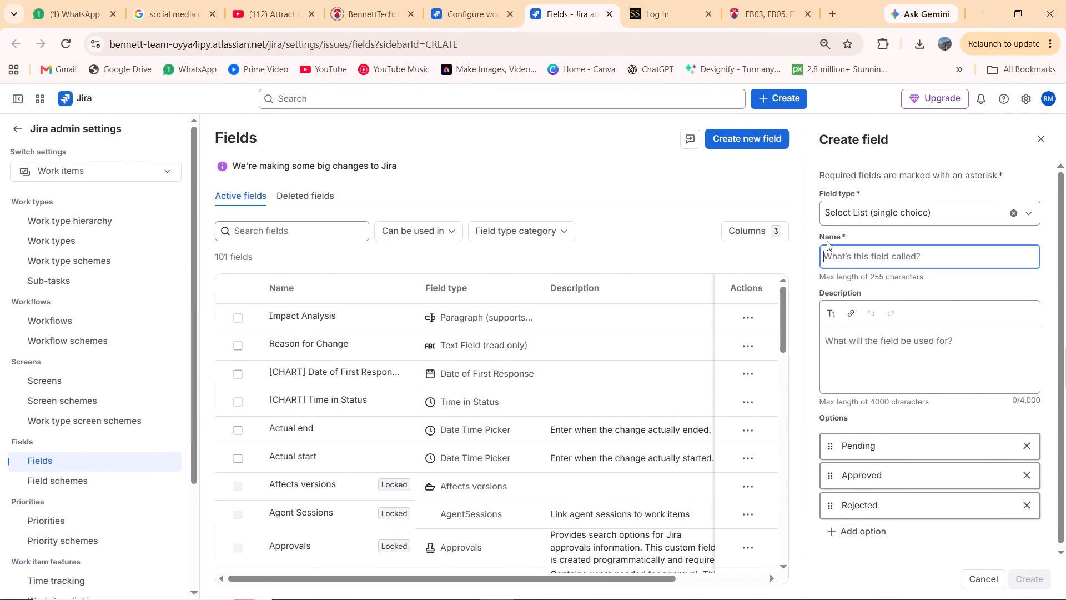
key("ctrl+v")
left_click(847, 260)
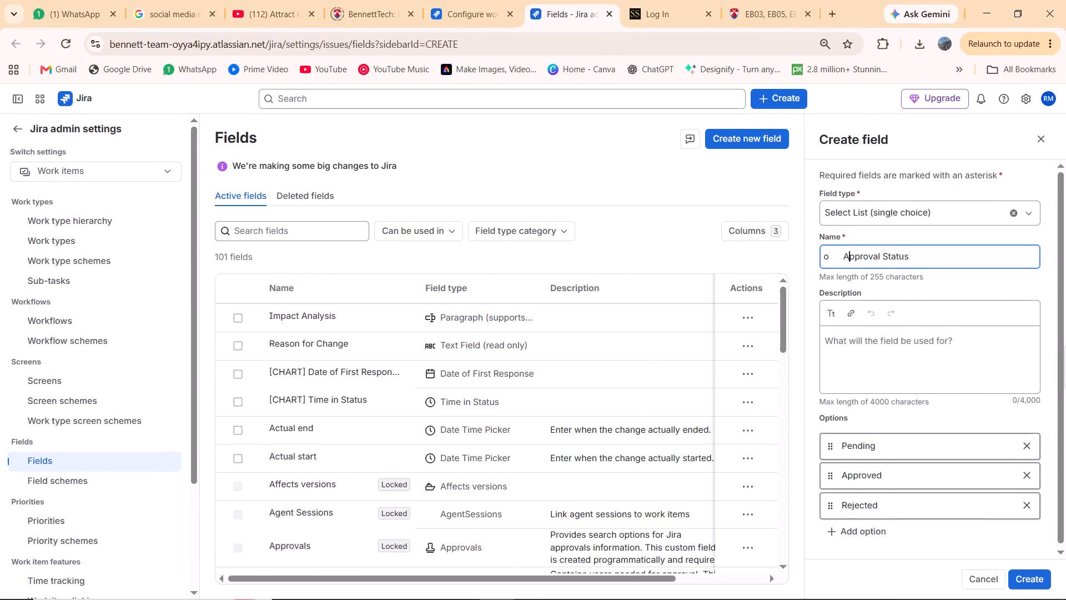
key("Left")
key("BackSpace")
key("BackSpace")
key("BackSpace")
left_click(1035, 575)
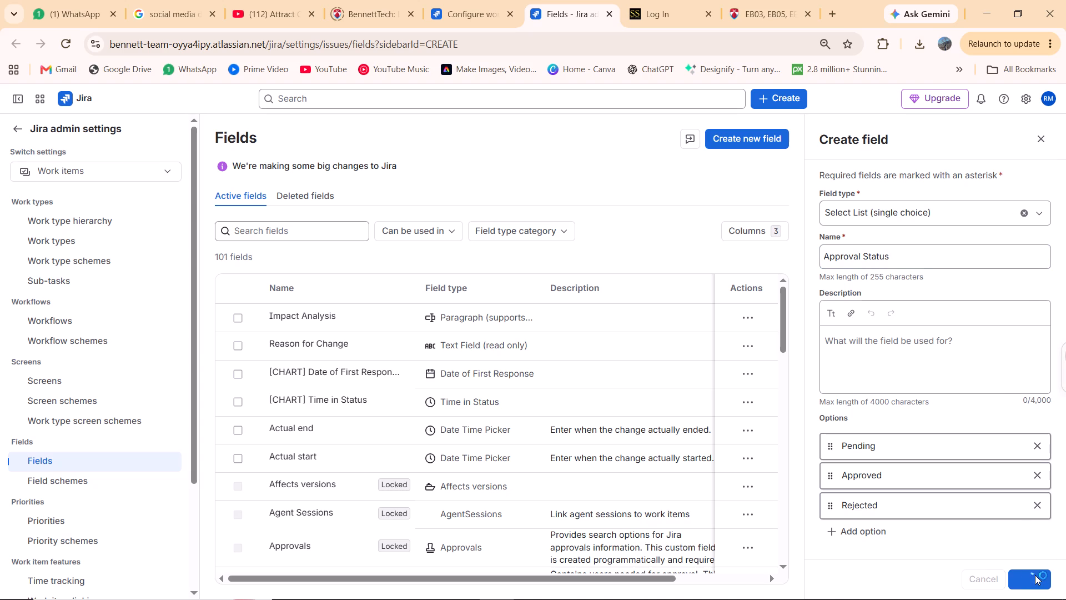
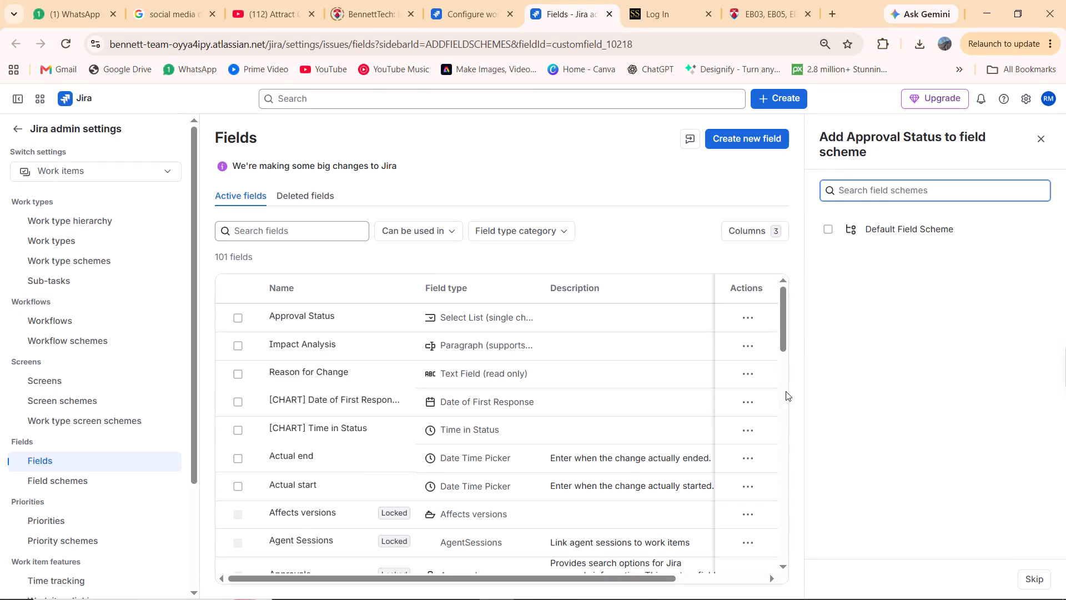
Add the Approval Status field to the Default Field Scheme and close the field scheme details.
left_click(834, 224)
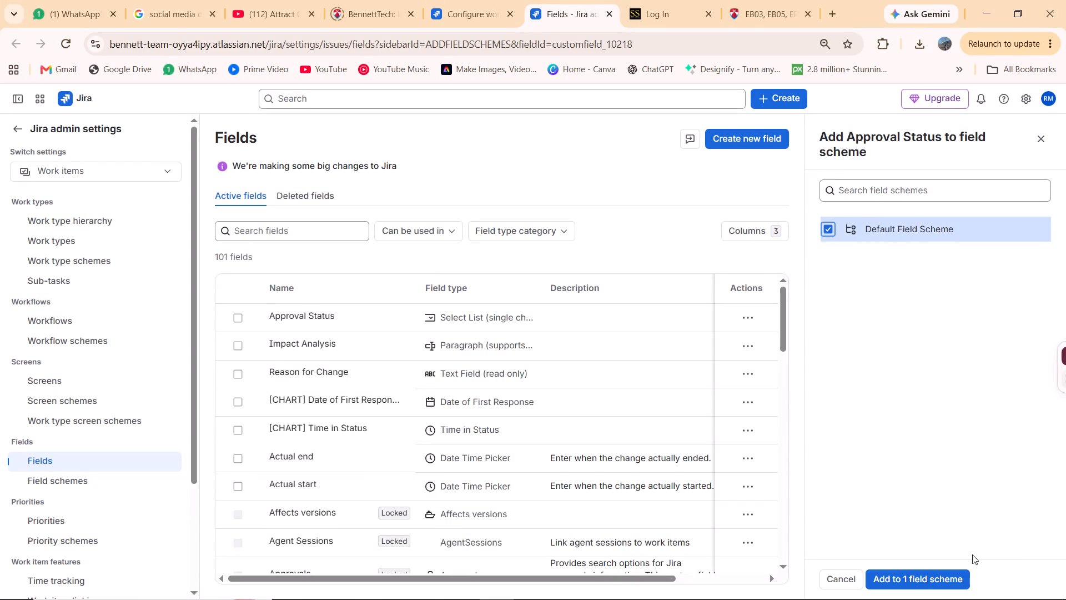
left_click(917, 573)
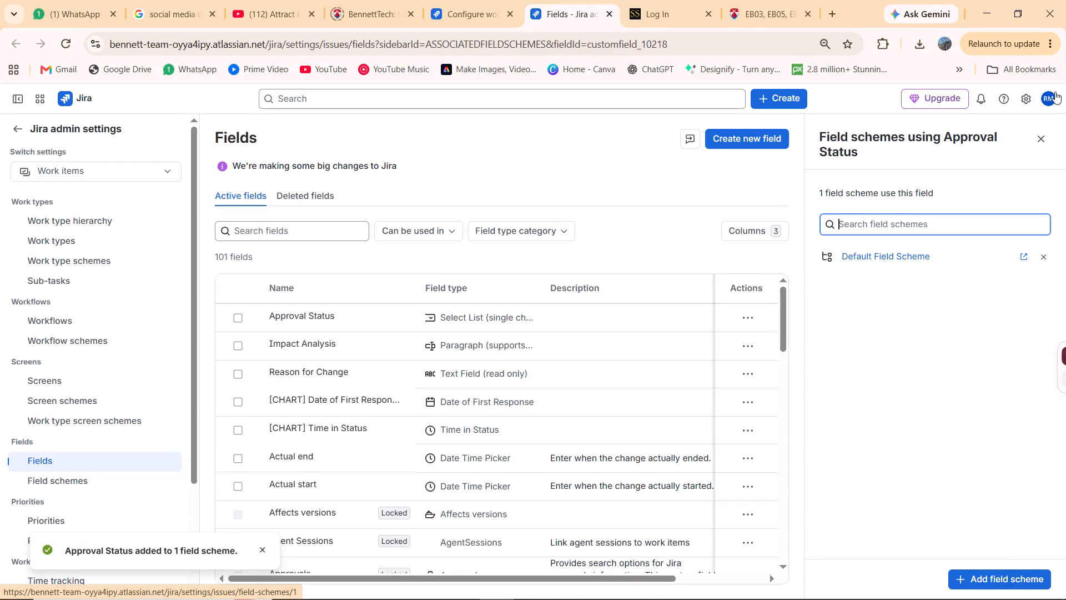
left_click(1037, 141)
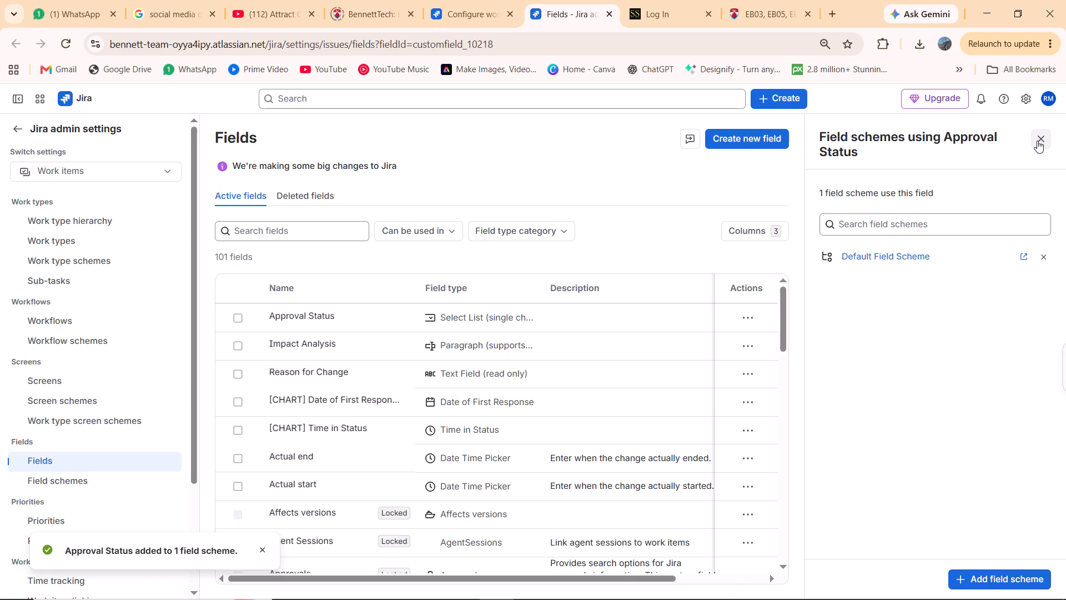
Check the Change Management work item layout and reload the Jira admin Fields page.
left_click(477, 0)
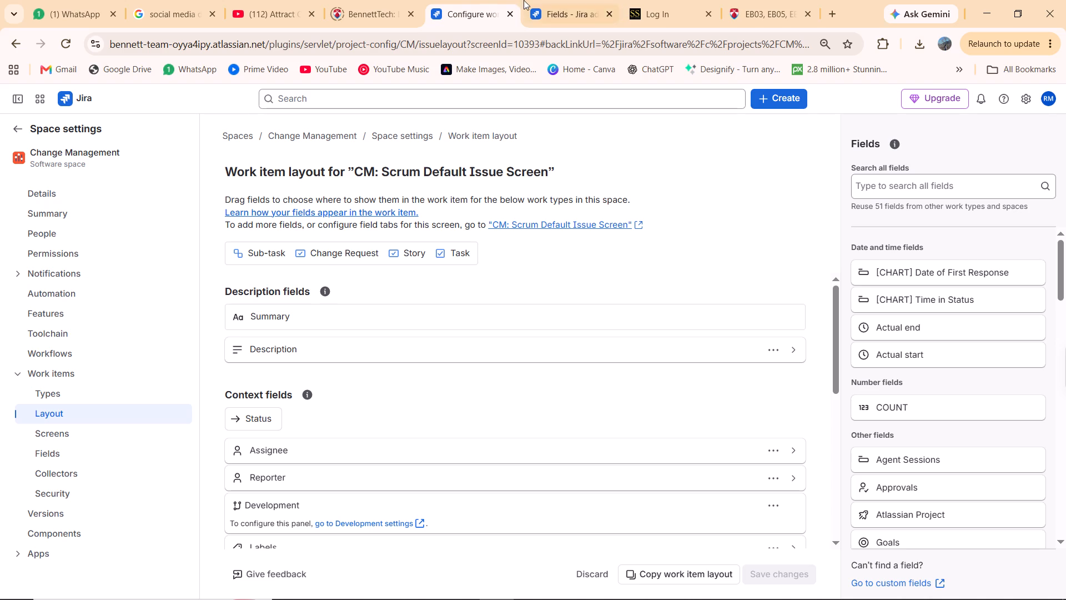
left_click(540, 0)
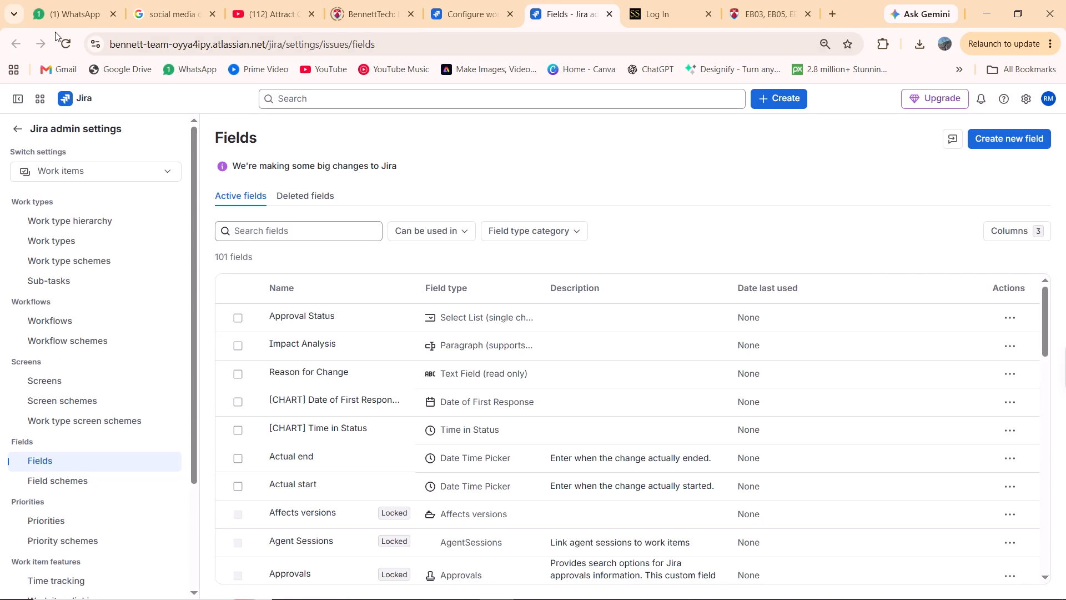
left_click(71, 43)
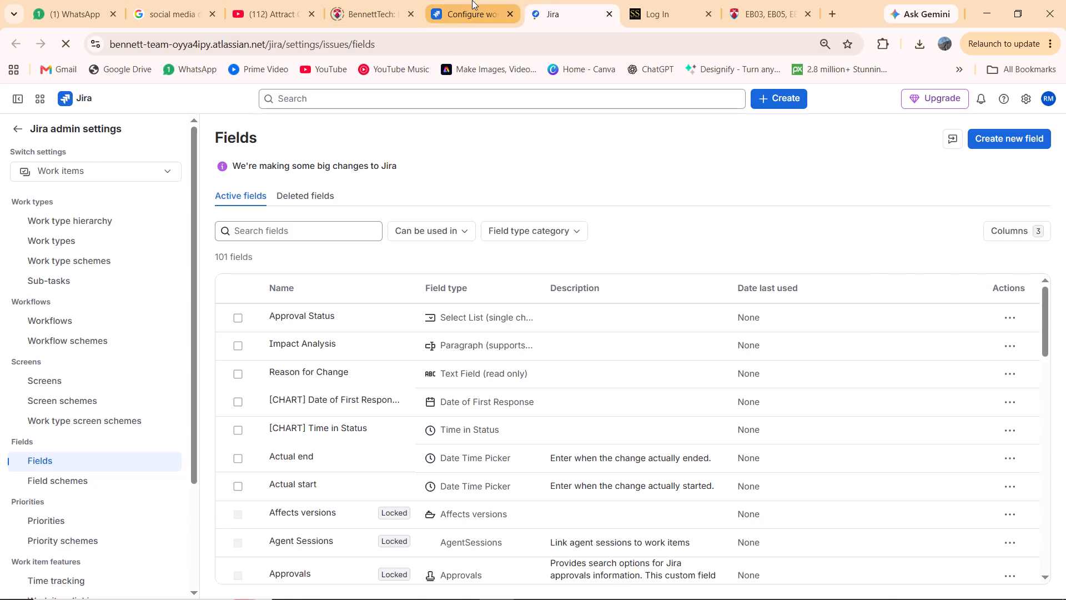
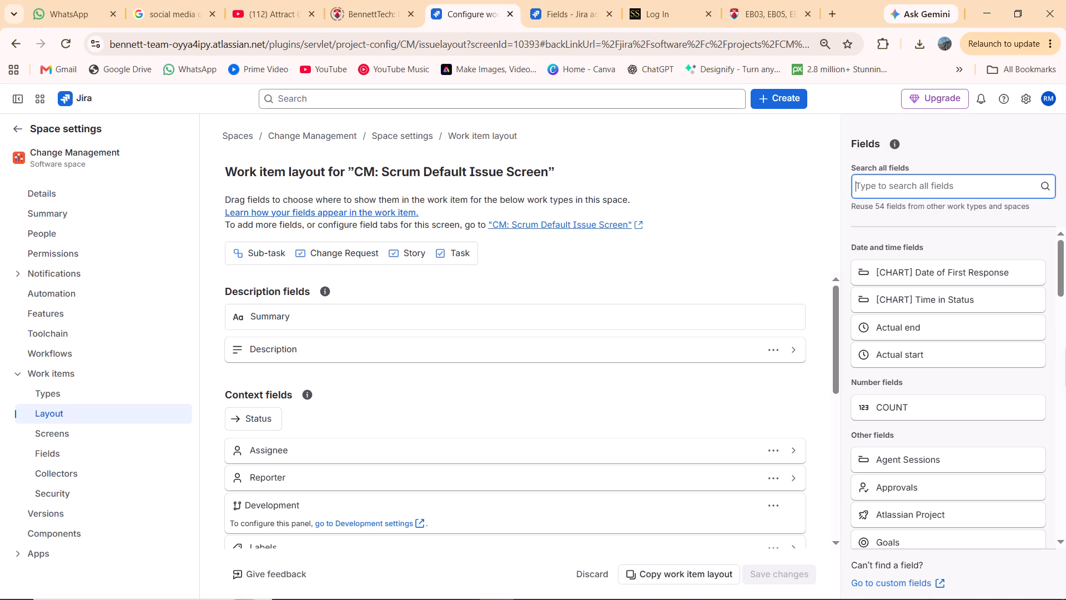
Search all fields in the Change Management work item layout for the custom fields using "rea", "impact" and "app", clearing each search.
scroll(936, 184, "up", 1)
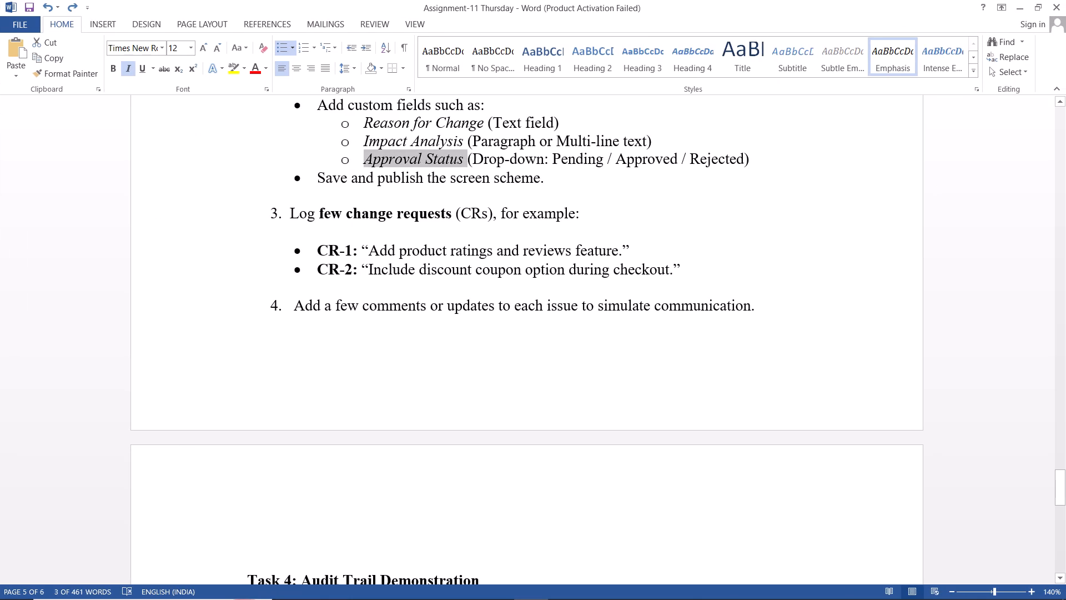
scroll(936, 184, "up", 1)
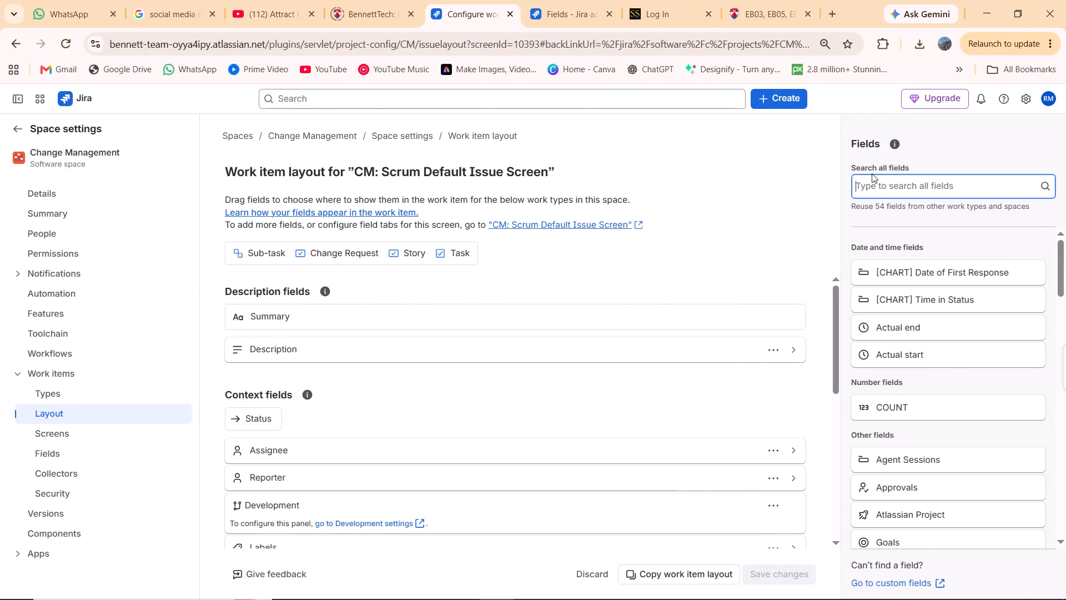
type("rea")
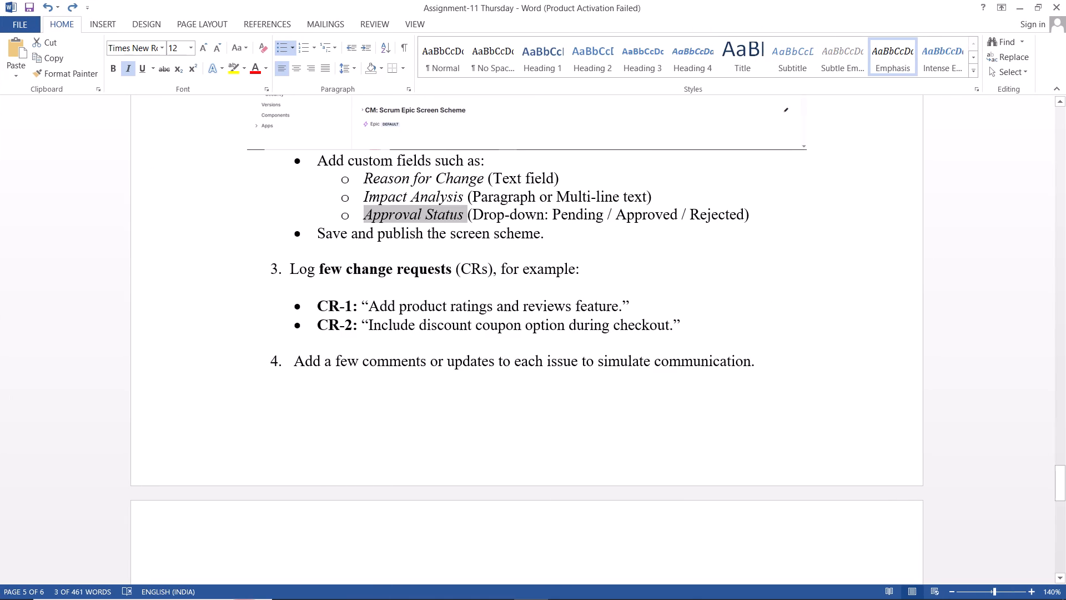
key("BackSpace")
key("BackSpace")
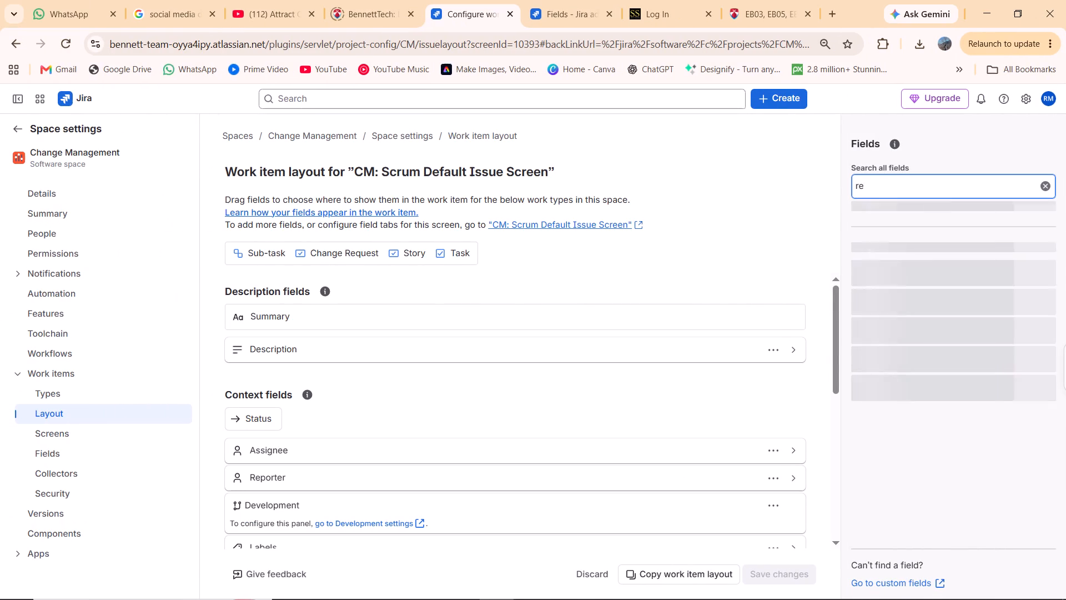
key("BackSpace")
type("impa")
type("ct")
key("BackSpace")
key("BackSpace")
key("BackSpace")
key("BackSpace")
key("BackSpace")
key("BackSpace")
key("BackSpace")
key("BackSpace")
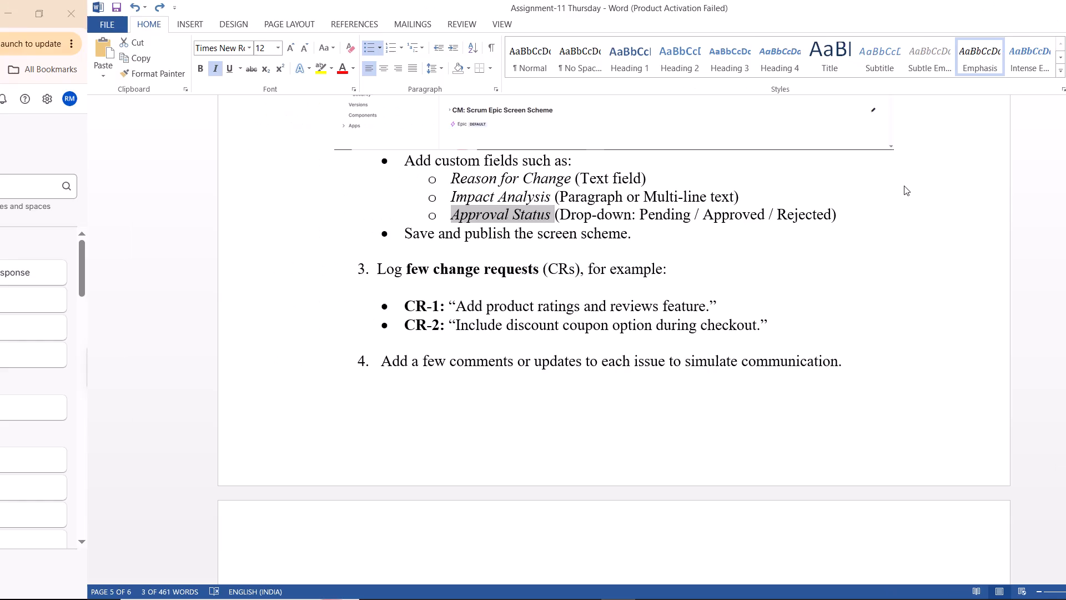
type("app")
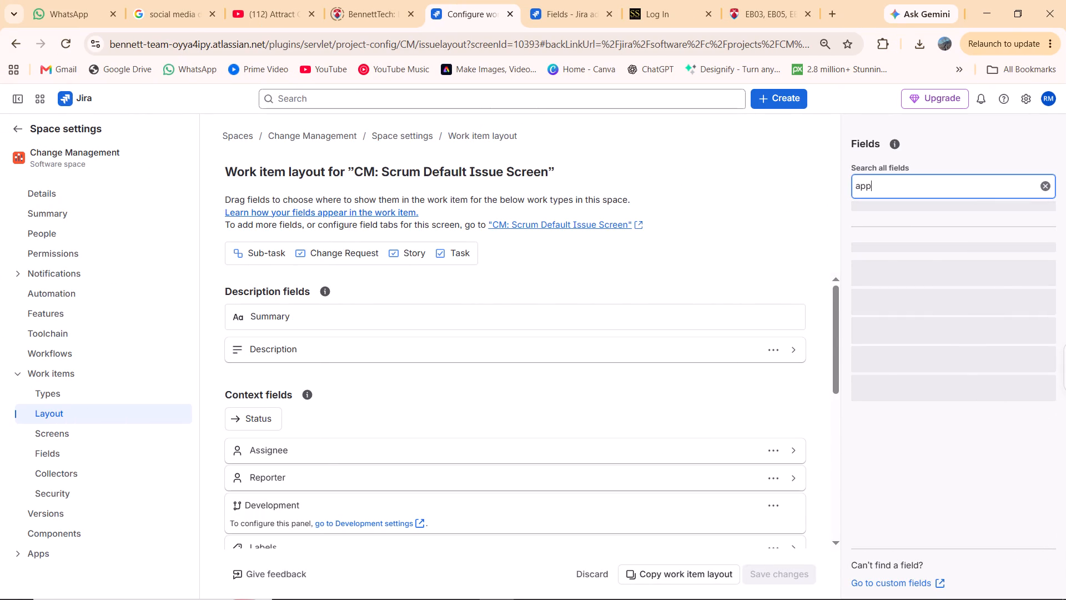
key("BackSpace")
key("BackSpace")
key("BackSpace")
key("BackSpace")
key("BackSpace")
key("BackSpace")
key("BackSpace")
key("BackSpace")
key("BackSpace")
key("BackSpace")
key("BackSpace")
key("BackSpace")
key("BackSpace")
key("BackSpace")
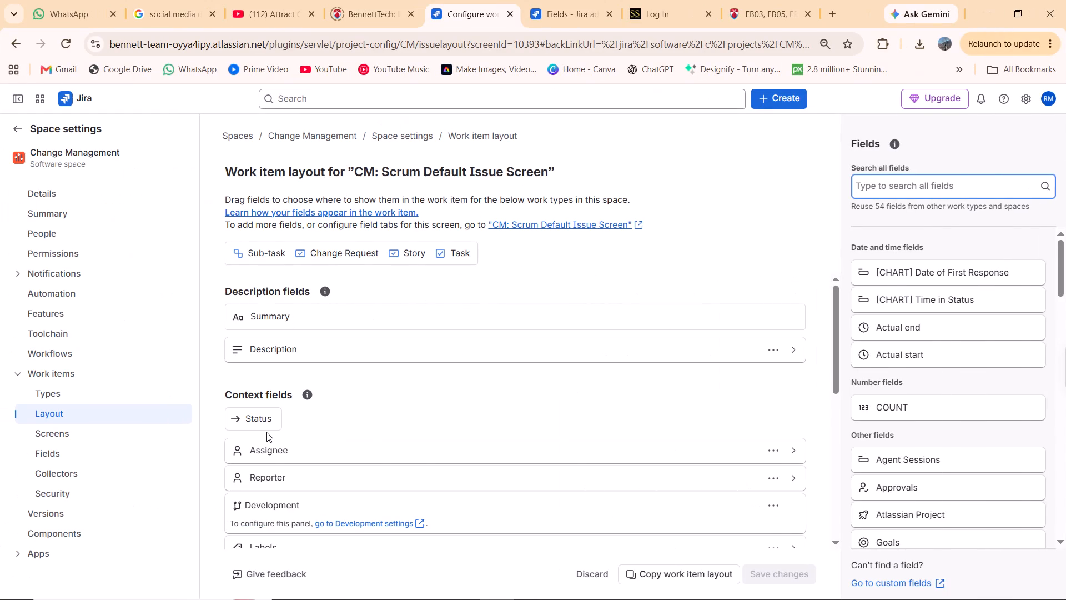
Open the Approval Status field's details from the Jira admin Fields list and capture a screenshot of its edit pane.
left_click(564, 0)
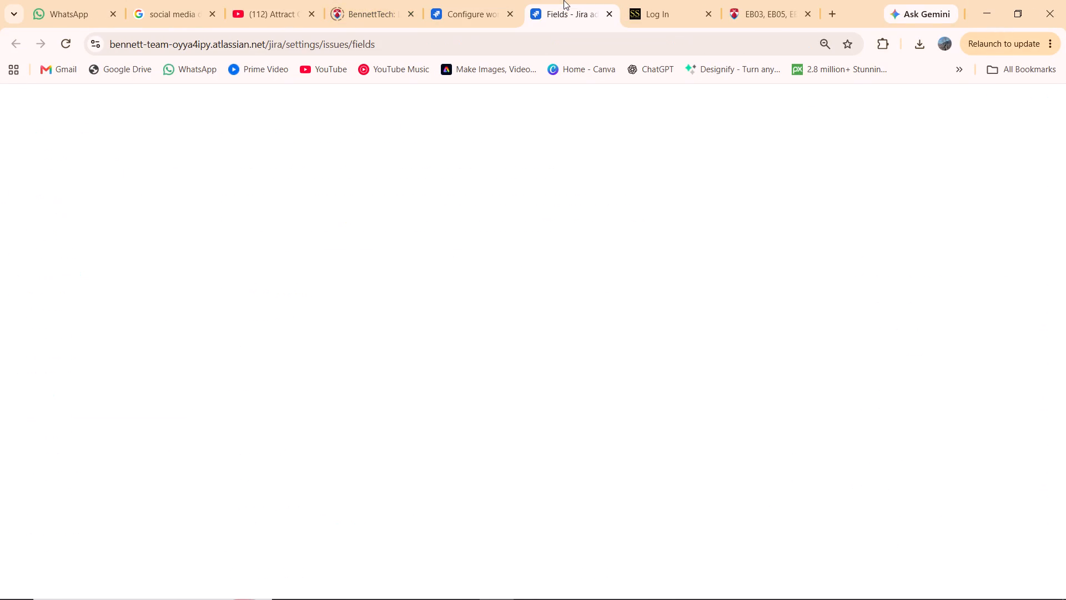
scroll(480, 357, "up", 1)
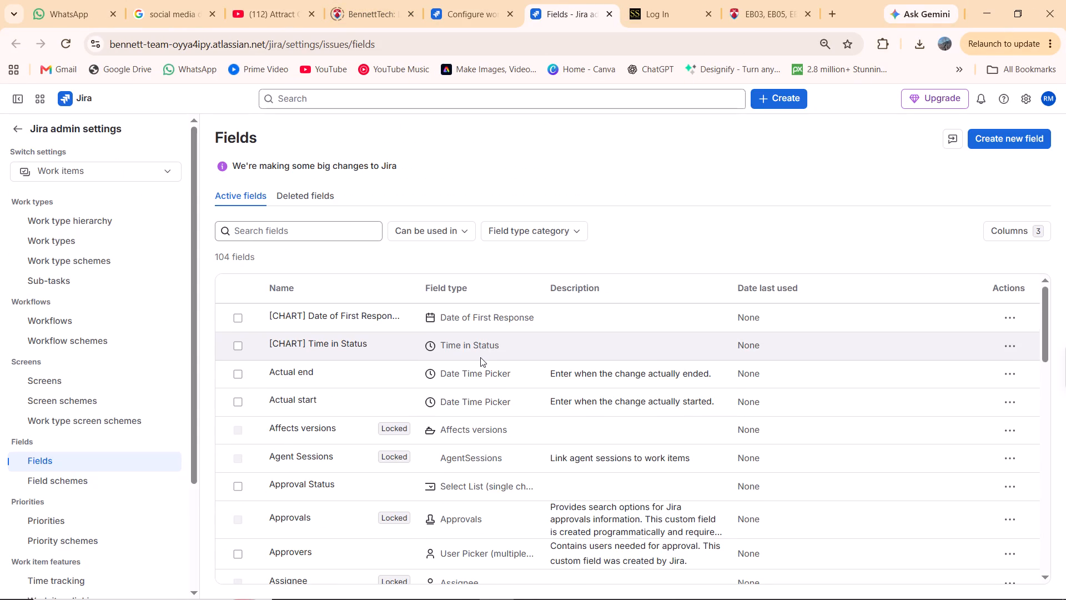
scroll(480, 357, "down", 1)
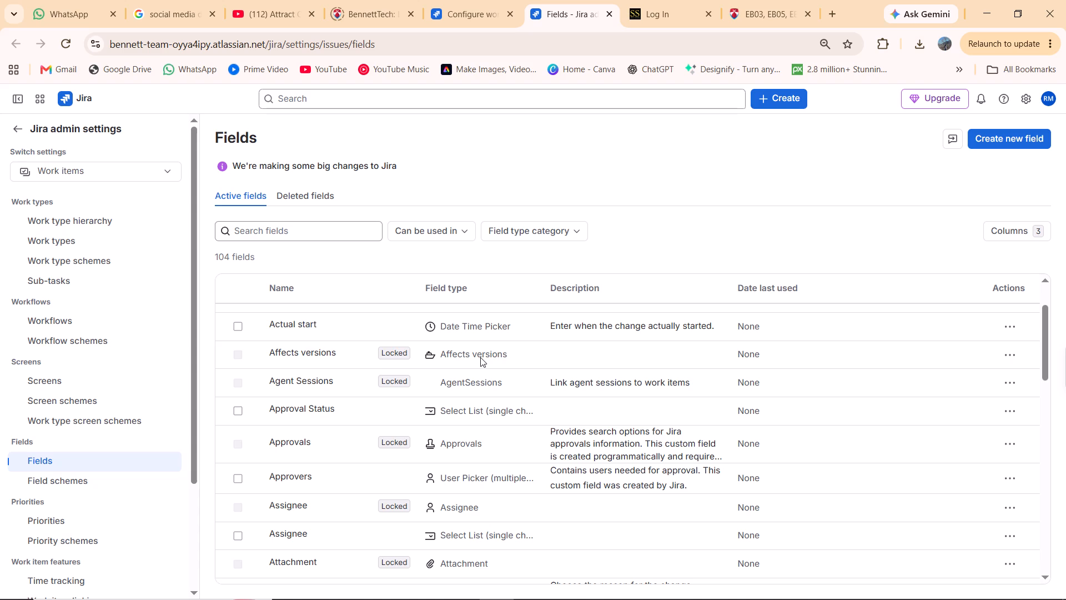
scroll(480, 357, "down", 1)
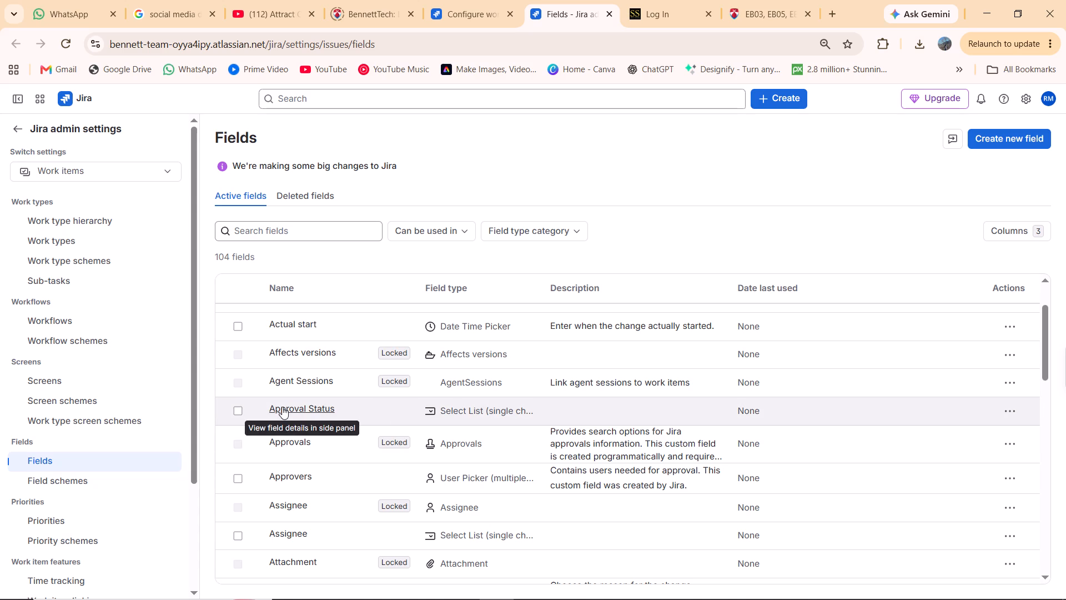
left_click(282, 407)
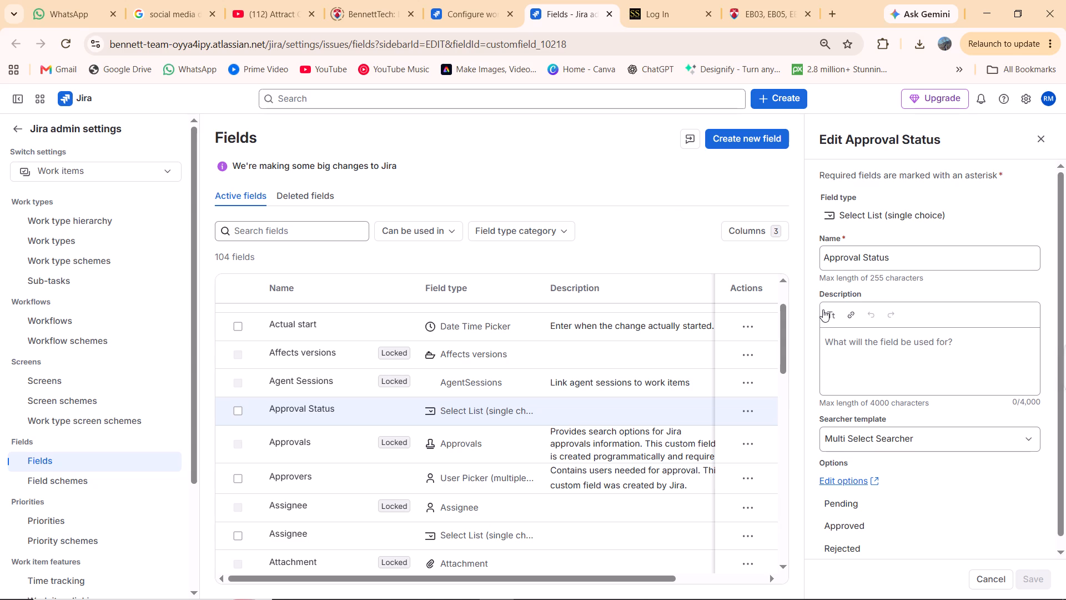
scroll(823, 309, "down", 1)
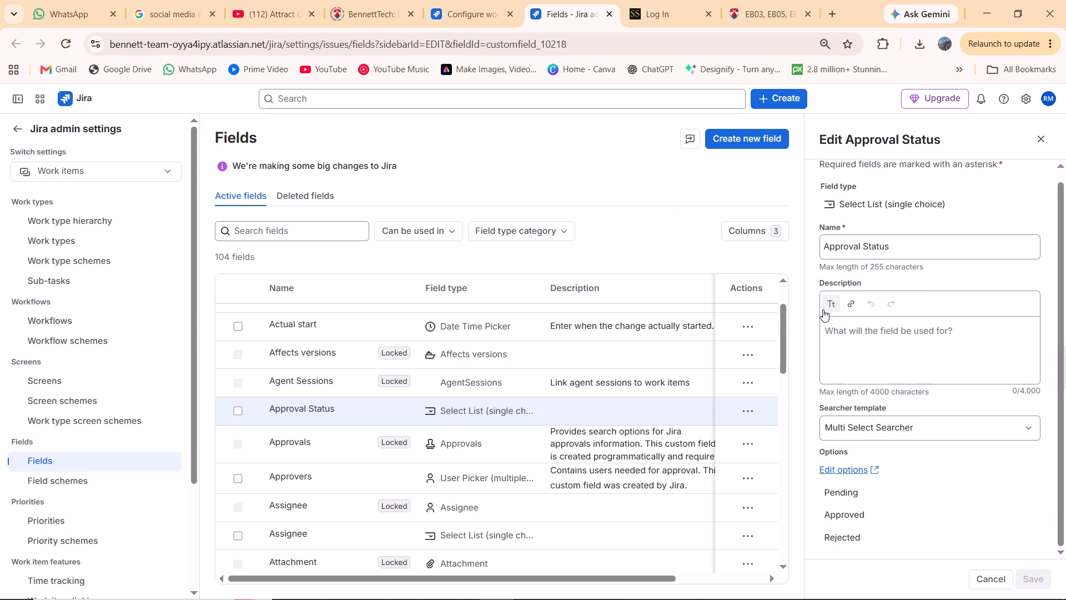
scroll(823, 309, "down", 1)
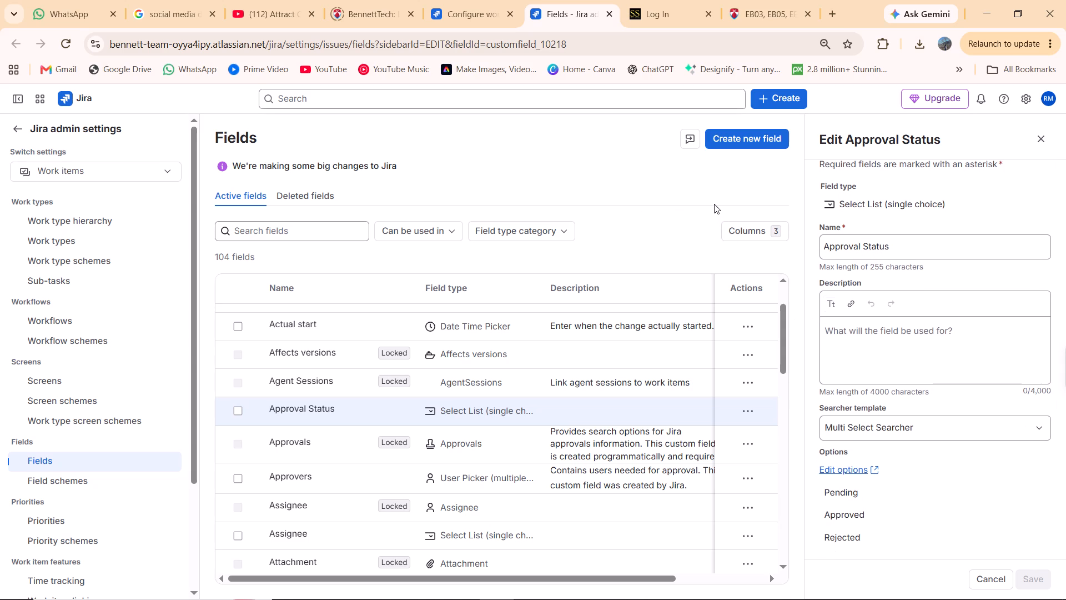
key("shift+super+s")
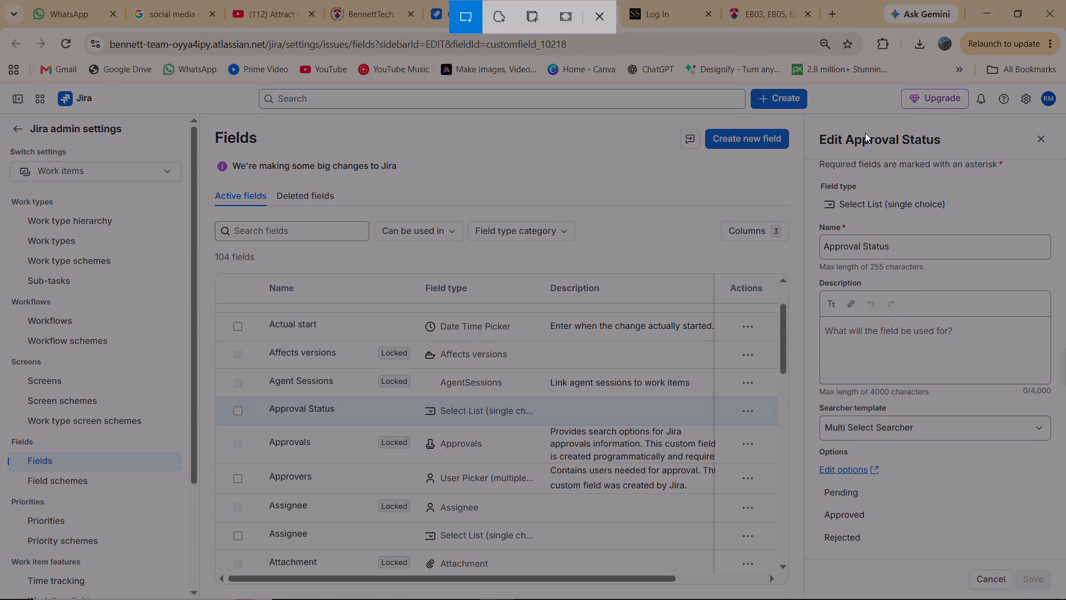
left_click_drag(803, 114, 1065, 511)
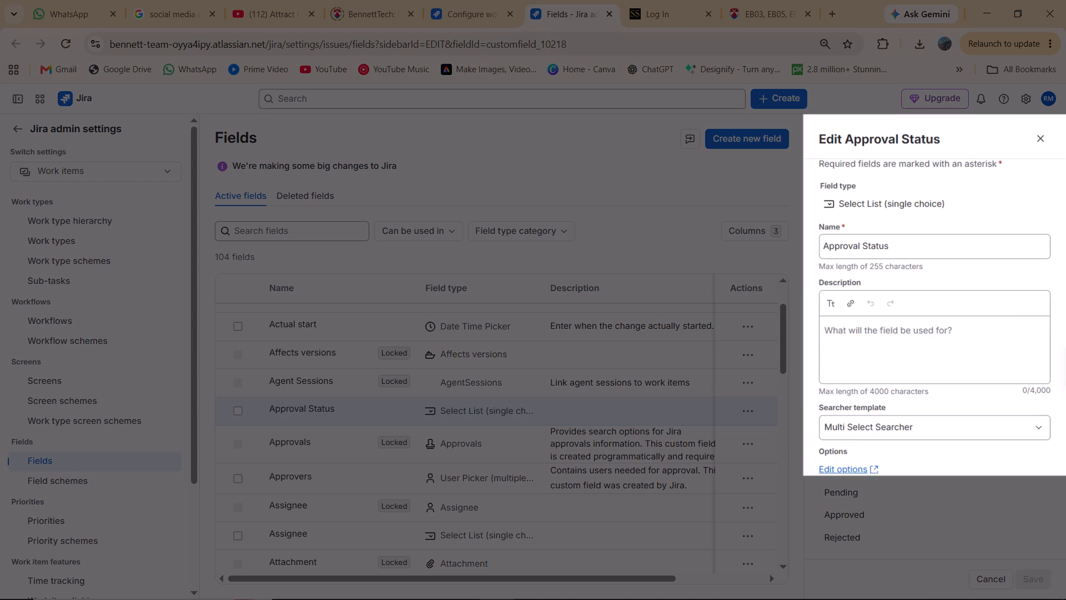
left_click_drag(1065, 511, 1064, 599)
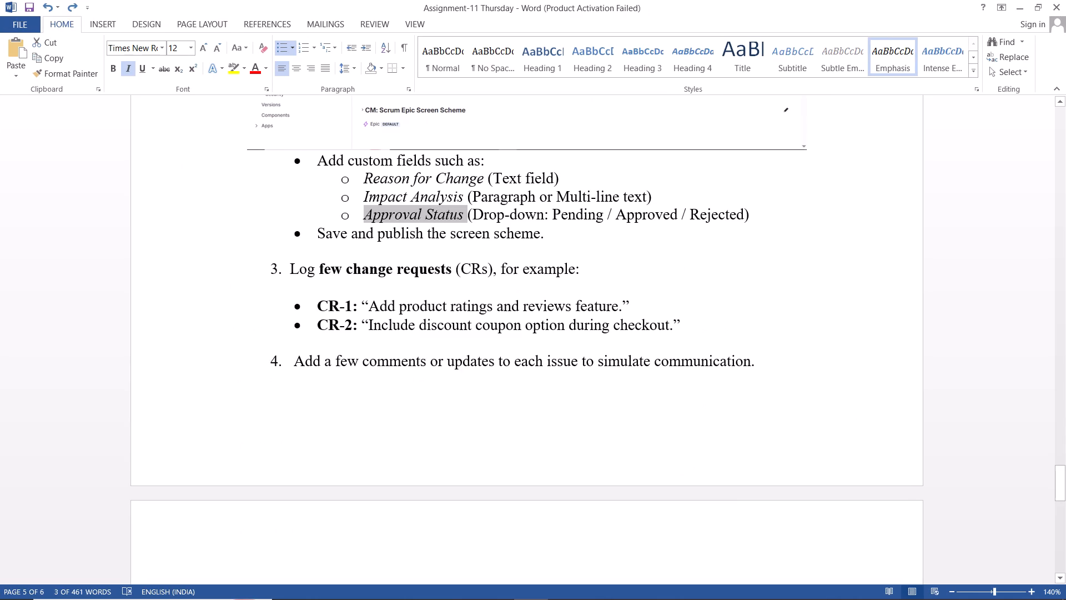
Paste the screenshot into the Word assignment on a new unbulleted line below the Approval Status item.
left_click(755, 213)
key("Return")
key("Return")
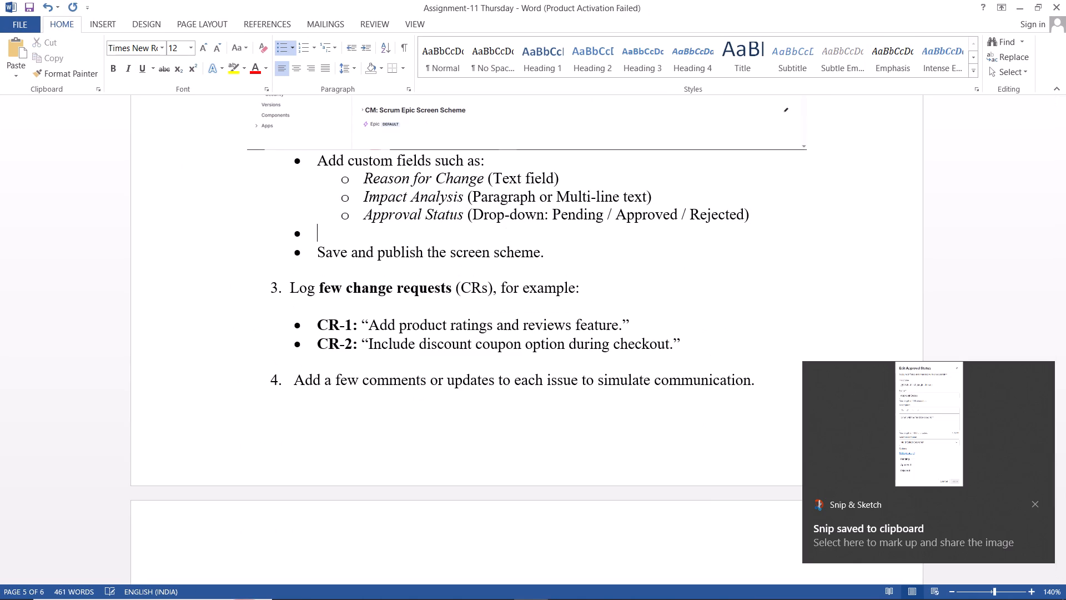
key("Return")
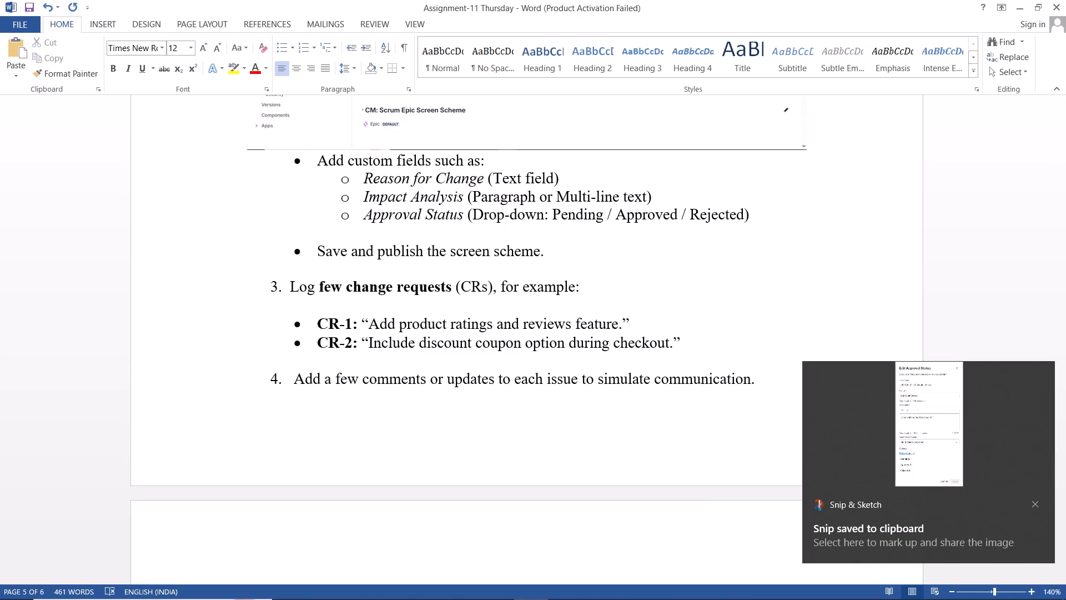
key("ctrl+v")
Search the Jira admin fields for "reason", open Reason for Change and capture a screenshot of its edit details.
scroll(555, 245, "up", 7)
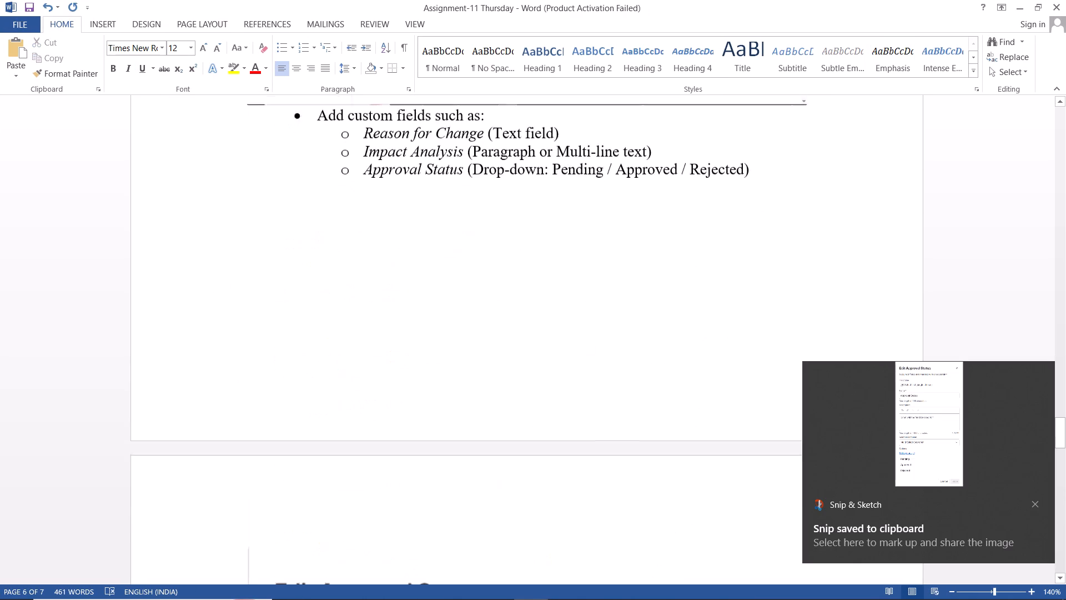
scroll(555, 245, "up", 1)
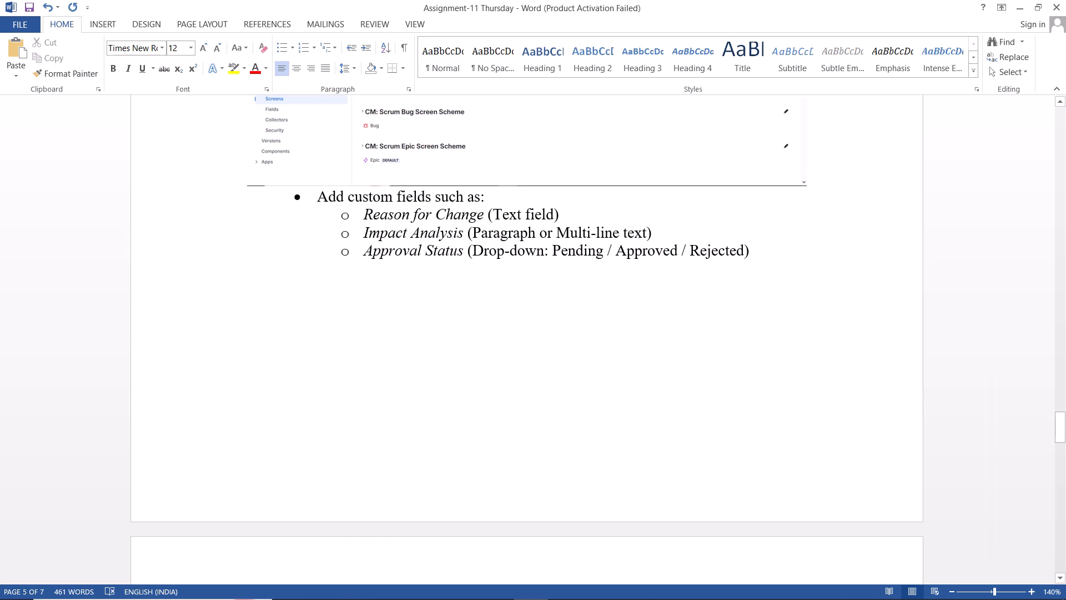
left_click(566, 213)
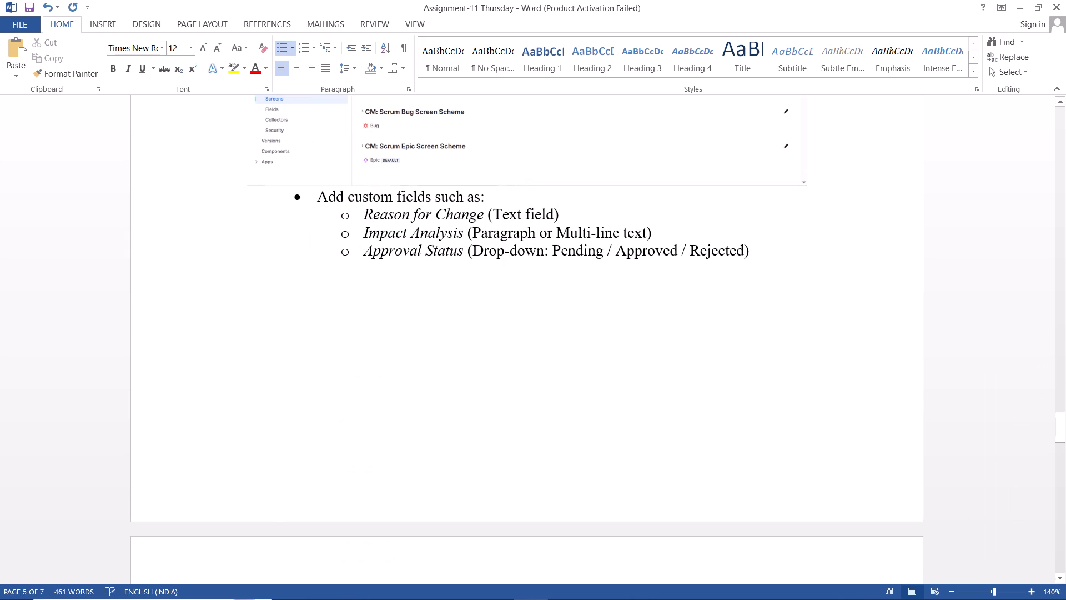
left_click(305, 229)
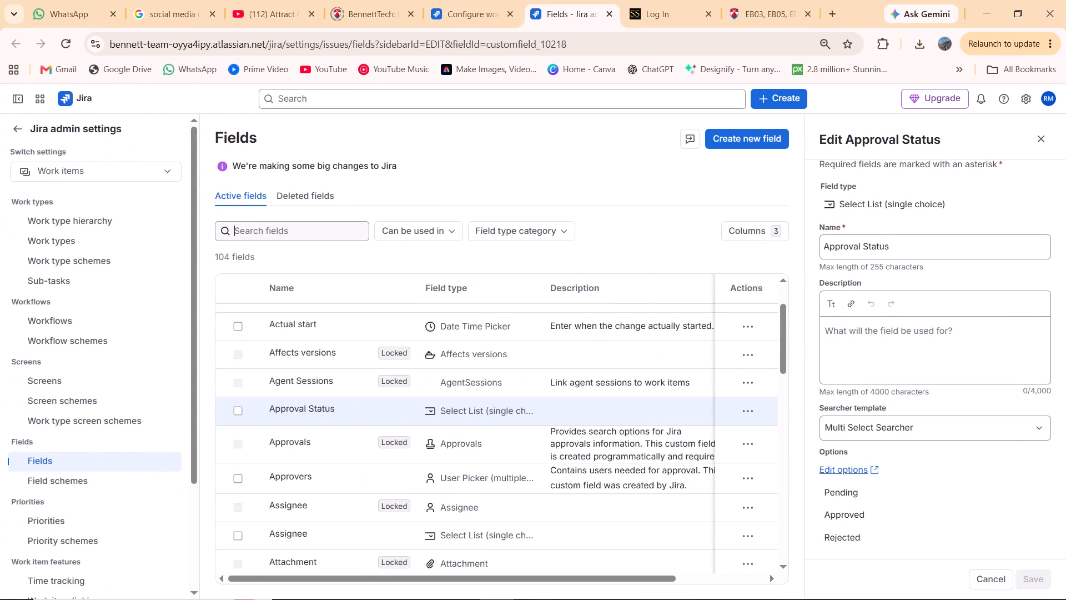
type("re")
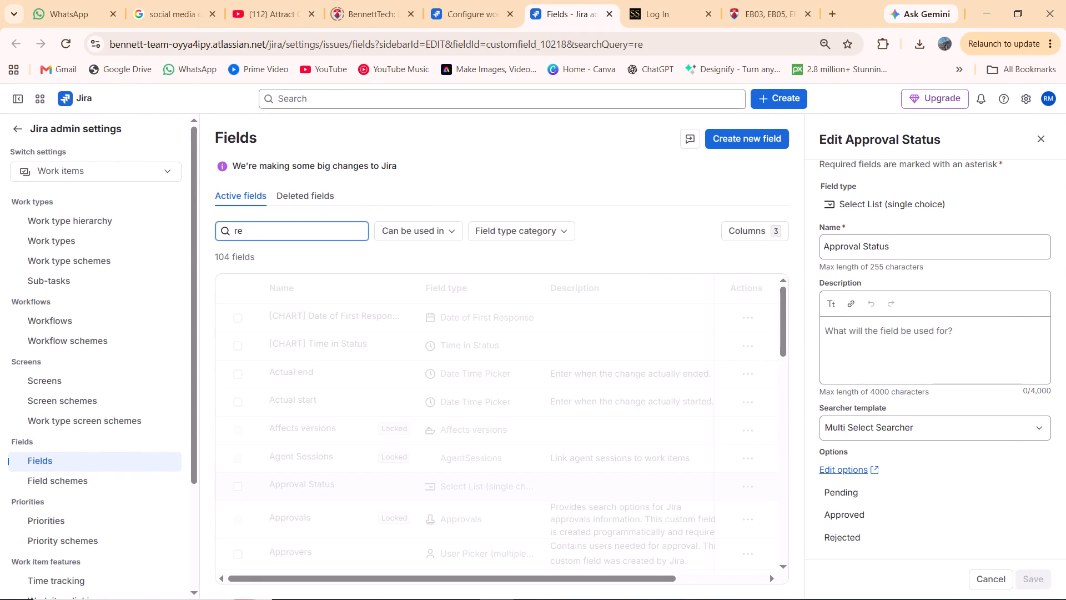
key("a")
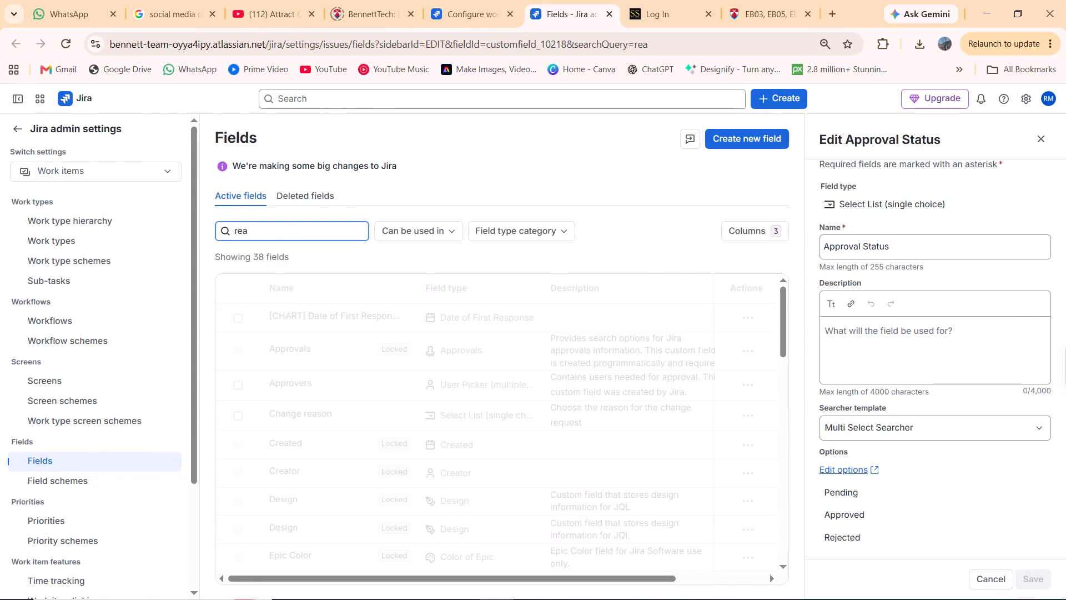
type("son")
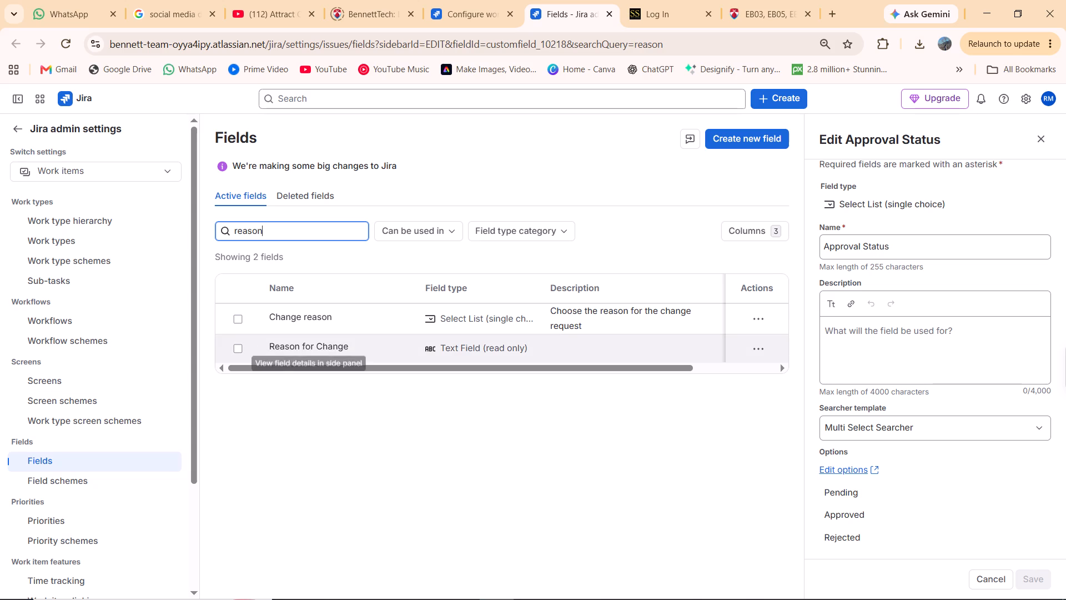
left_click(280, 346)
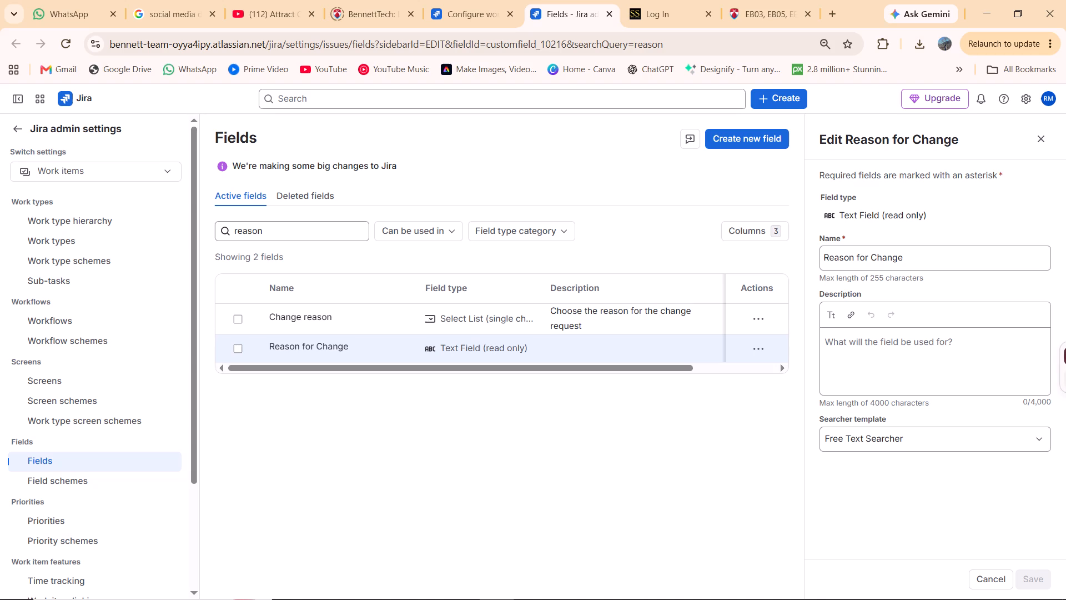
key("shift+super+s")
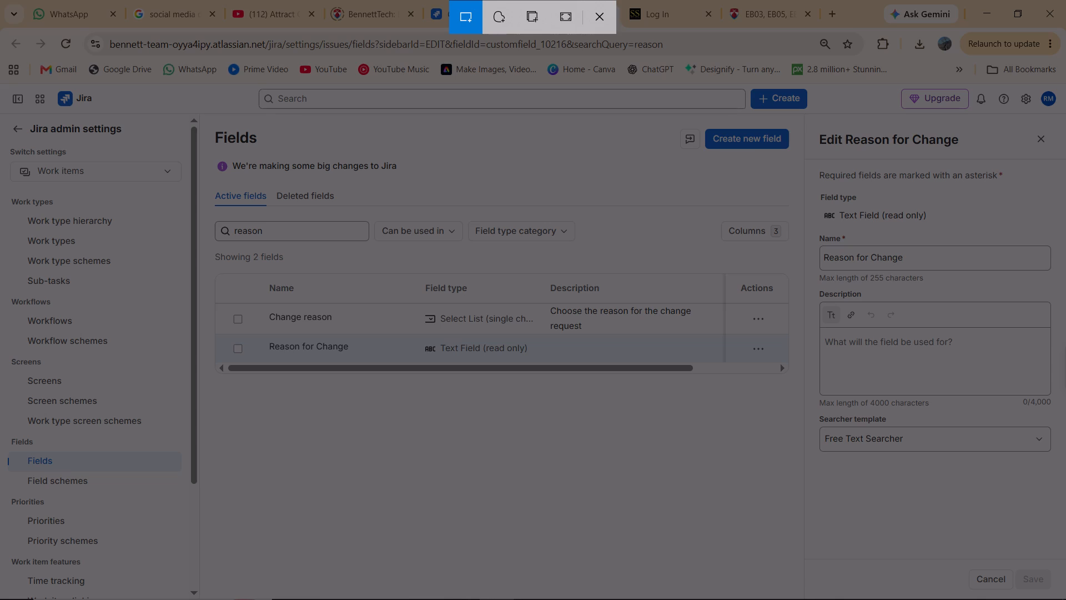
left_click_drag(805, 160, 1065, 566)
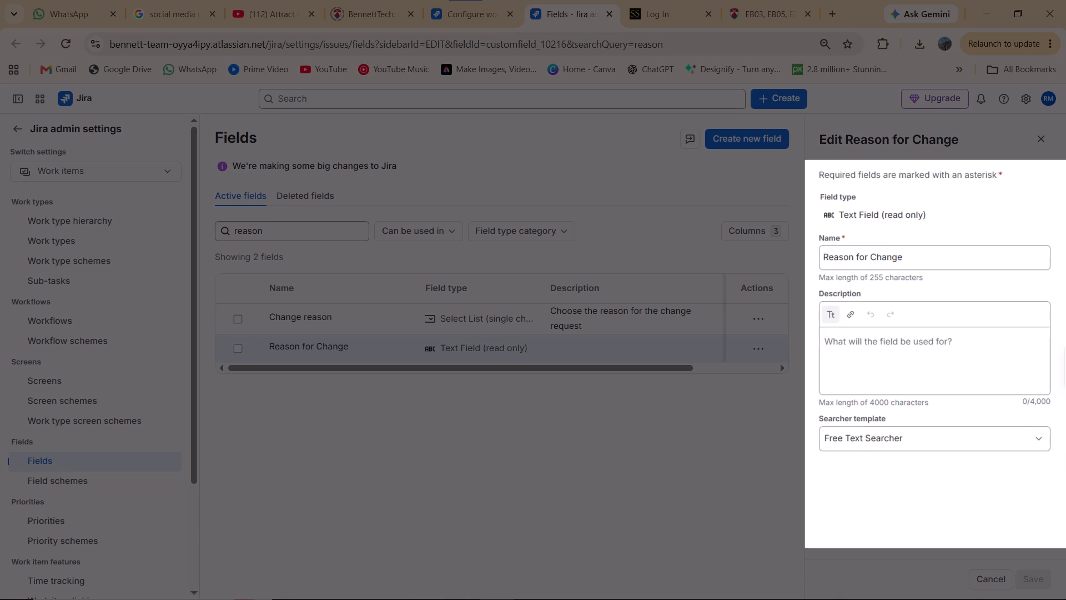
left_click_drag(1065, 566, 1065, 599)
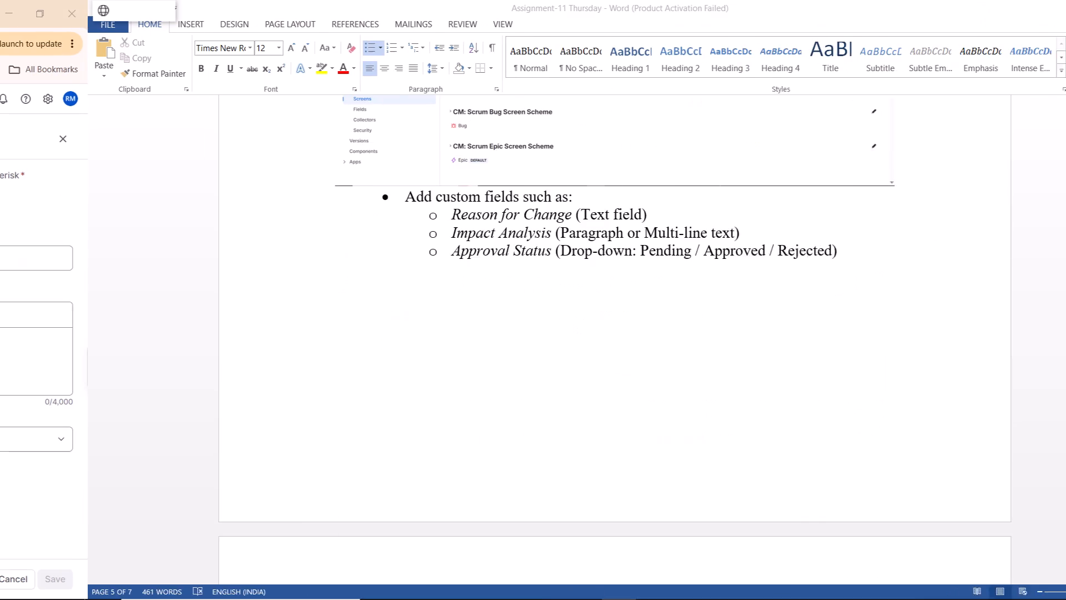
Paste the screenshot into the Word assignment on a new unbulleted line below the Reason for Change (Text field) item.
key("Return")
key("Return")
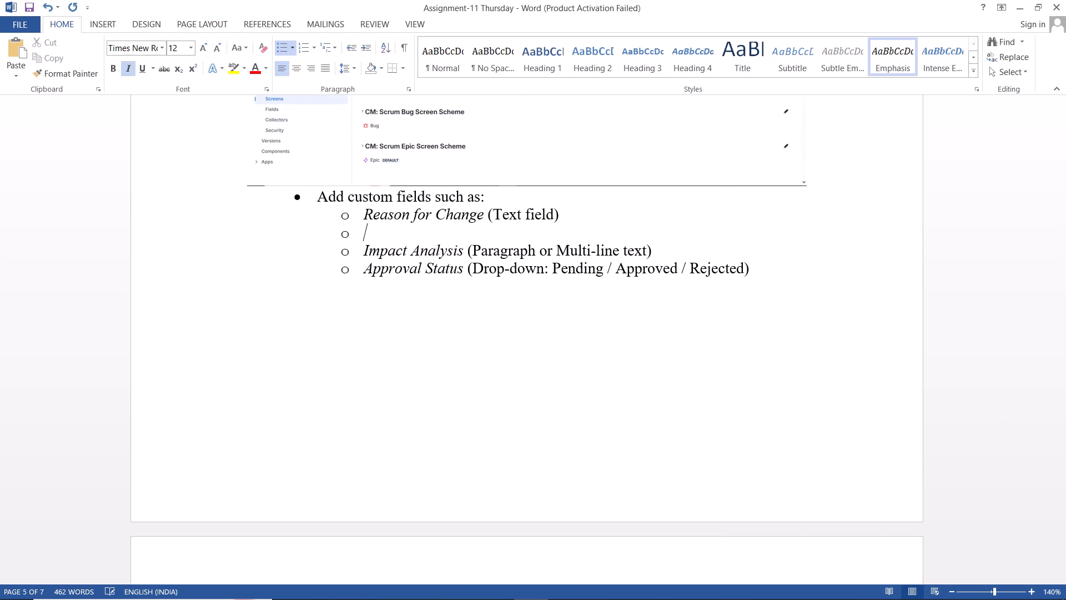
key("Return")
key("ctrl+v")
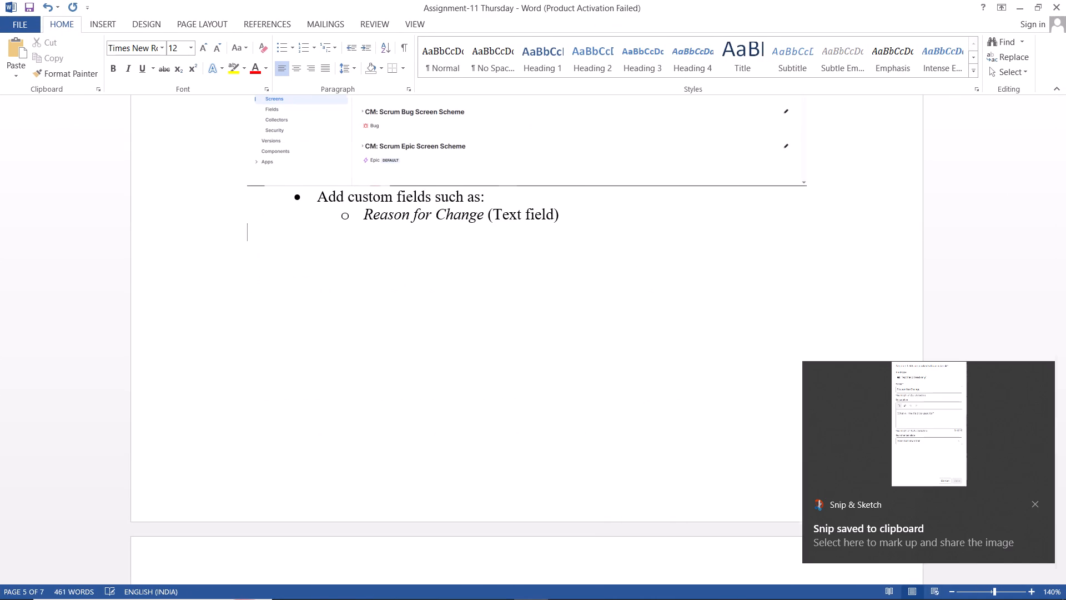
scroll(642, 278, "down", 1)
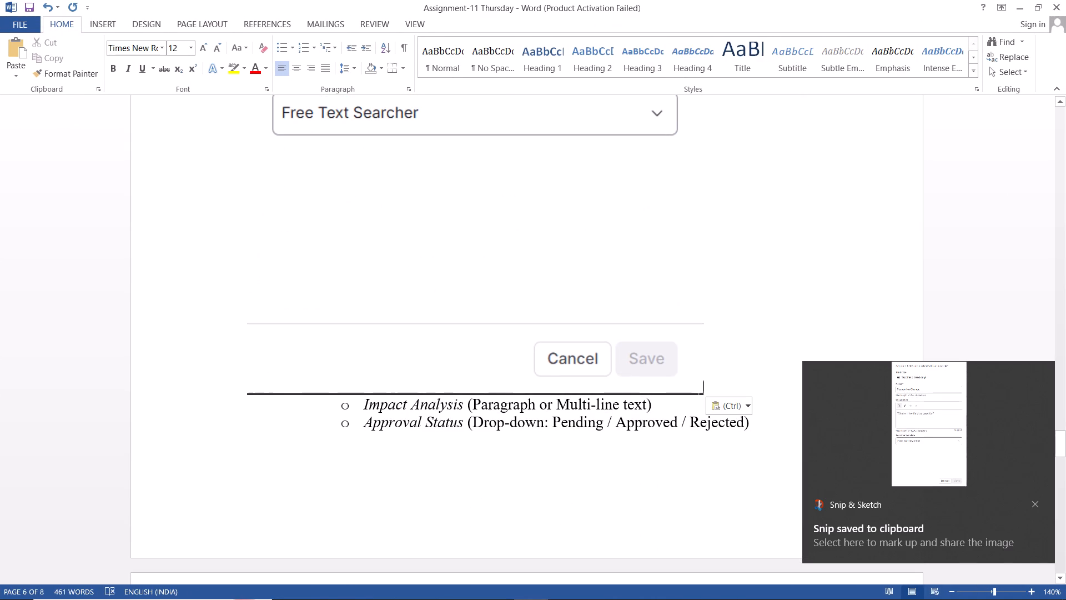
Add a blank unbulleted line below the Impact Analysis (Paragraph or Multi-line text) item in the Word assignment.
left_click(653, 409)
key("Return")
key("Return")
key("Return")
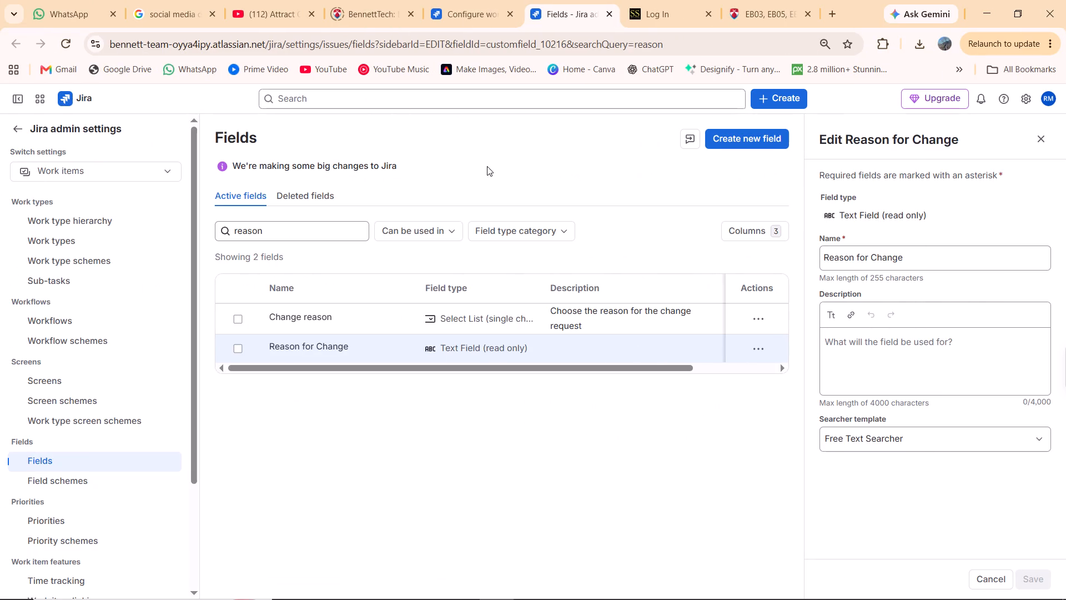
Search the Jira admin fields for "impact", open Impact Analysis and capture a screenshot of its edit details.
double_click(285, 224)
type("impact")
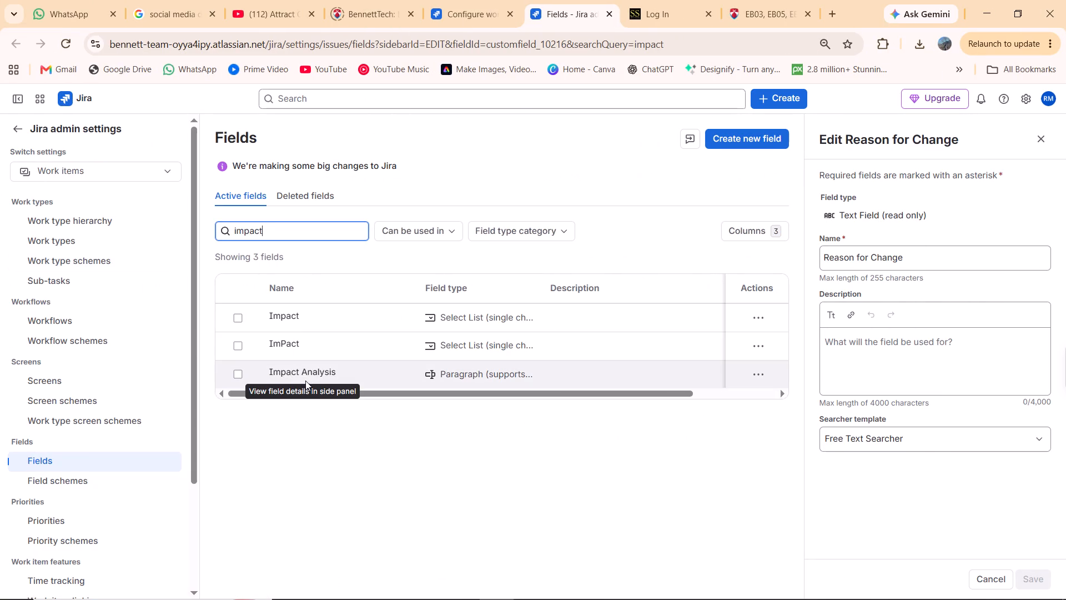
left_click(289, 369)
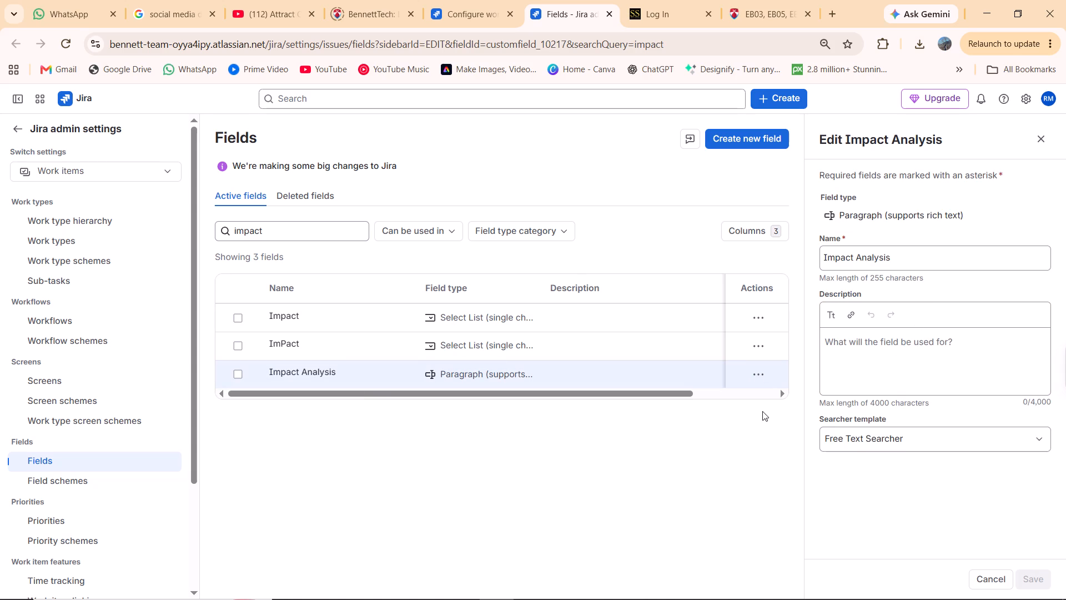
key("shift+super+s")
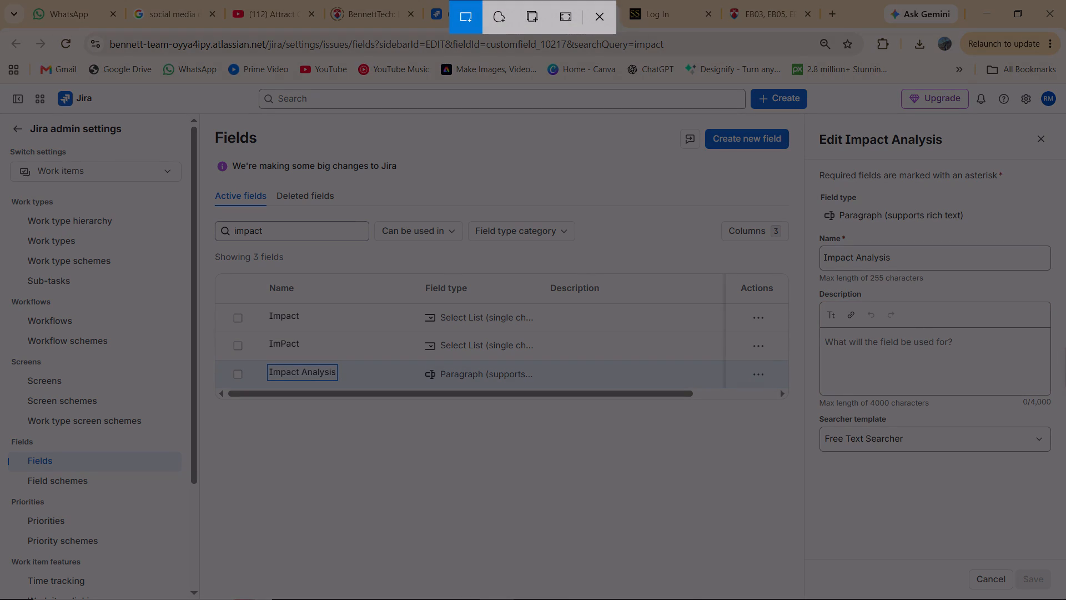
left_click_drag(804, 114, 1065, 599)
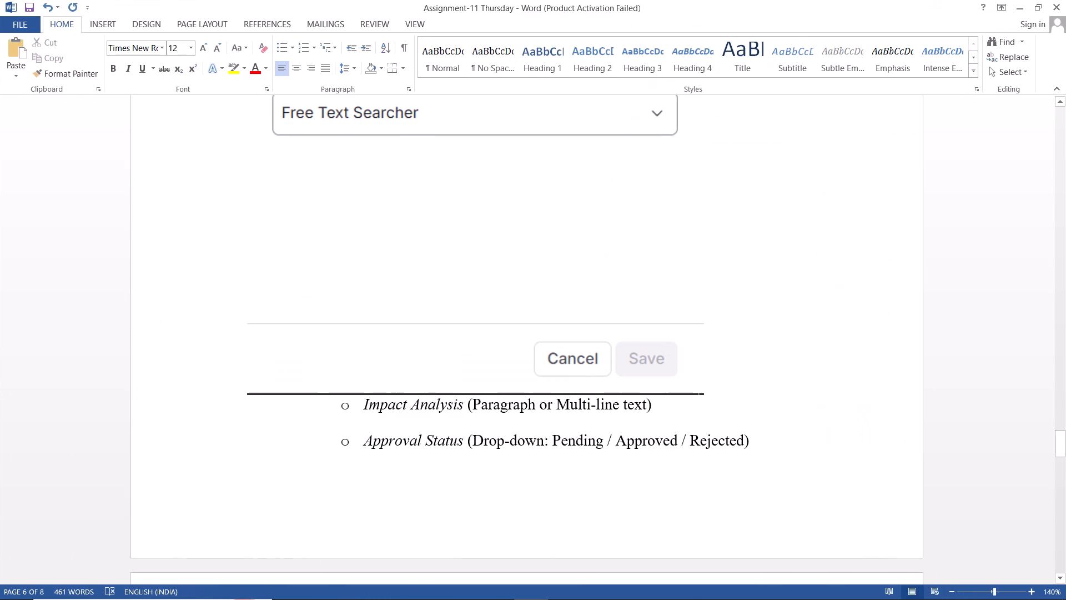
Paste the screenshot into the Word assignment on the blank line below the Impact Analysis item.
key("ctrl+v")
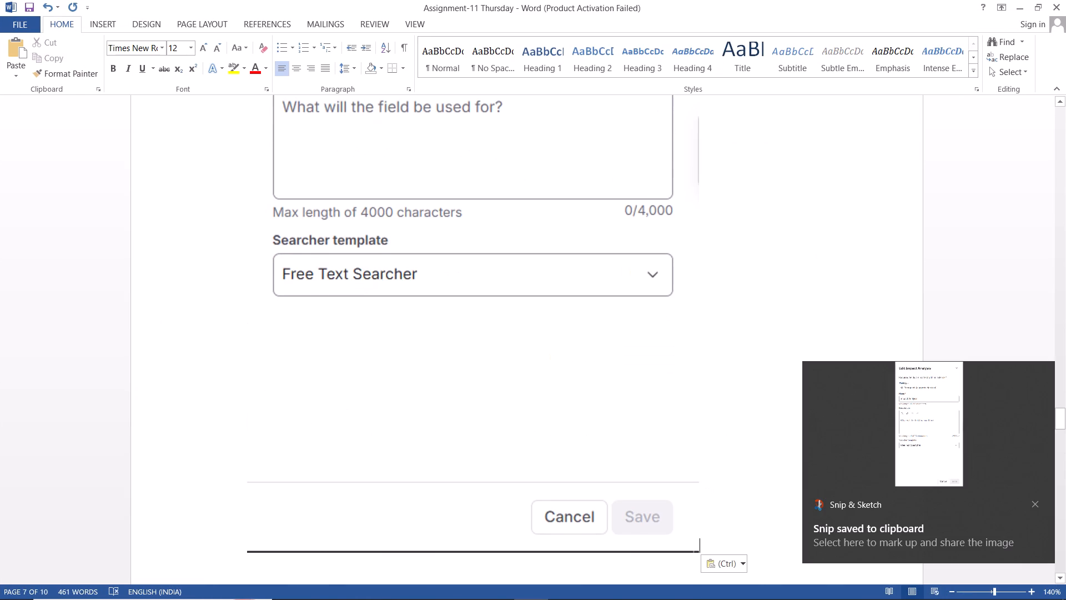
Review the rest of the Word assignment, from the Approval Status screenshot through the change request items and Task 4.
scroll(708, 491, "down", 10)
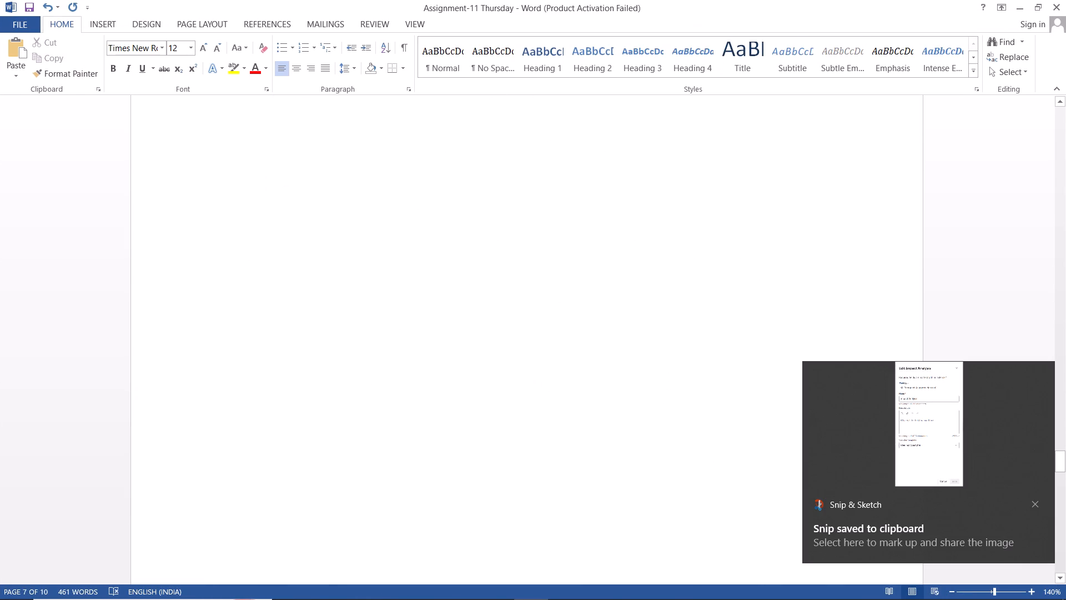
scroll(708, 491, "down", 9)
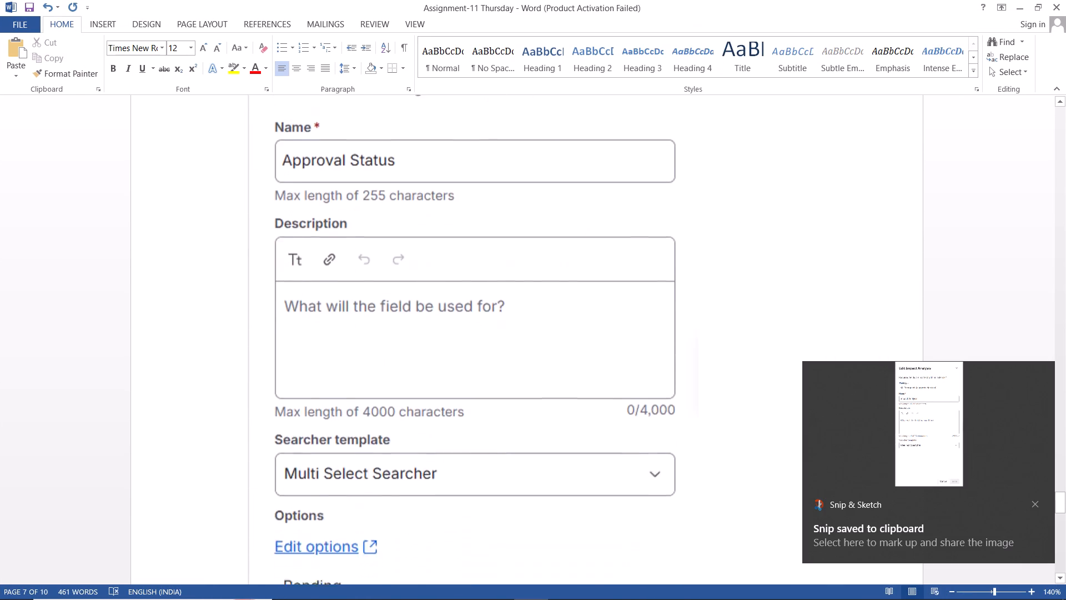
scroll(708, 491, "down", 7)
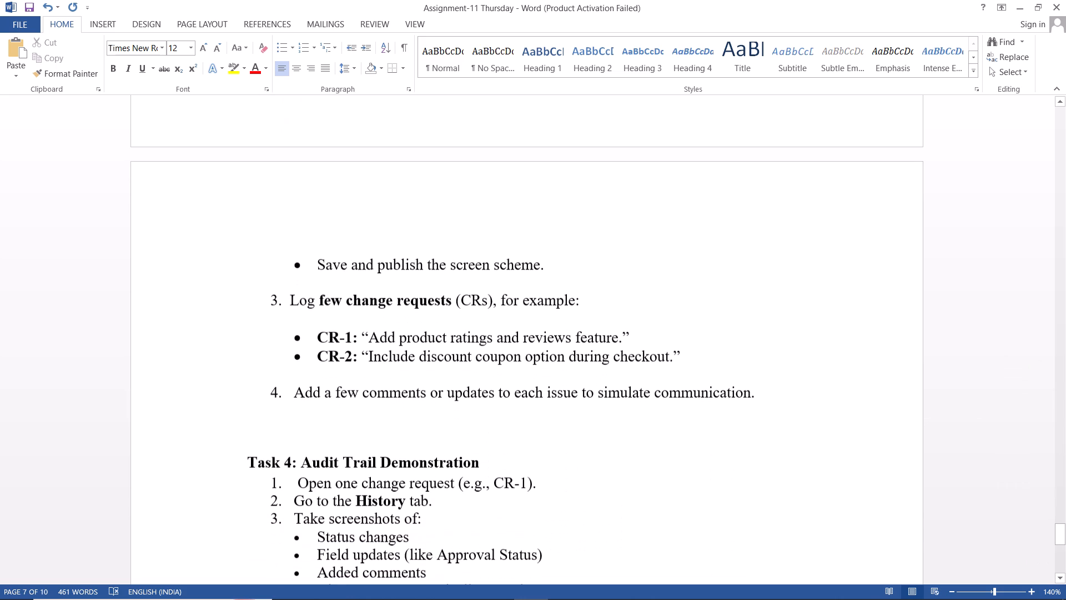
scroll(708, 491, "down", 2)
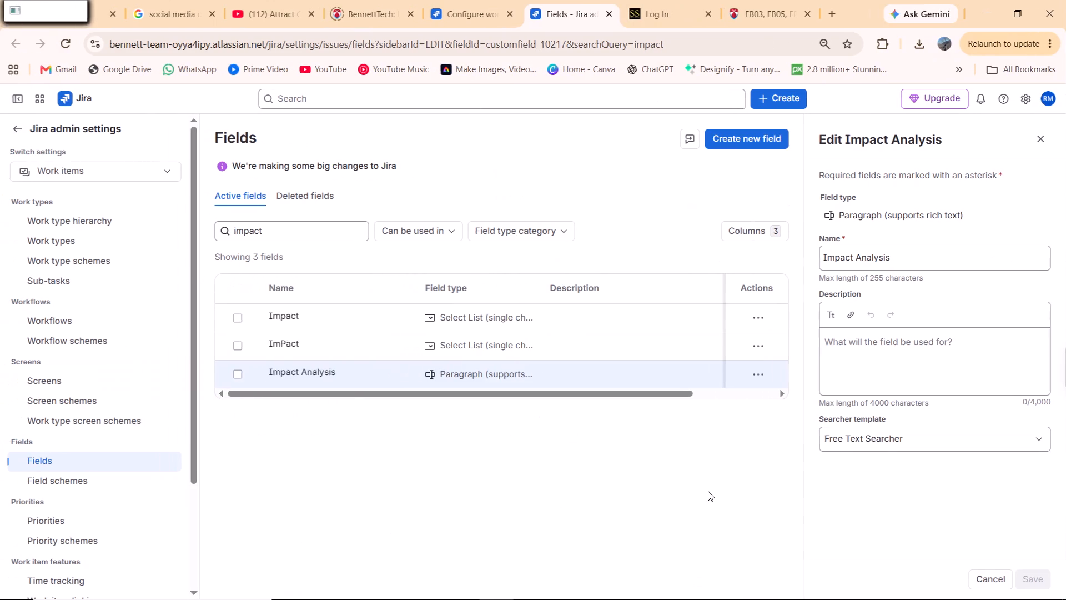
In Chrome, leave the Change Management space settings for the CM board backlog and close the Jira admin Fields tab.
left_click(16, 128)
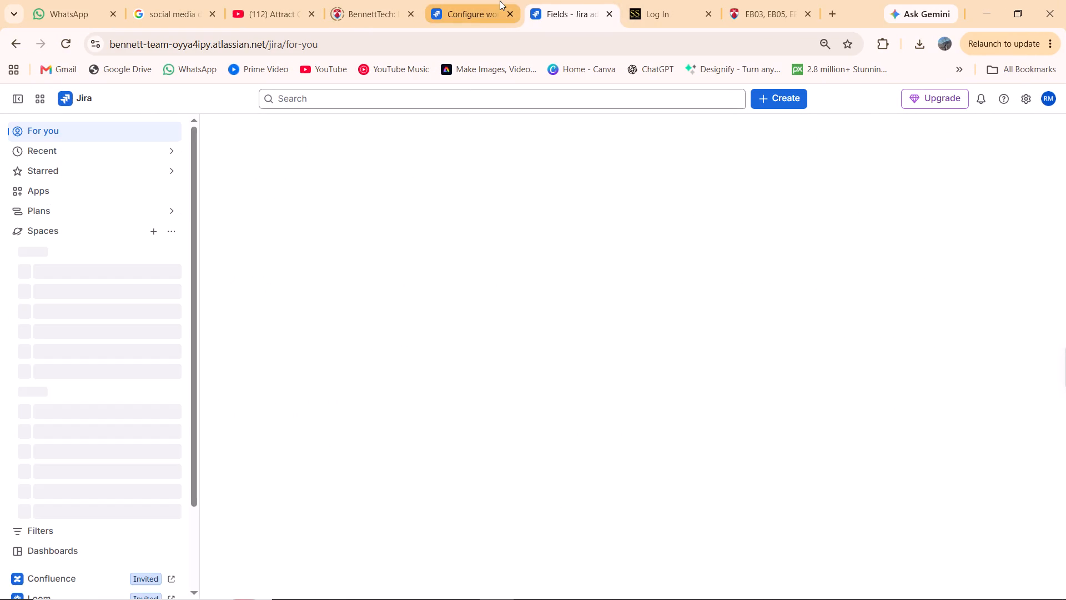
left_click(500, 1)
left_click(12, 133)
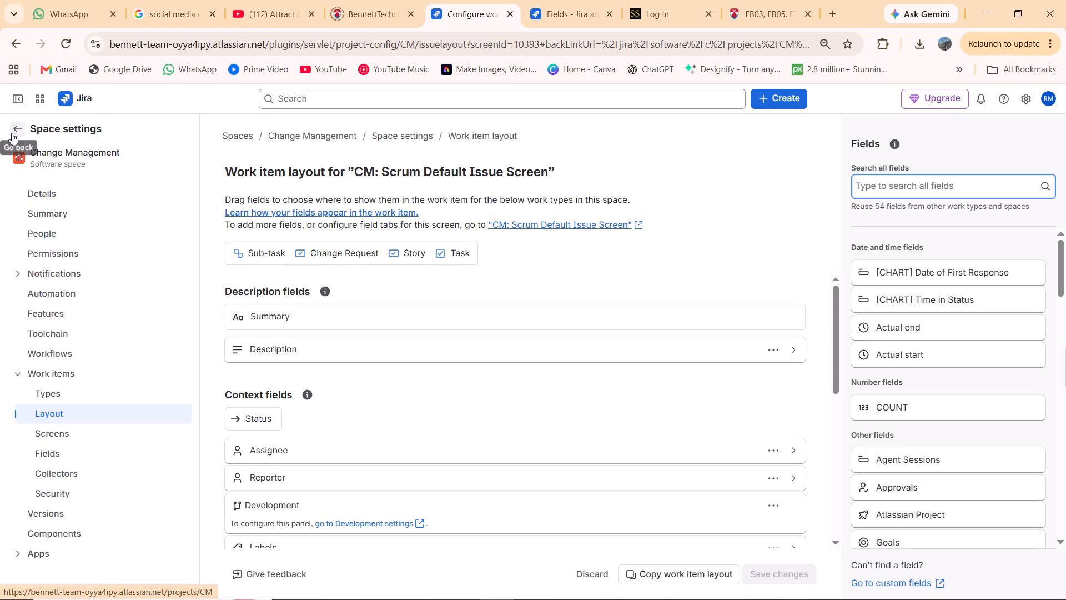
left_click(612, 12)
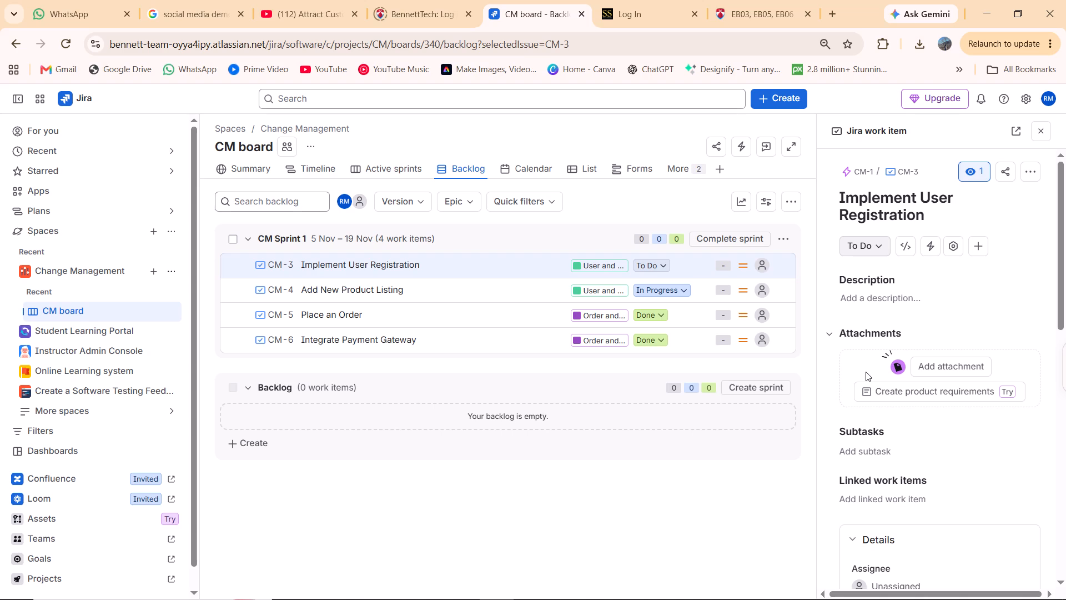
Look through the details of the CM-3 Implement User Registration work item.
scroll(1020, 446, "down", 3)
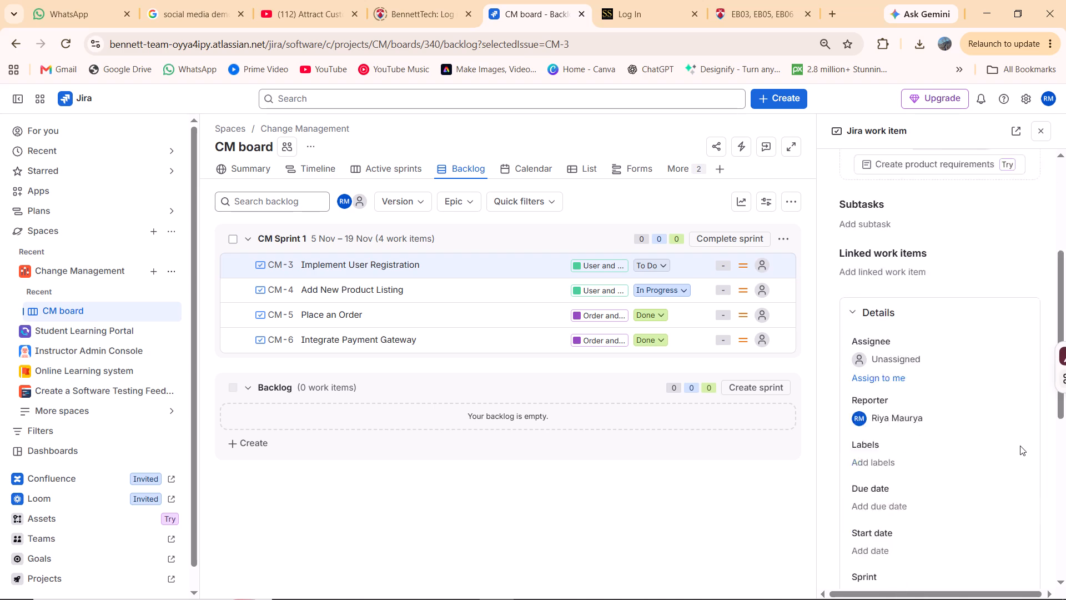
scroll(1020, 446, "down", 3)
scroll(1020, 446, "up", 1)
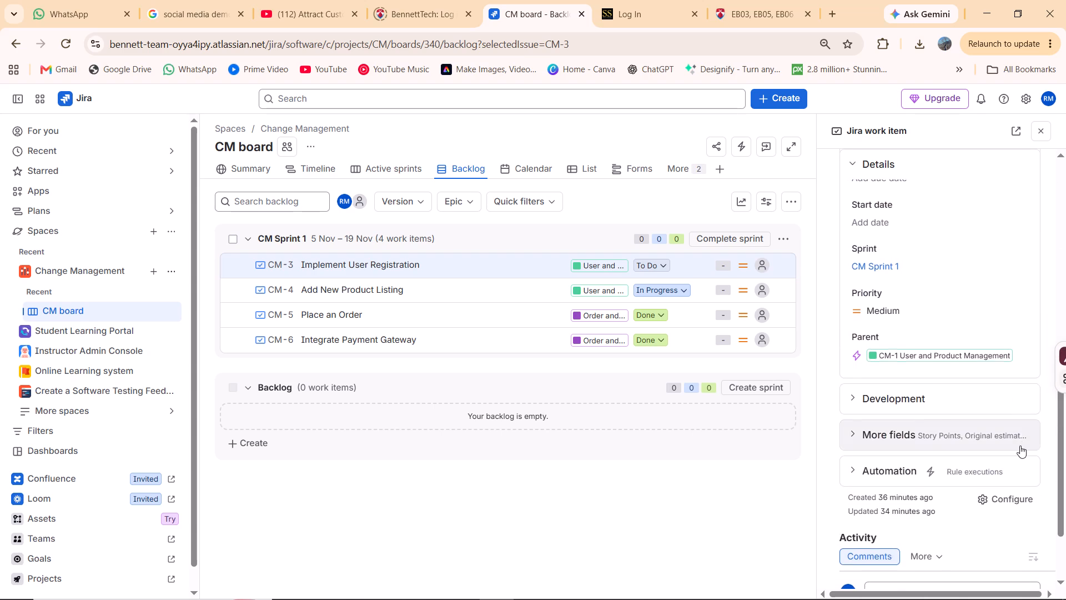
scroll(1020, 446, "up", 4)
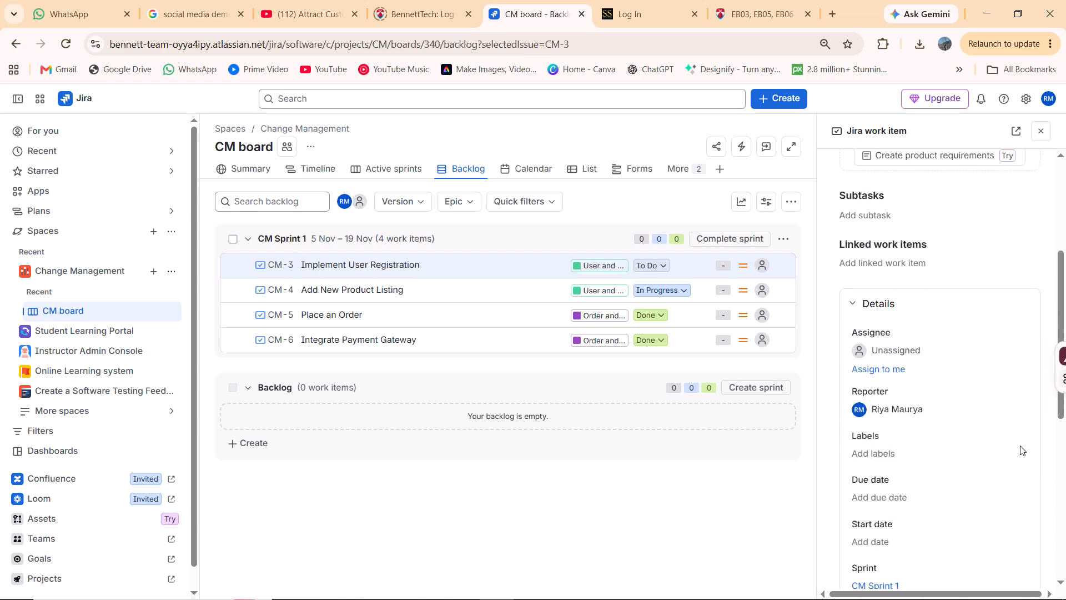
scroll(1020, 446, "down", 1)
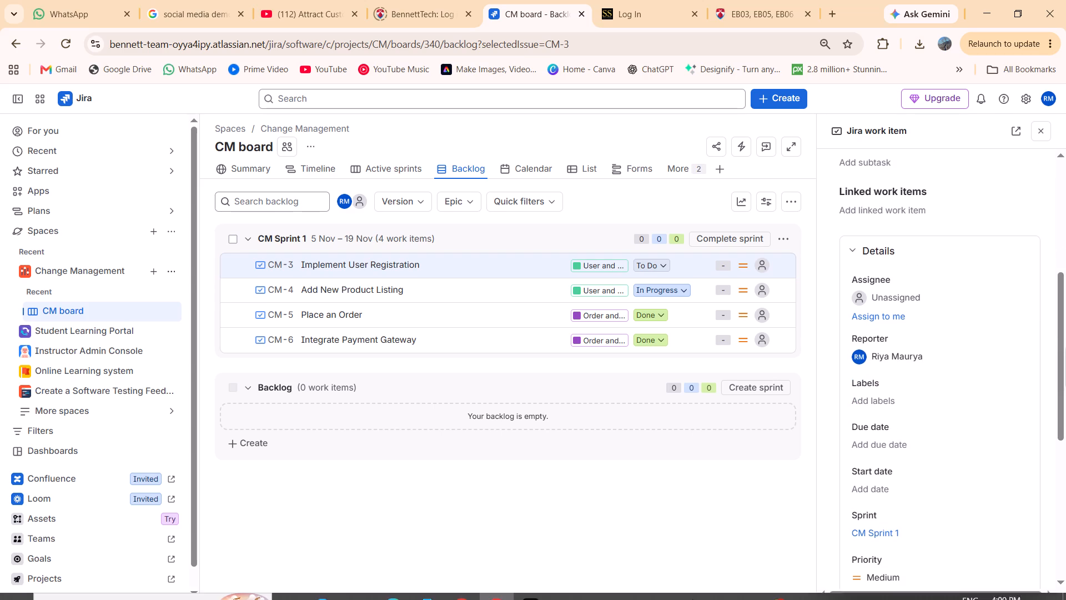
scroll(964, 393, "down", 3)
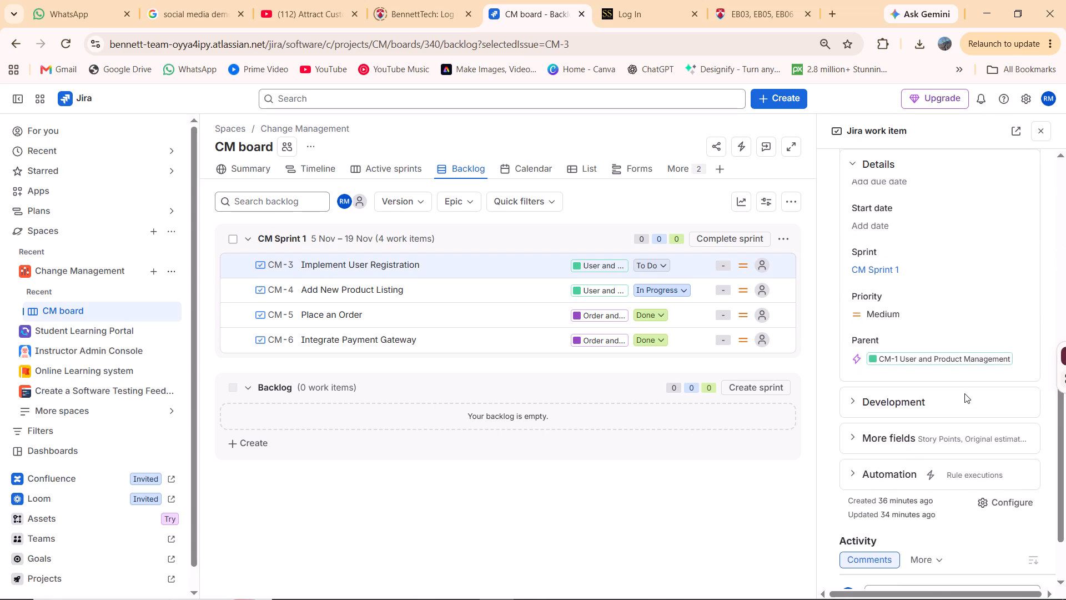
scroll(964, 393, "down", 2)
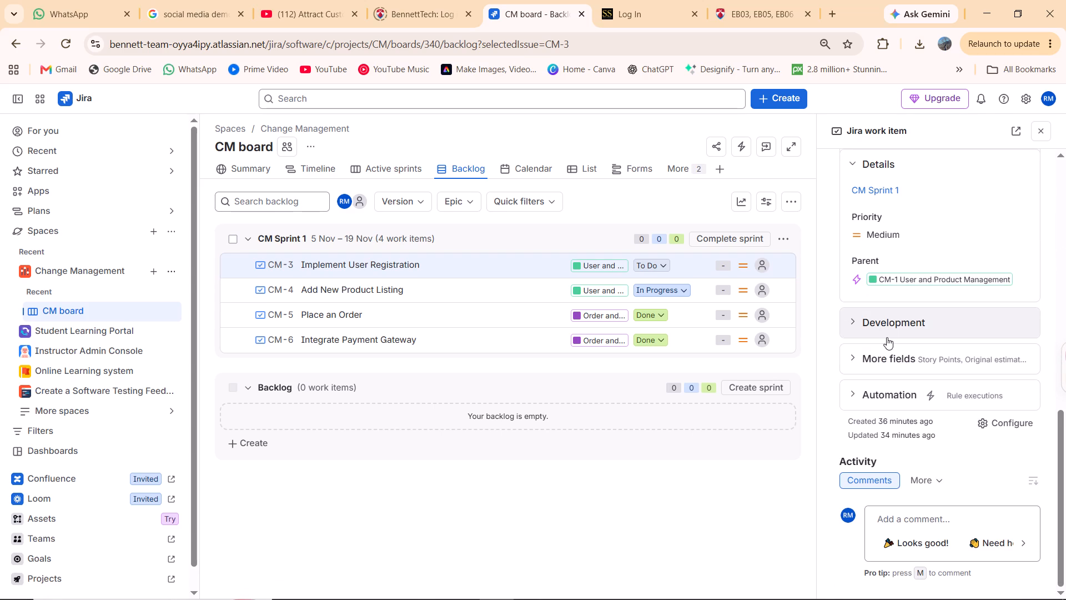
Expand the Automation, More fields and Development sections of CM-3 and examine which fields the work item offers.
left_click(857, 404)
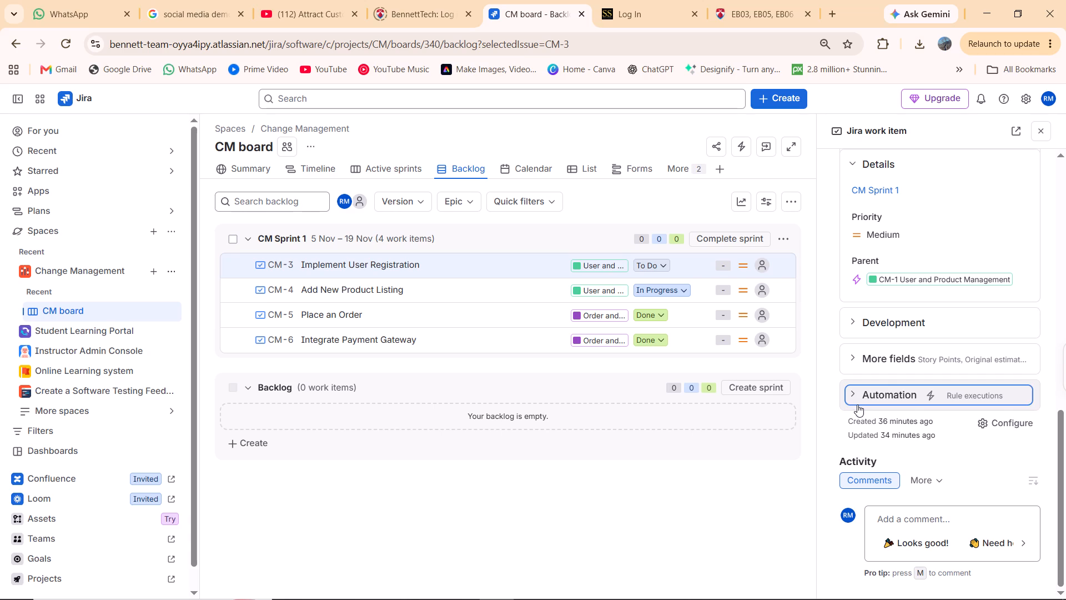
left_click(856, 357)
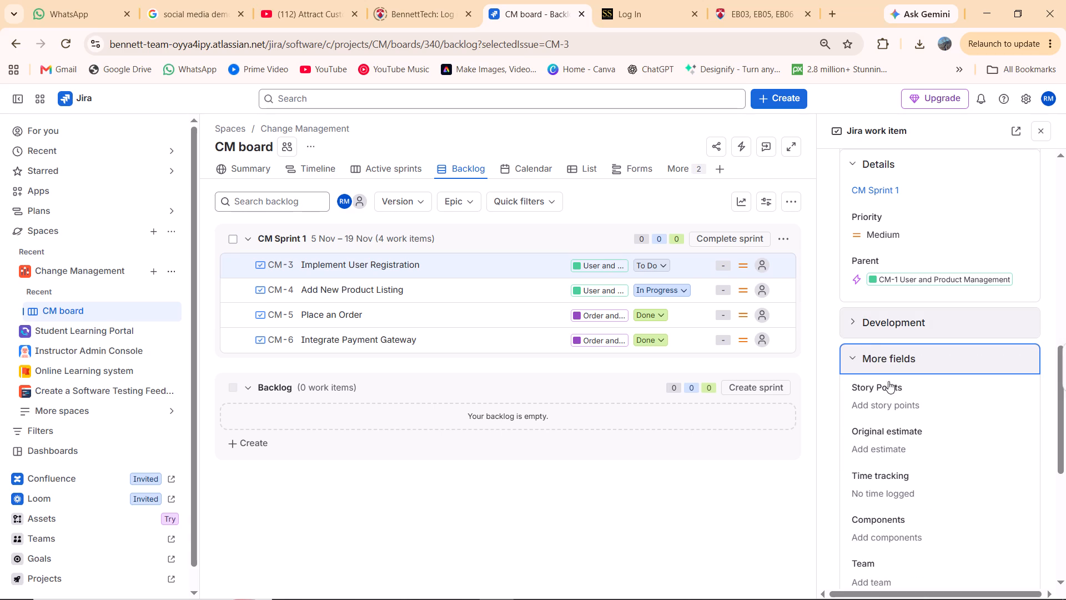
scroll(899, 424, "down", 1)
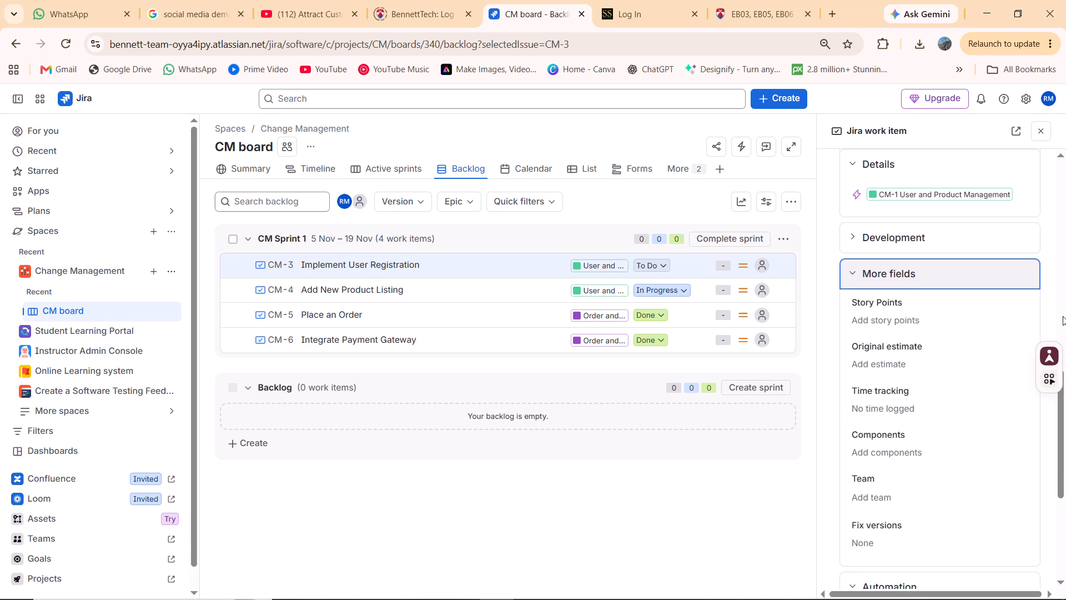
scroll(946, 332, "up", 3)
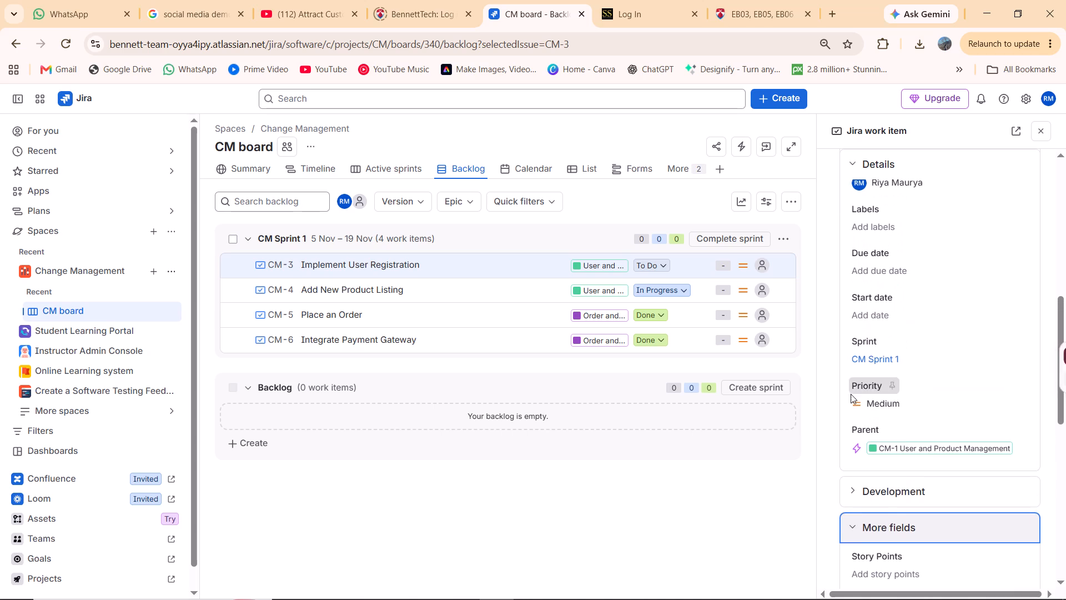
left_click(857, 497)
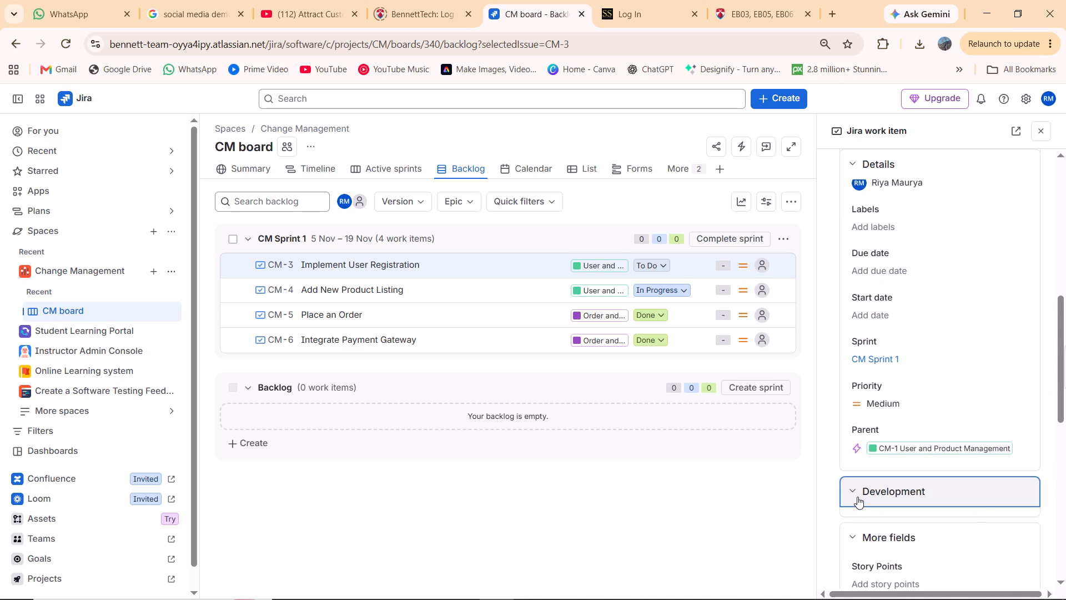
scroll(873, 482, "right", 1)
scroll(873, 482, "up", 1)
scroll(873, 482, "down", 2)
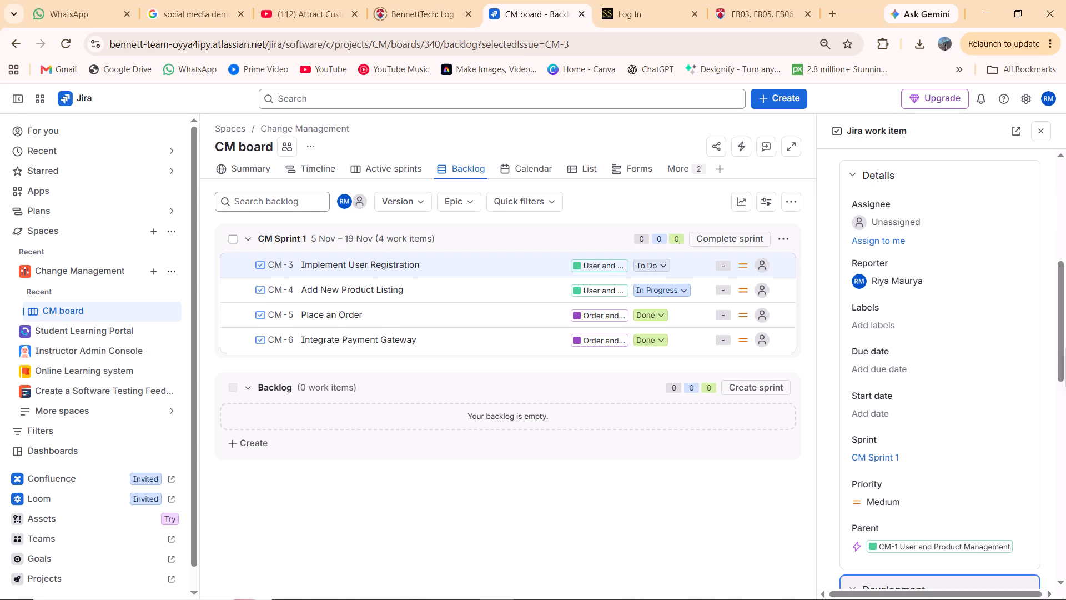
scroll(931, 439, "down", 8)
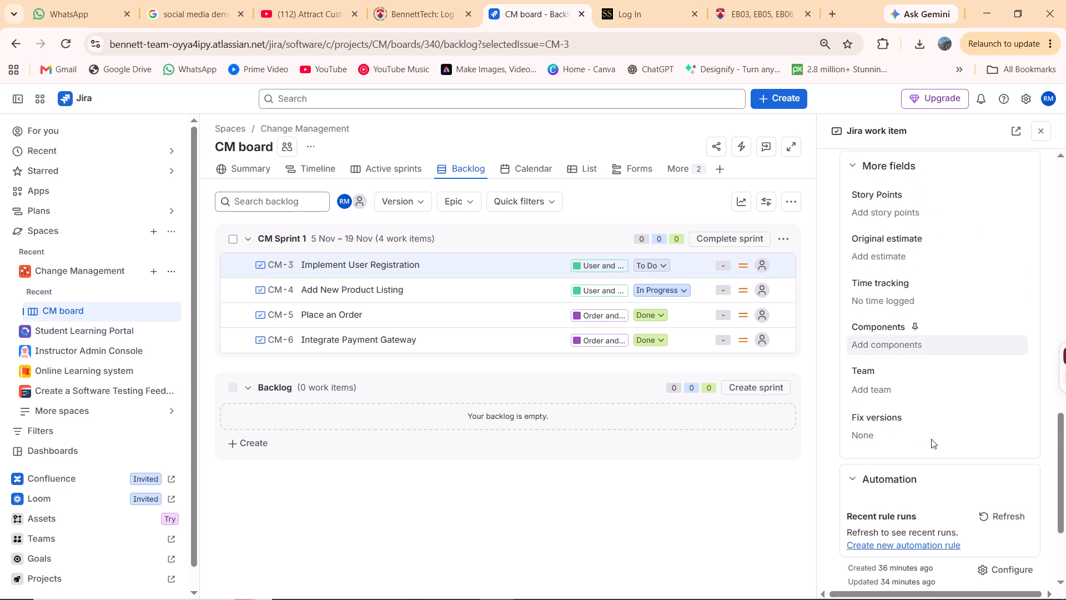
scroll(931, 439, "down", 1)
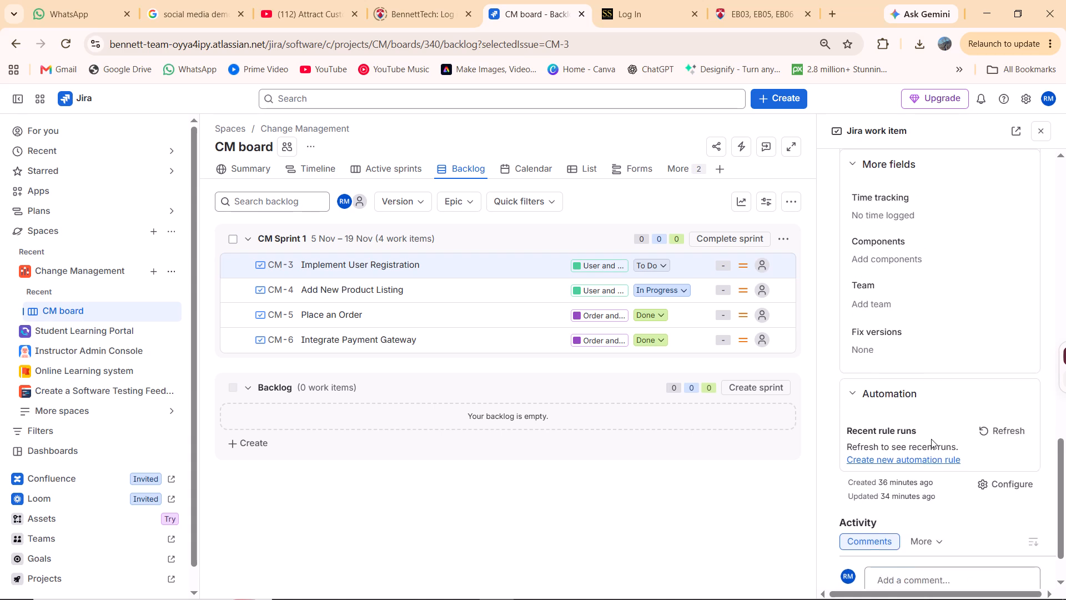
scroll(931, 439, "down", 5)
scroll(931, 439, "up", 7)
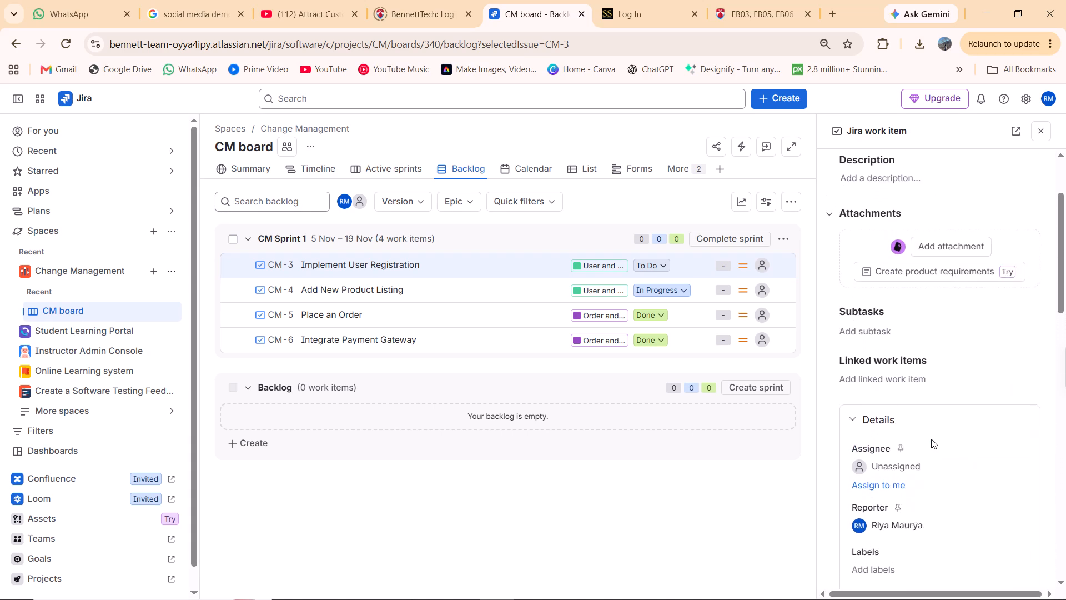
scroll(931, 439, "up", 2)
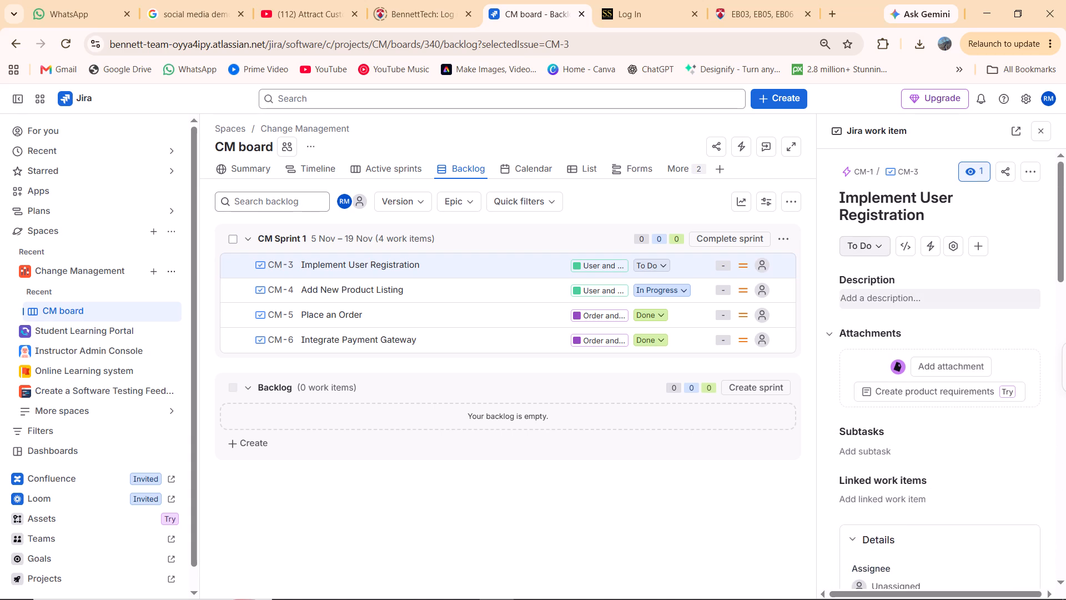
scroll(882, 297, "down", 6)
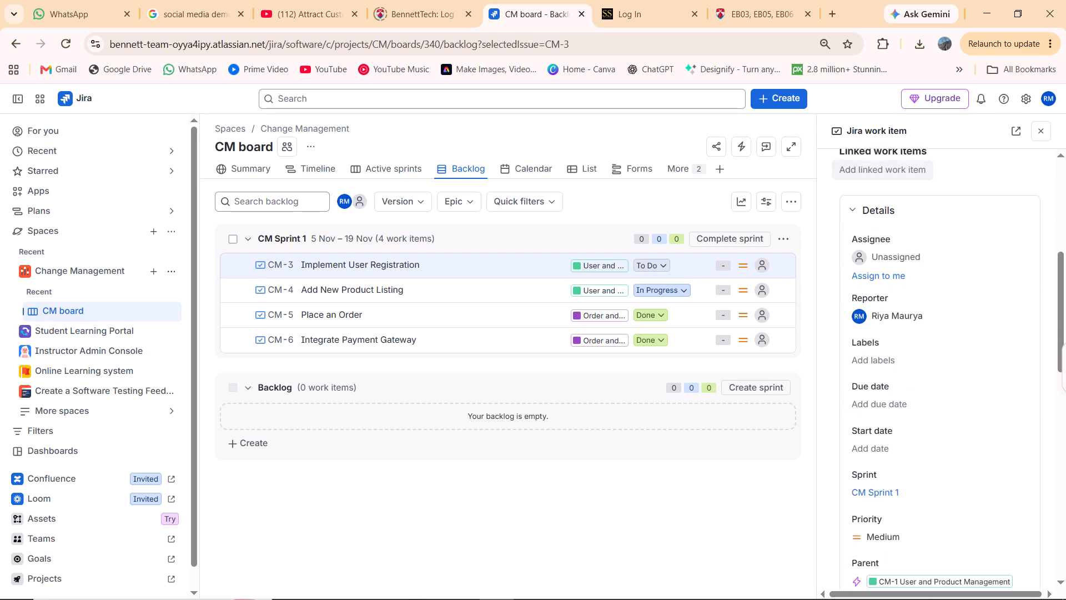
scroll(882, 297, "down", 1)
Go back through the Word assignment to reread the instructions for adding custom fields to the issue type.
scroll(882, 297, "up", 4)
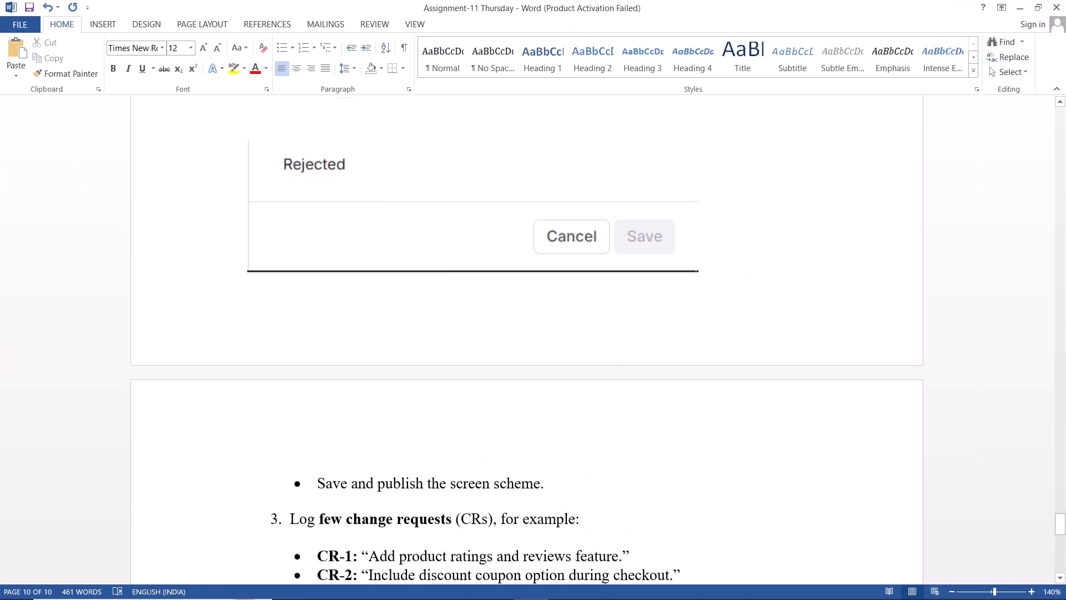
scroll(882, 297, "up", 14)
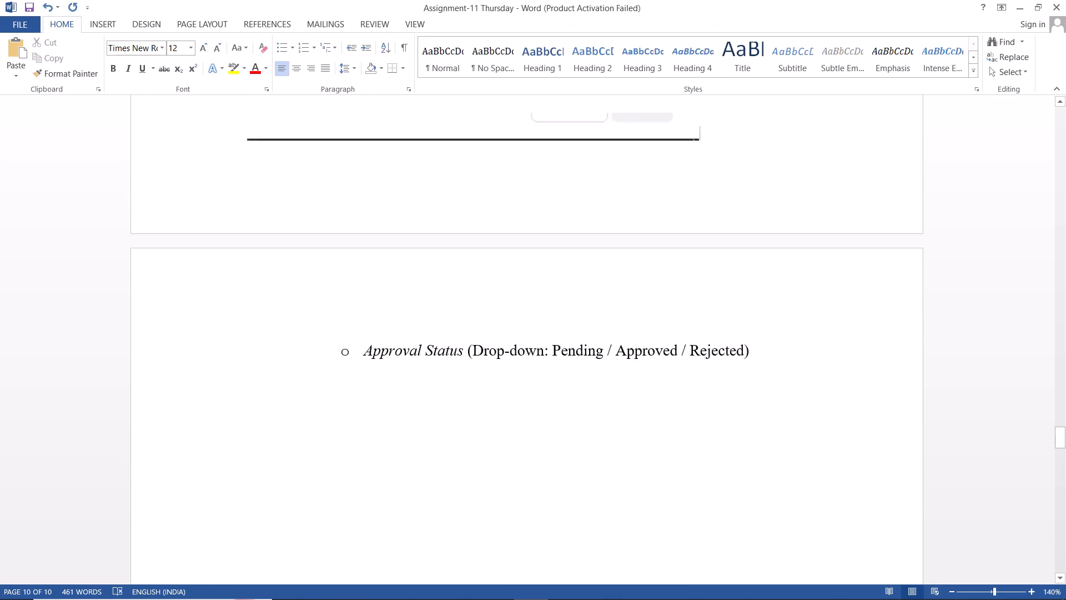
scroll(882, 297, "up", 12)
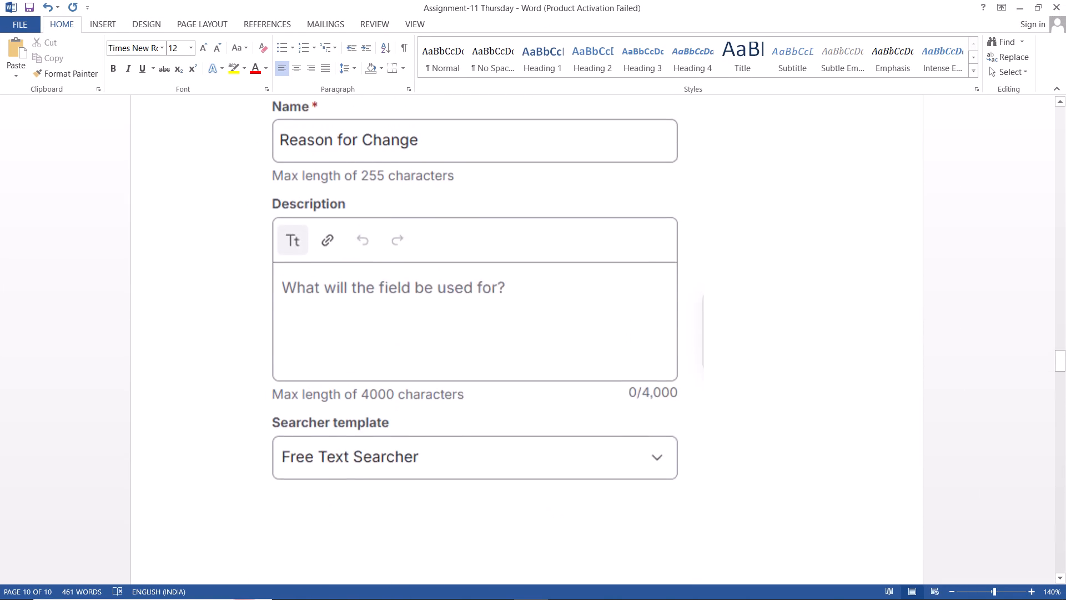
scroll(882, 297, "up", 7)
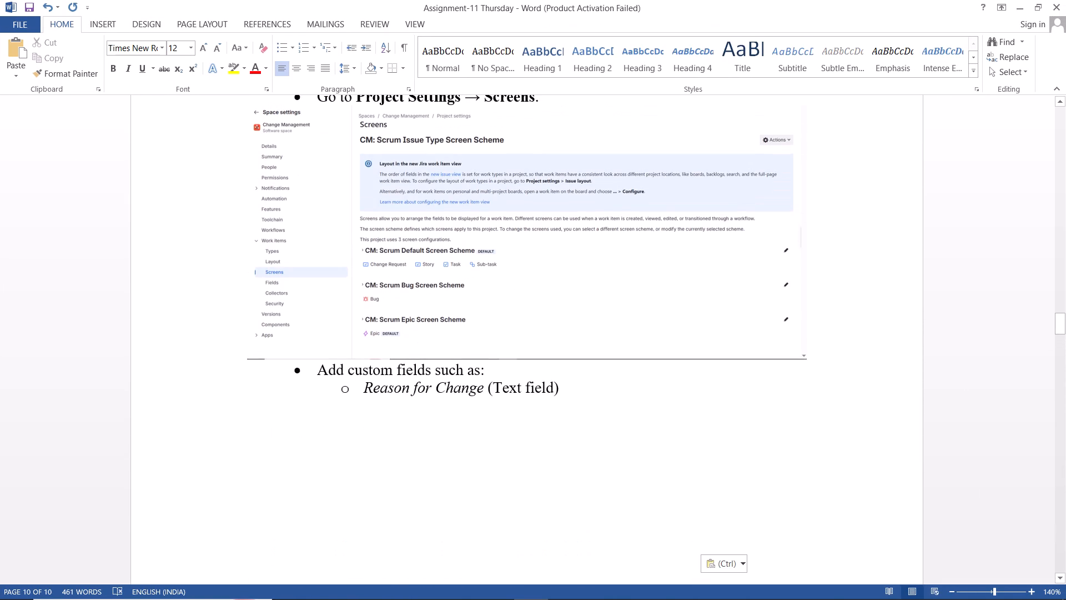
scroll(882, 297, "up", 2)
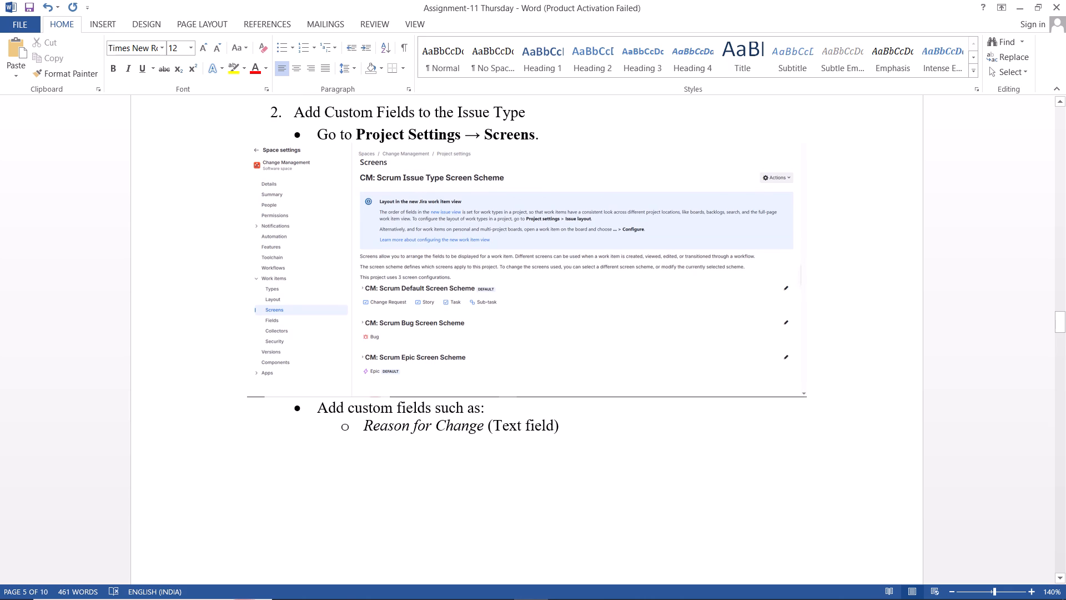
Read on through the Word assignment to the Task 4 audit trail, Task 5 dashboard and submission instructions.
scroll(660, 312, "down", 19)
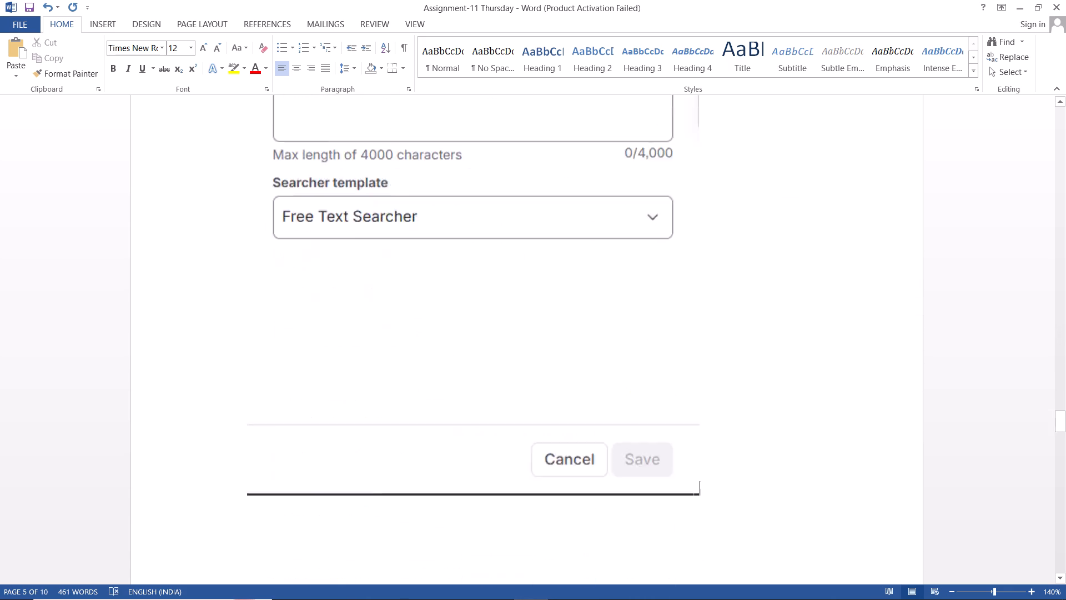
scroll(660, 312, "down", 14)
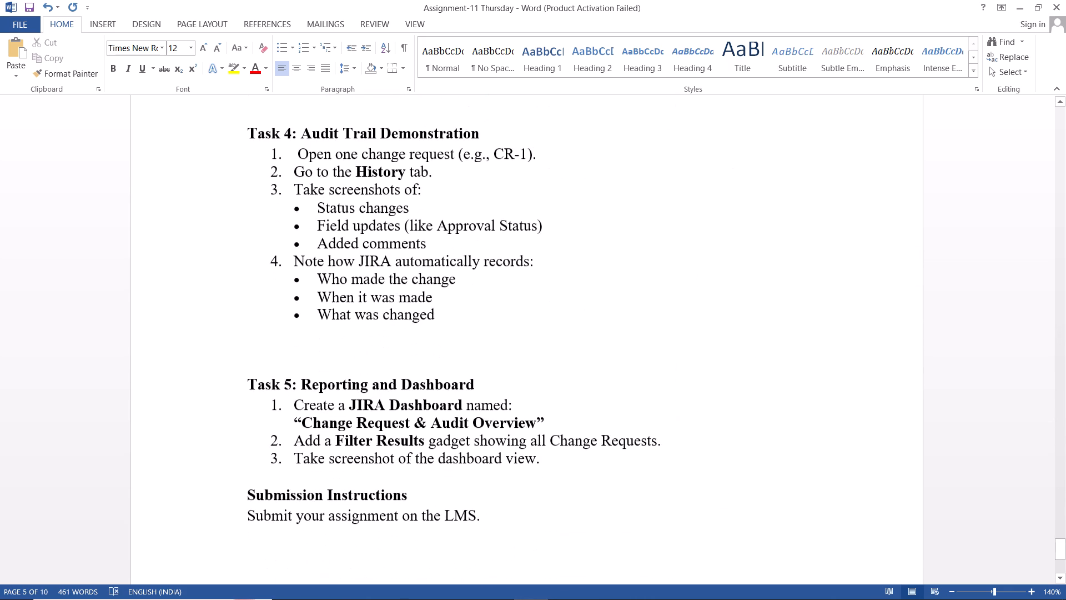
right_click(660, 312)
scroll(660, 312, "up", 4)
left_click(529, 284)
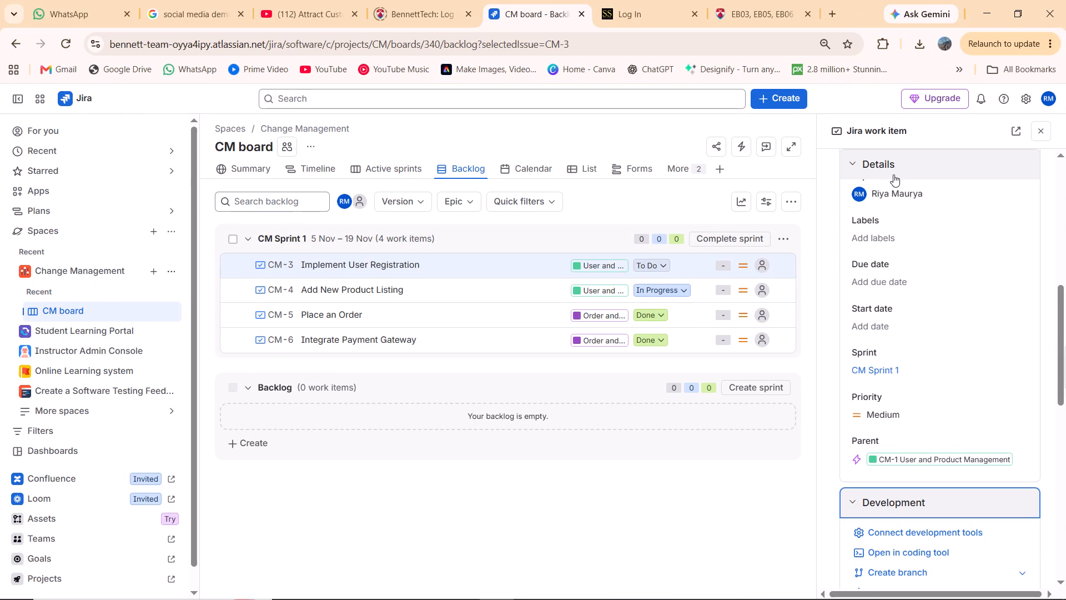
In Chrome, look through the CM-3 work item's Details, Development, More fields and Automation sections down to its Activity area.
scroll(917, 326, "down", 3)
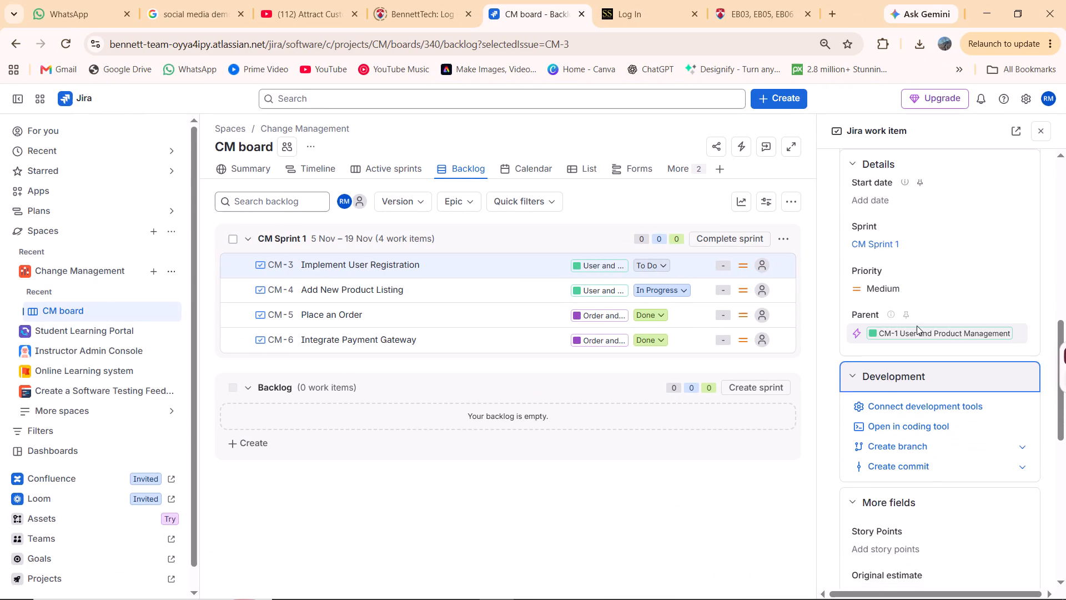
scroll(917, 326, "down", 2)
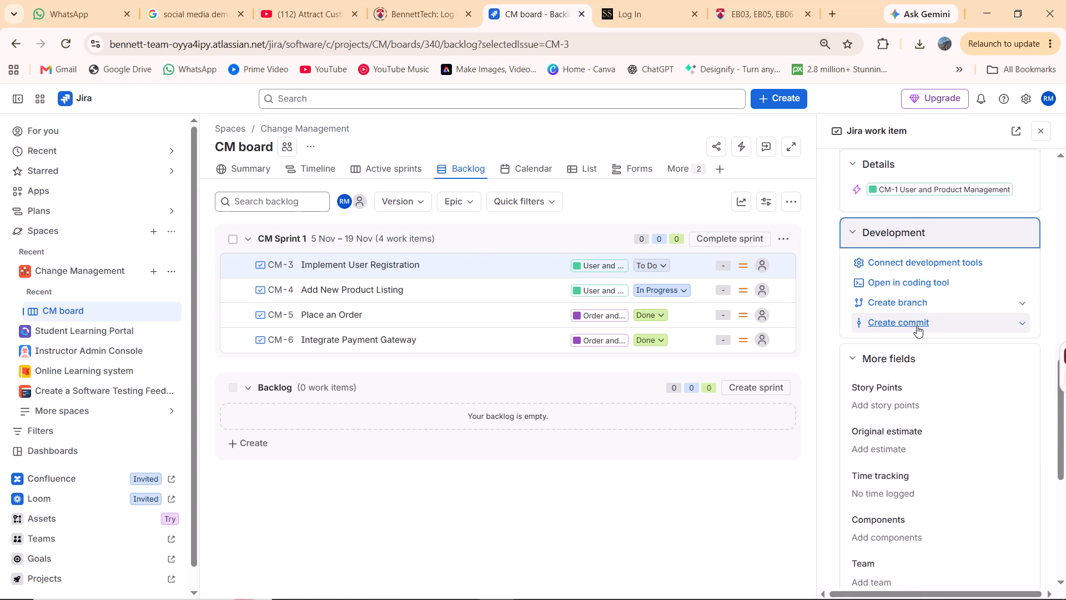
scroll(917, 326, "down", 3)
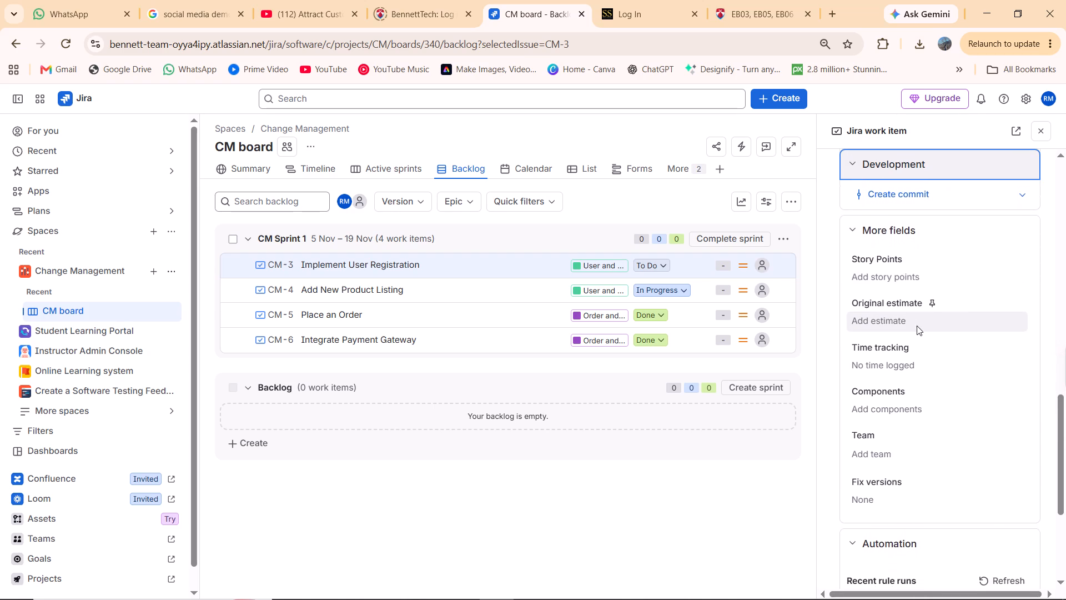
scroll(917, 326, "down", 2)
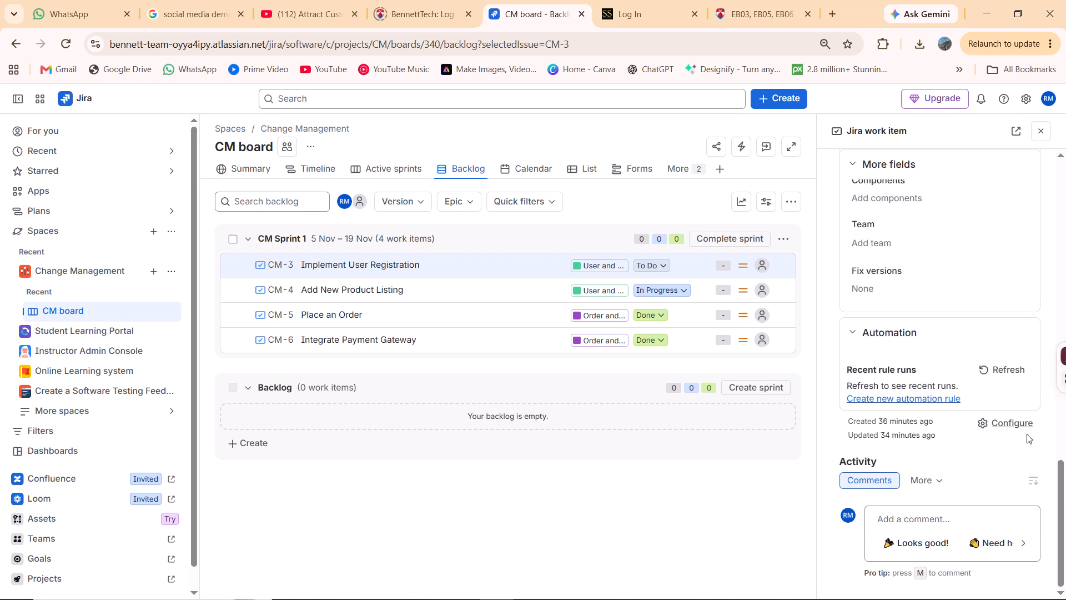
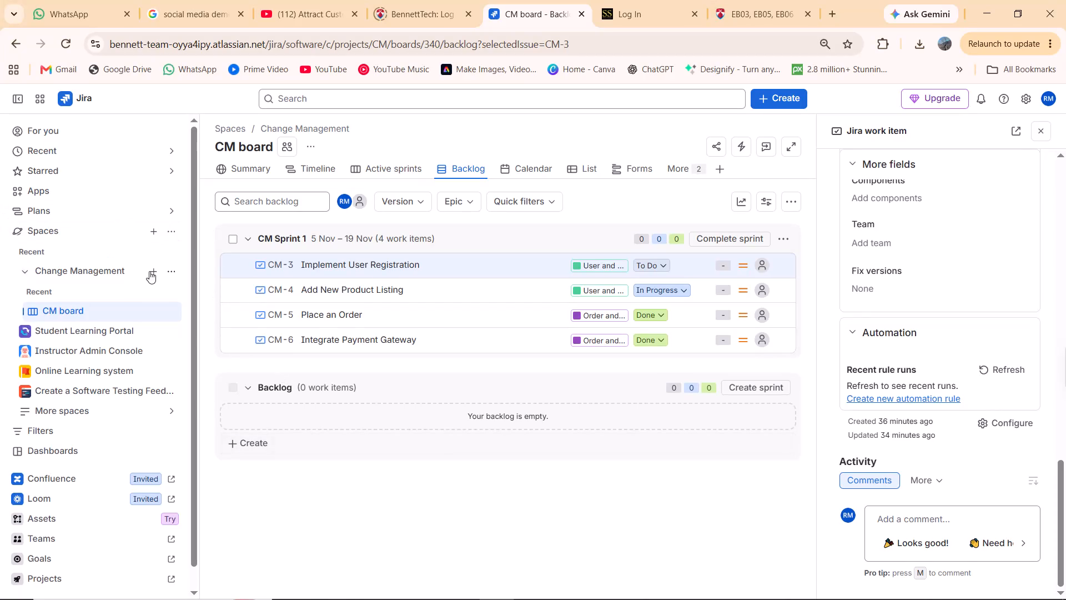
Open the Change Management space settings and examine the screen schemes assigned to its work items.
left_click(167, 268)
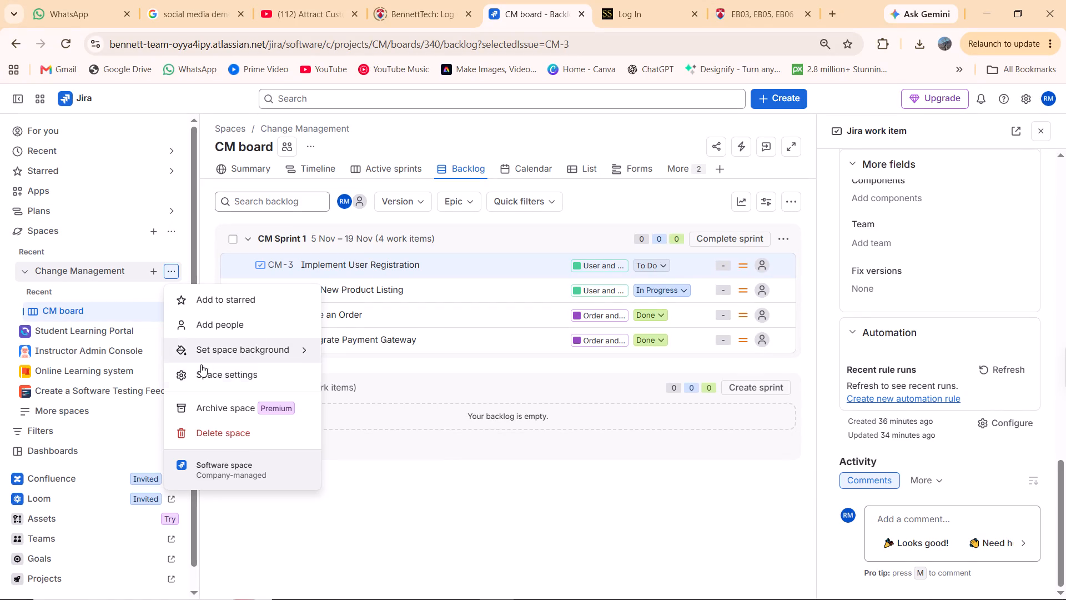
left_click(203, 372)
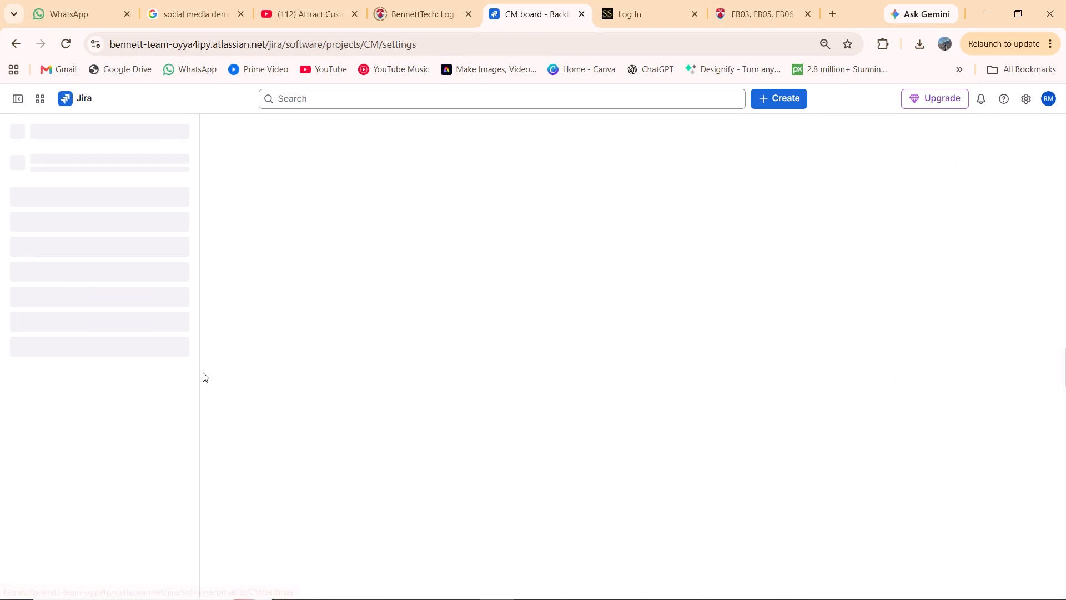
left_click(18, 372)
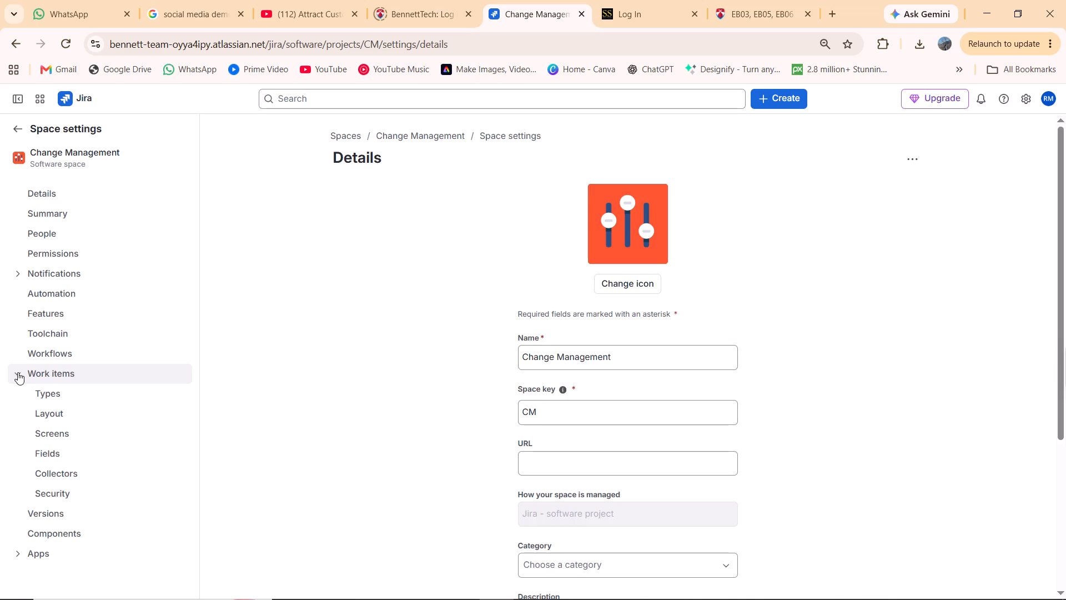
left_click(67, 436)
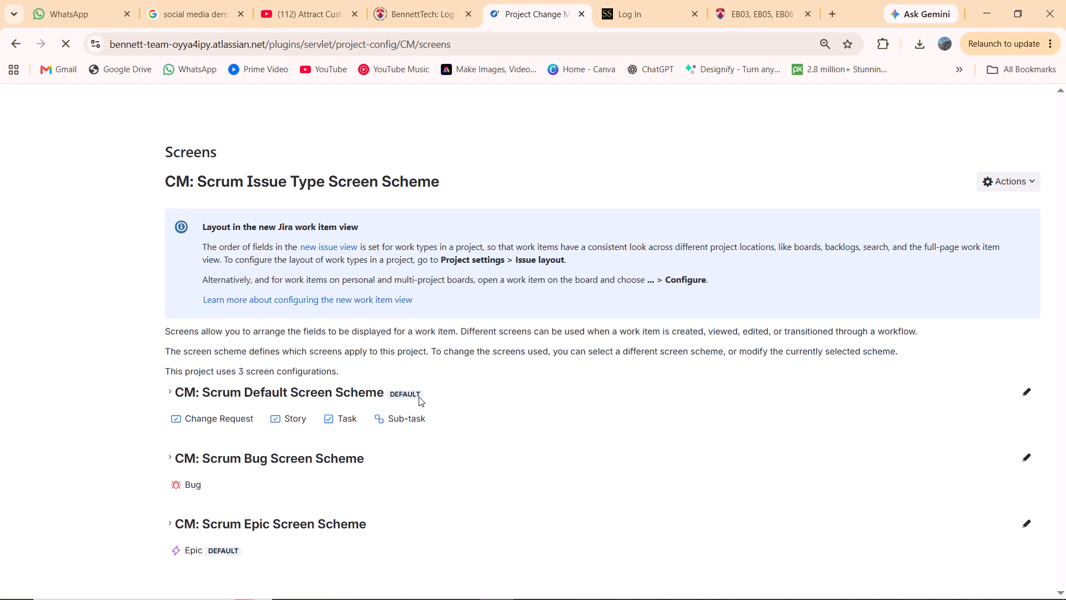
scroll(419, 397, "down", 3)
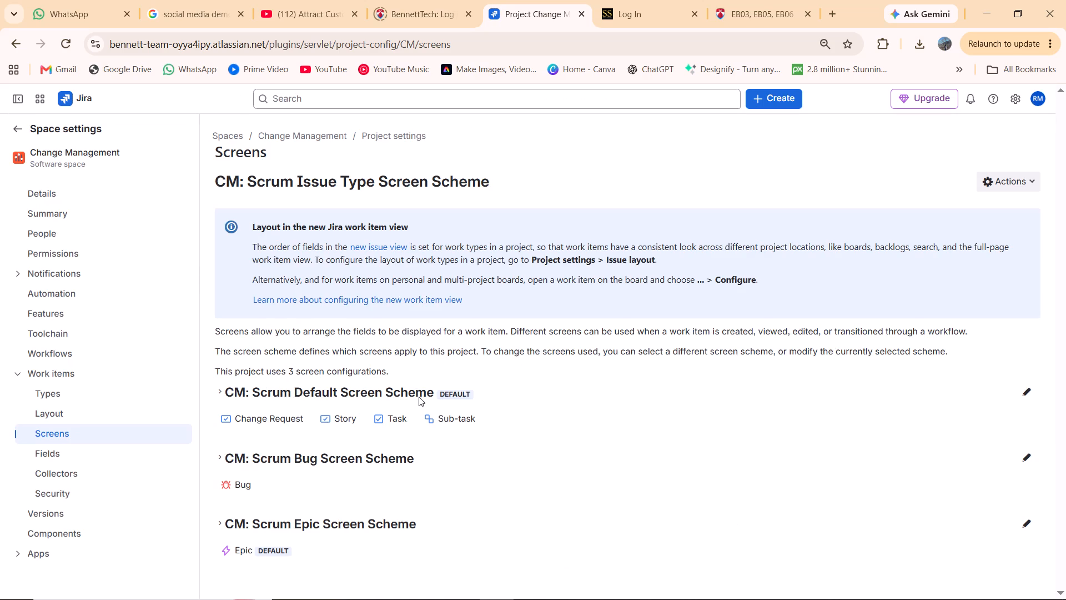
scroll(419, 397, "down", 2)
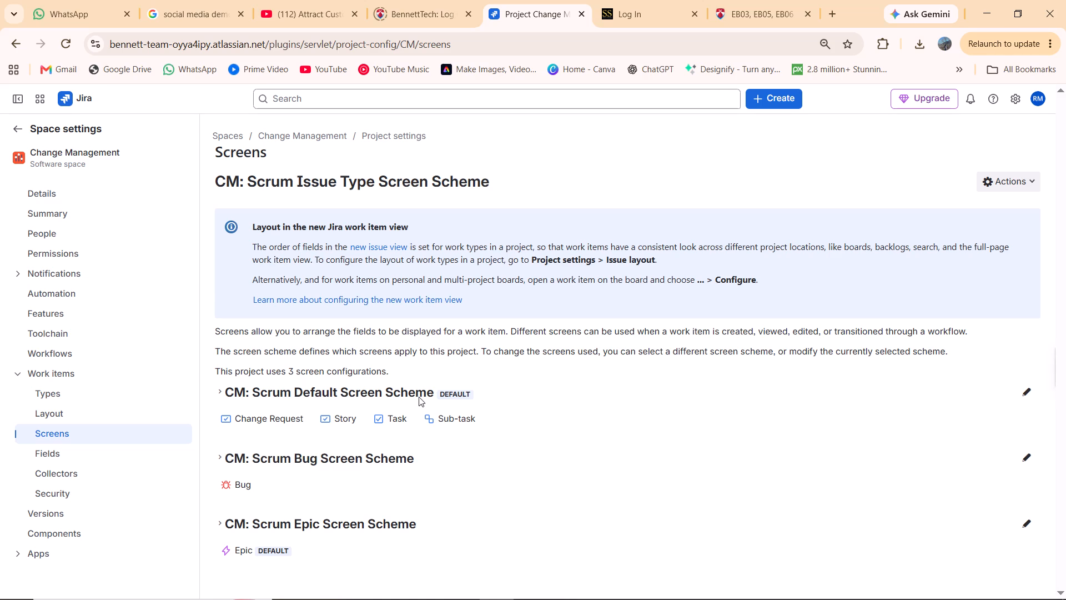
scroll(419, 397, "down", 1)
scroll(321, 424, "down", 2)
Open the Jira admin settings for work items and look through the list of screens for the CM ones.
left_click(1009, 99)
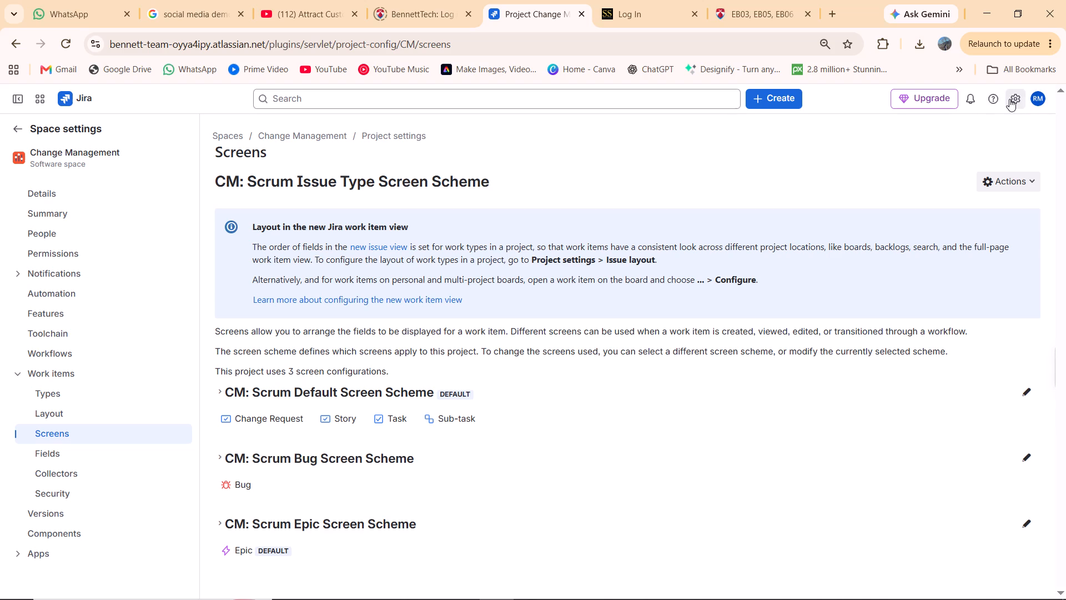
left_click(772, 333)
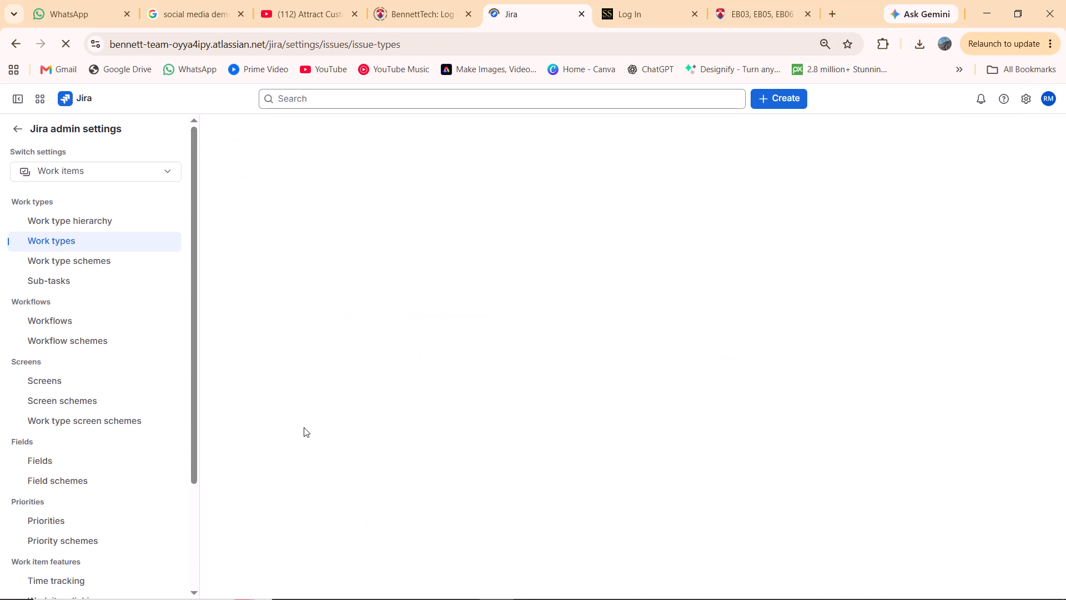
left_click(46, 382)
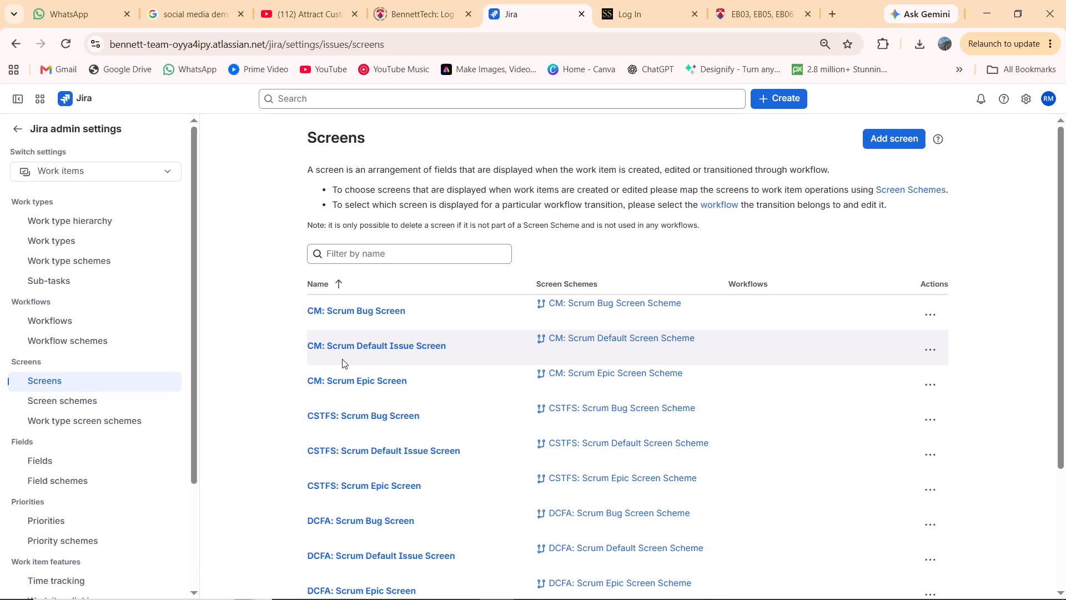
scroll(342, 359, "down", 2)
scroll(403, 353, "down", 1)
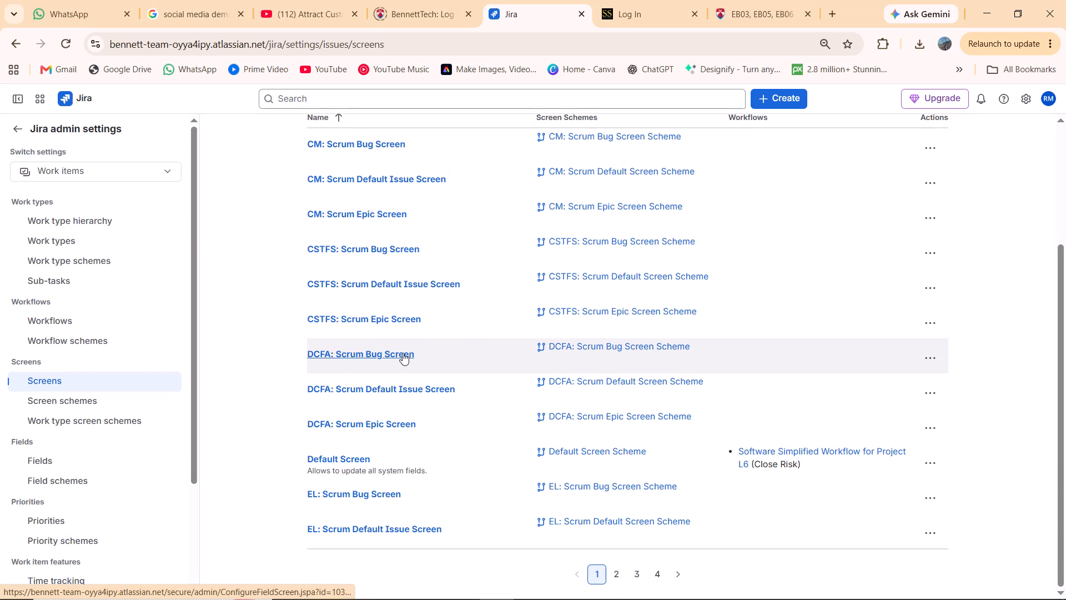
scroll(403, 353, "down", 1)
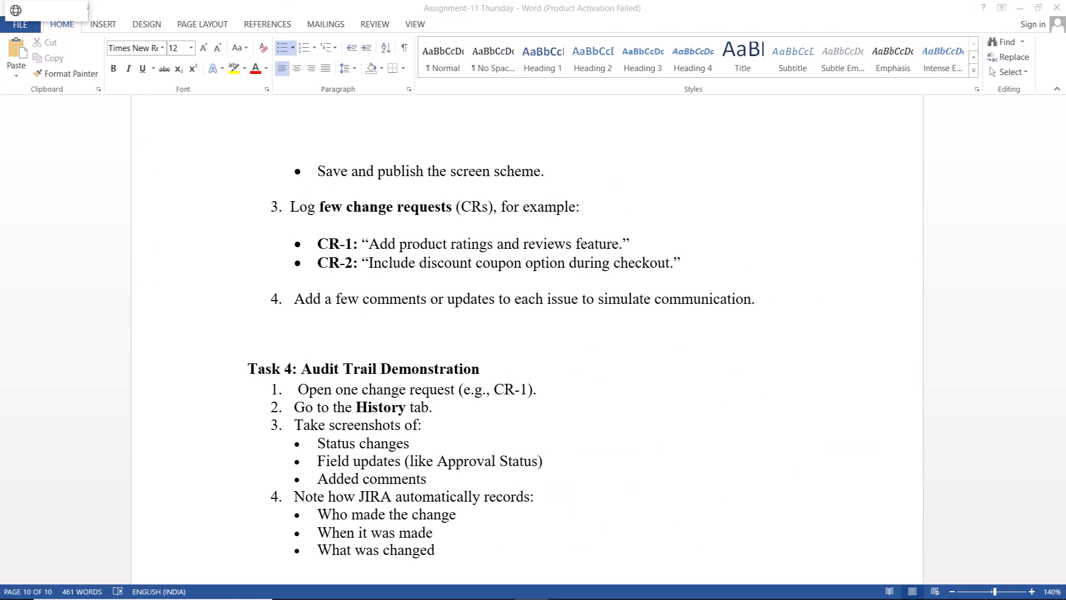
Look back through the Word assignment, from the Task 3 and Task 4 instructions to its first page, for the screen setup steps.
scroll(403, 353, "up", 20)
scroll(403, 353, "up", 20)
scroll(403, 353, "up", 15)
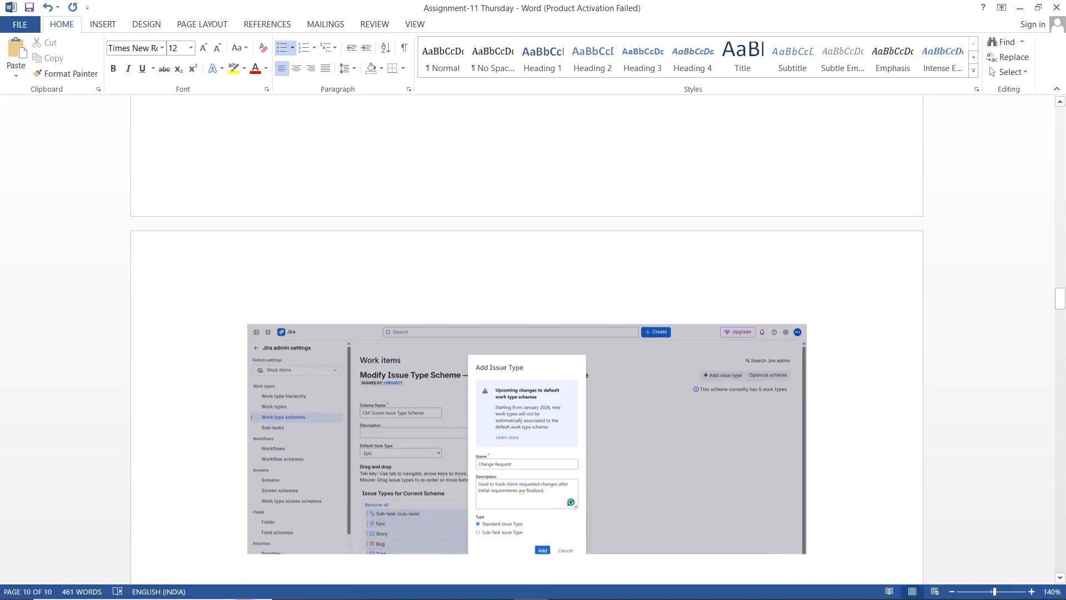
scroll(403, 353, "up", 20)
scroll(403, 353, "up", 17)
scroll(403, 353, "up", 5)
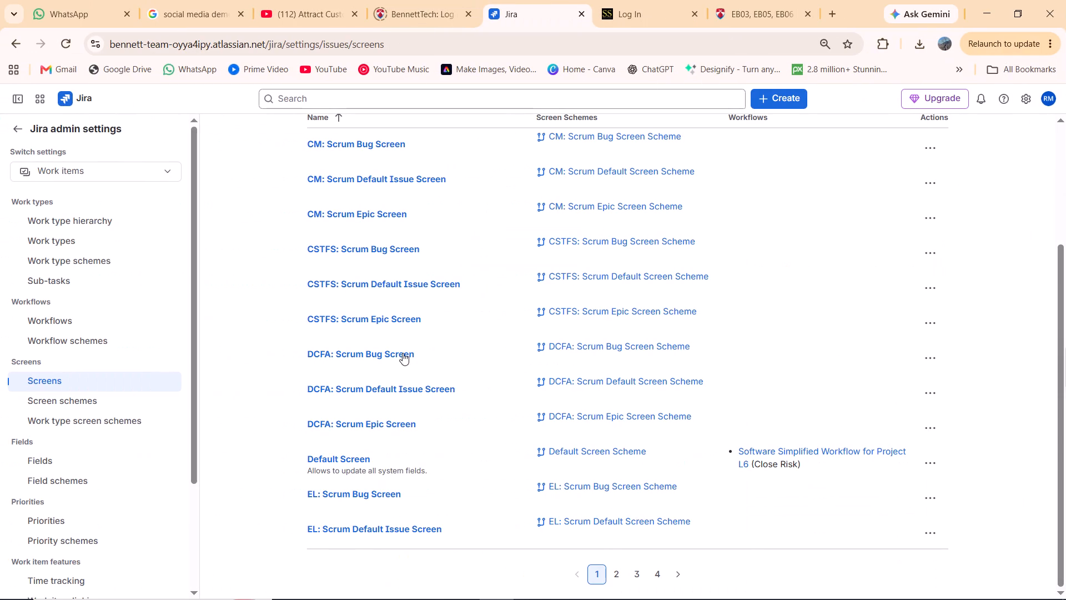
scroll(403, 353, "up", 2)
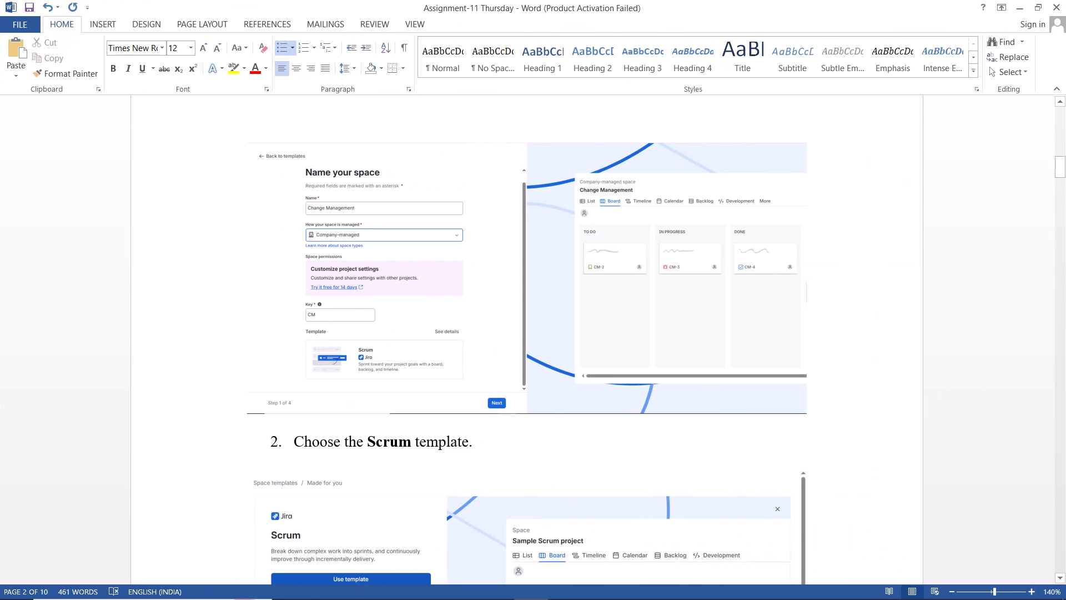
scroll(346, 312, "up", 5)
scroll(346, 312, "down", 2)
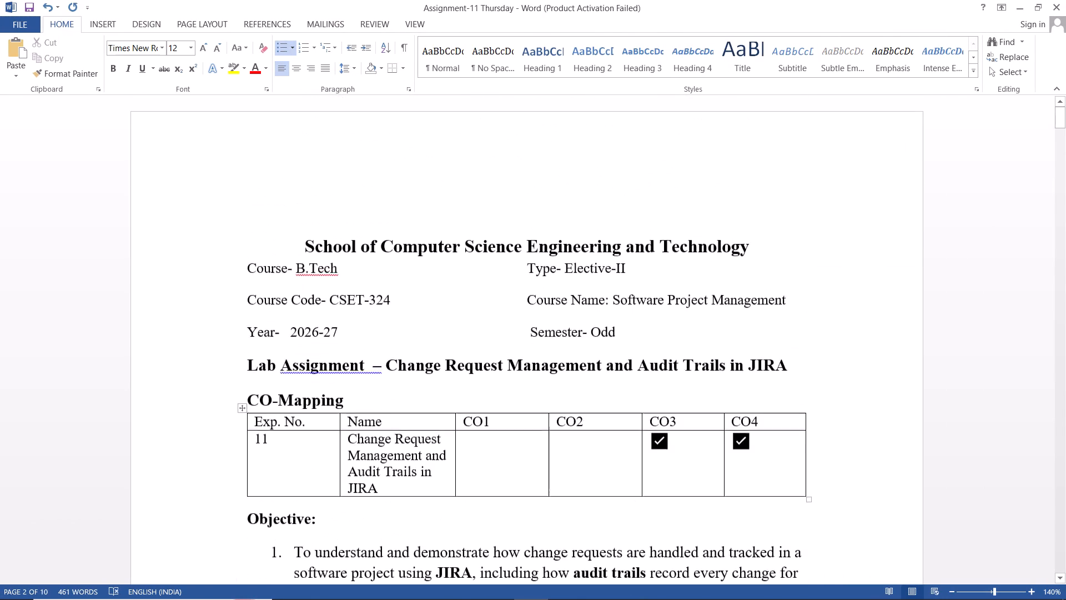
scroll(346, 312, "down", 7)
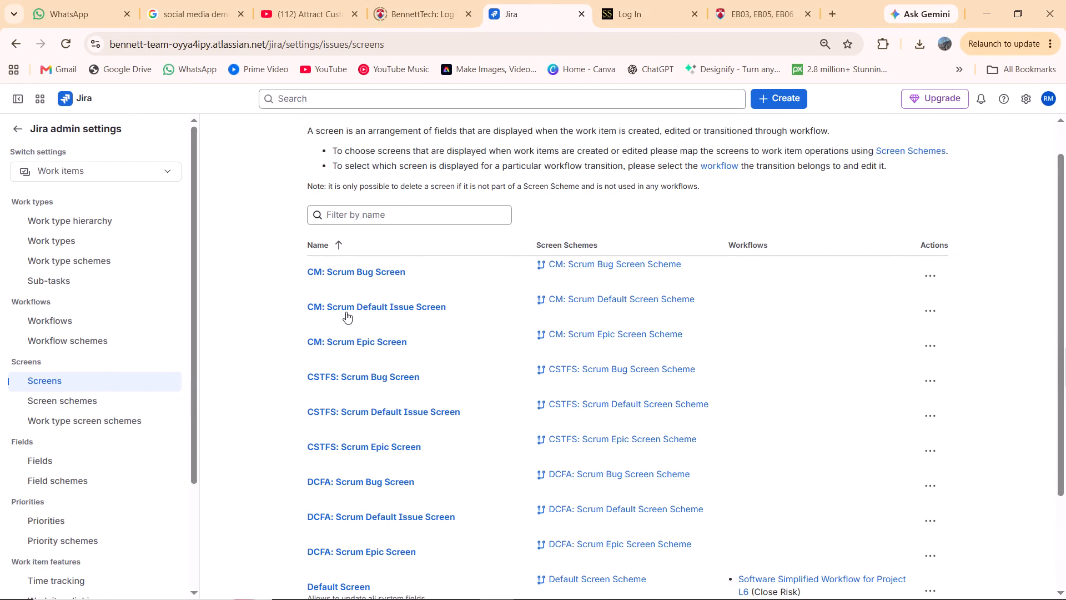
In Chrome, open the configuration of CM: Scrum Default Issue Screen at its field selector.
left_click(377, 311)
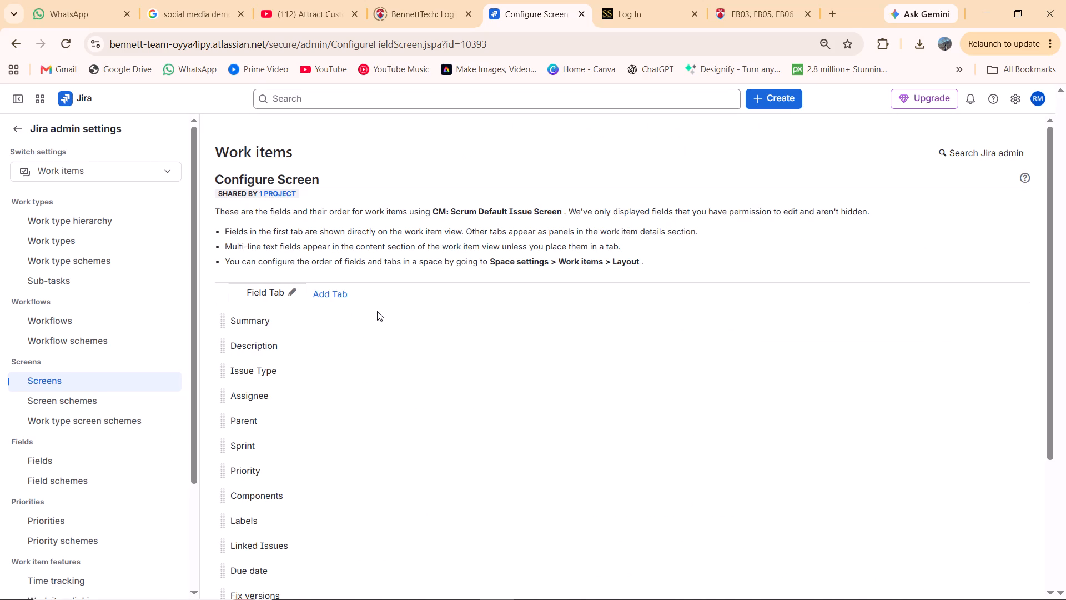
scroll(377, 311, "down", 9)
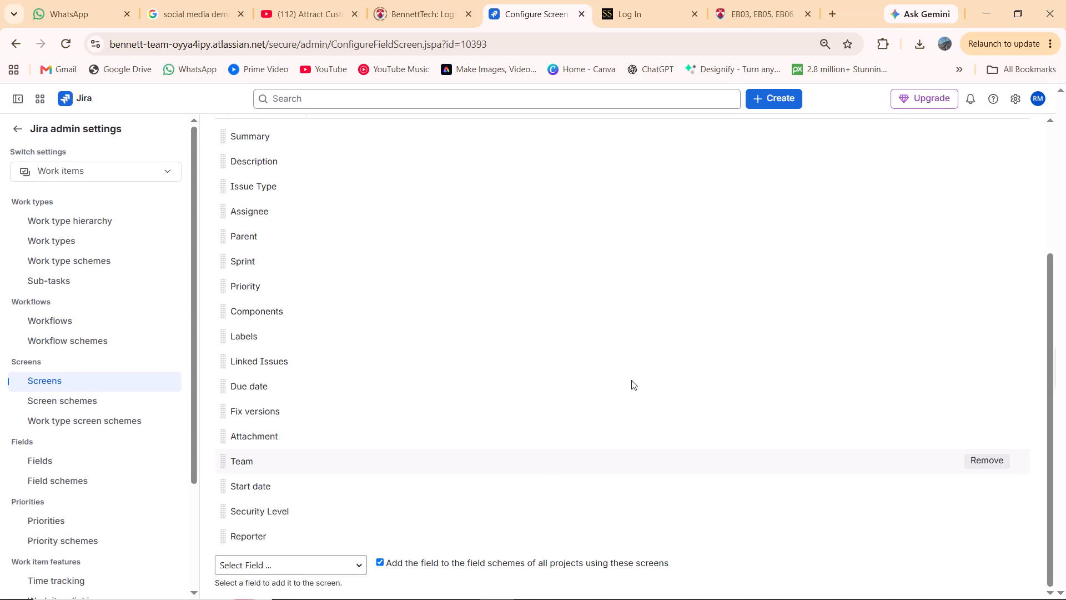
In Word, go through the Task 3 Change Request section to check which custom fields the screen needs.
scroll(621, 380, "down", 15)
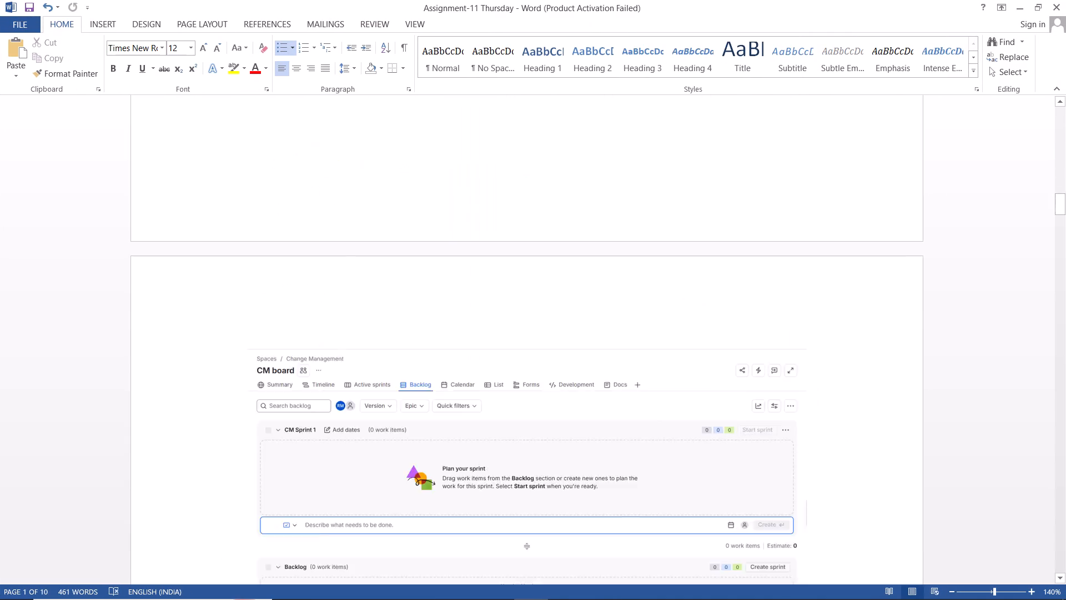
scroll(621, 380, "down", 20)
scroll(621, 380, "down", 19)
scroll(621, 380, "down", 7)
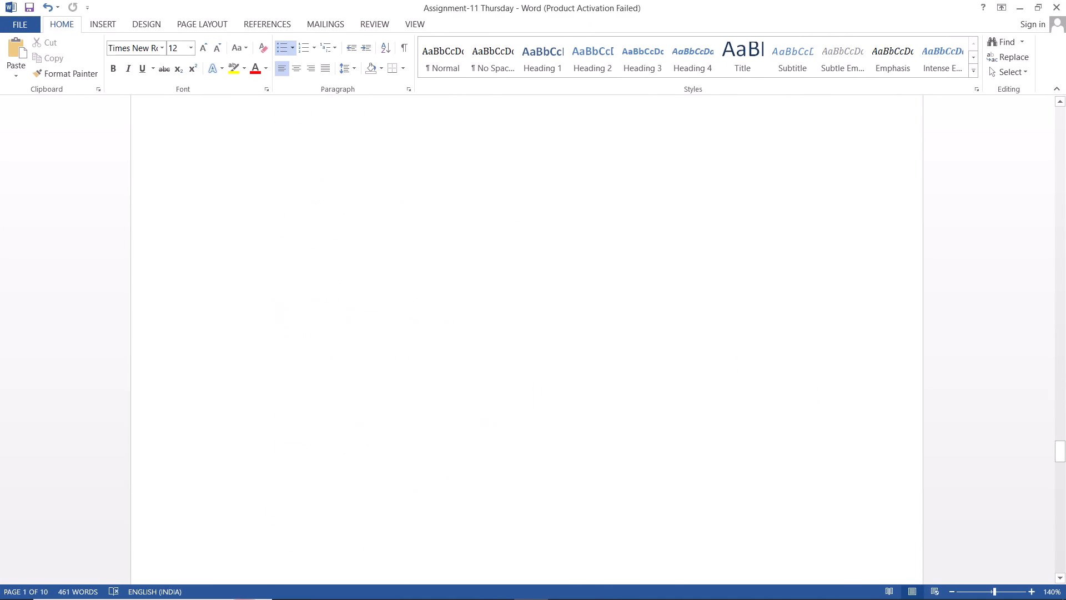
scroll(621, 380, "up", 18)
scroll(621, 380, "up", 6)
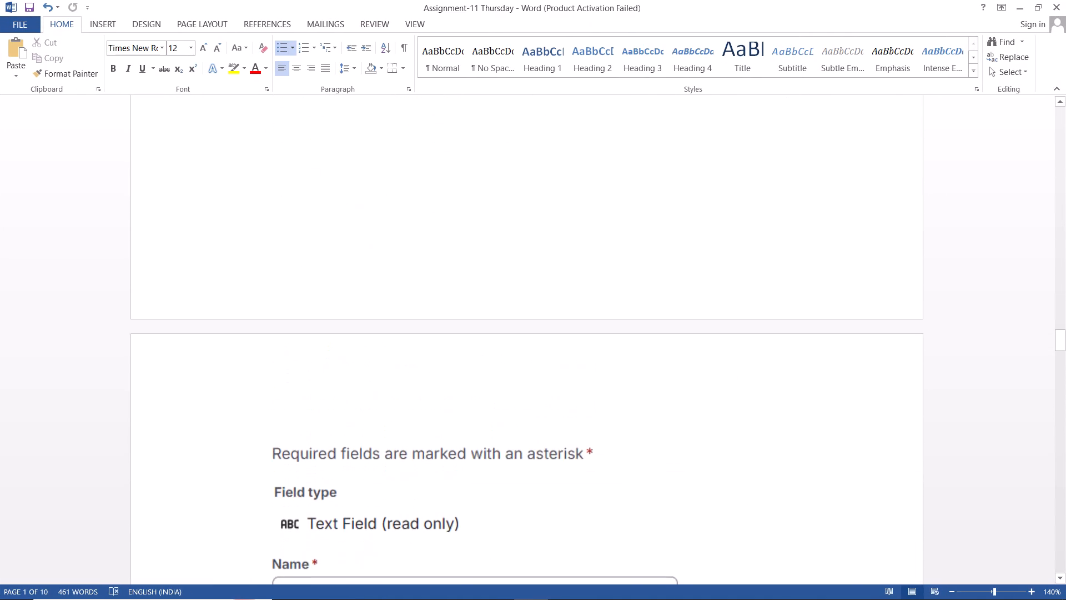
scroll(621, 380, "up", 6)
scroll(621, 380, "up", 16)
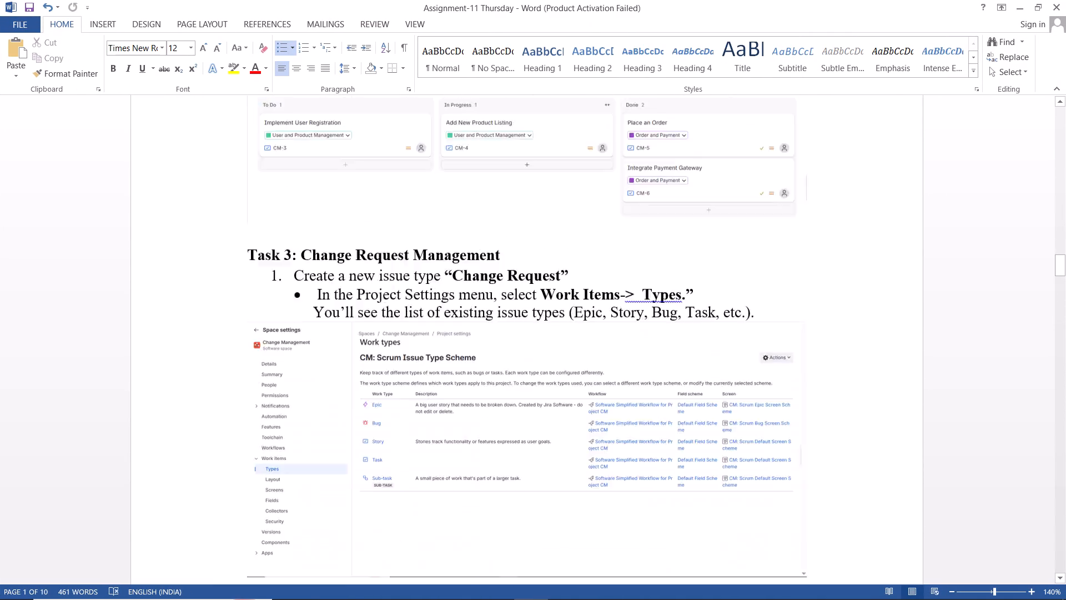
scroll(621, 380, "up", 2)
scroll(621, 380, "down", 16)
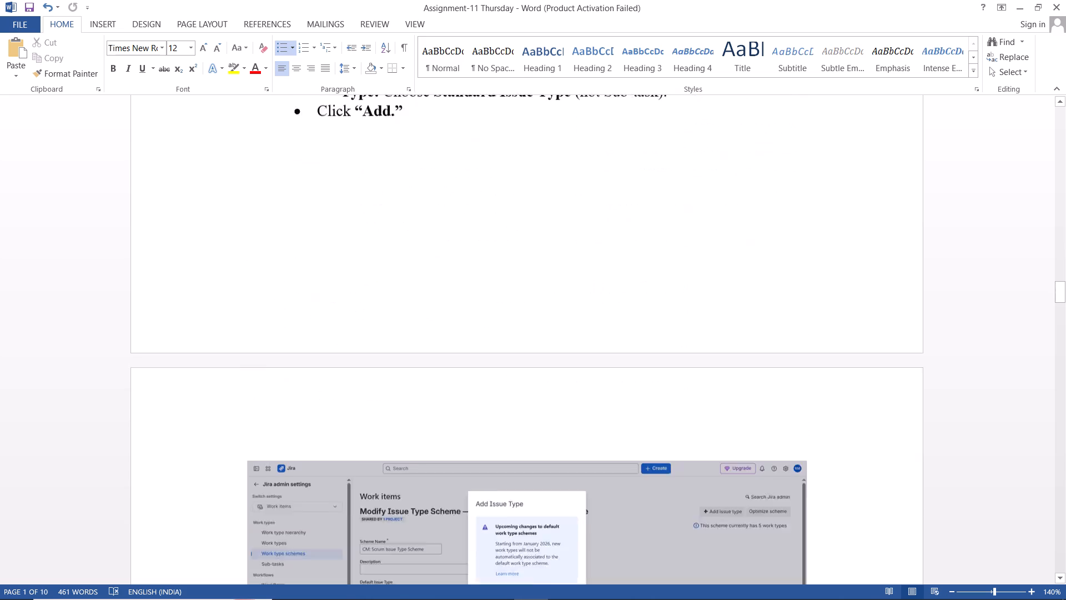
scroll(621, 380, "down", 3)
scroll(621, 380, "up", 3)
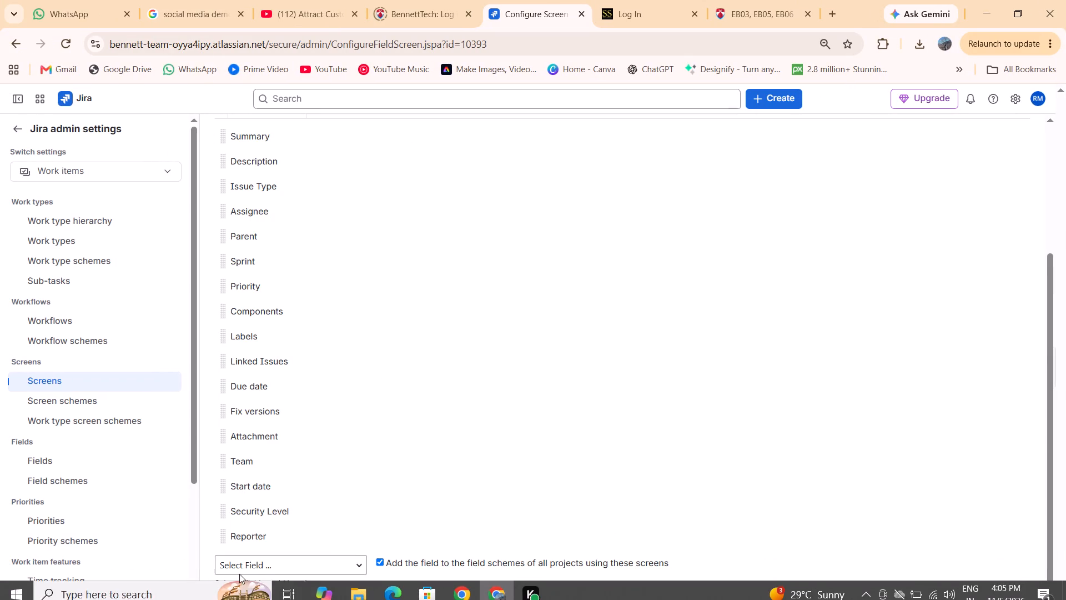
In Chrome, add the Reason for Change field to CM: Scrum Default Issue Screen.
left_click(249, 562)
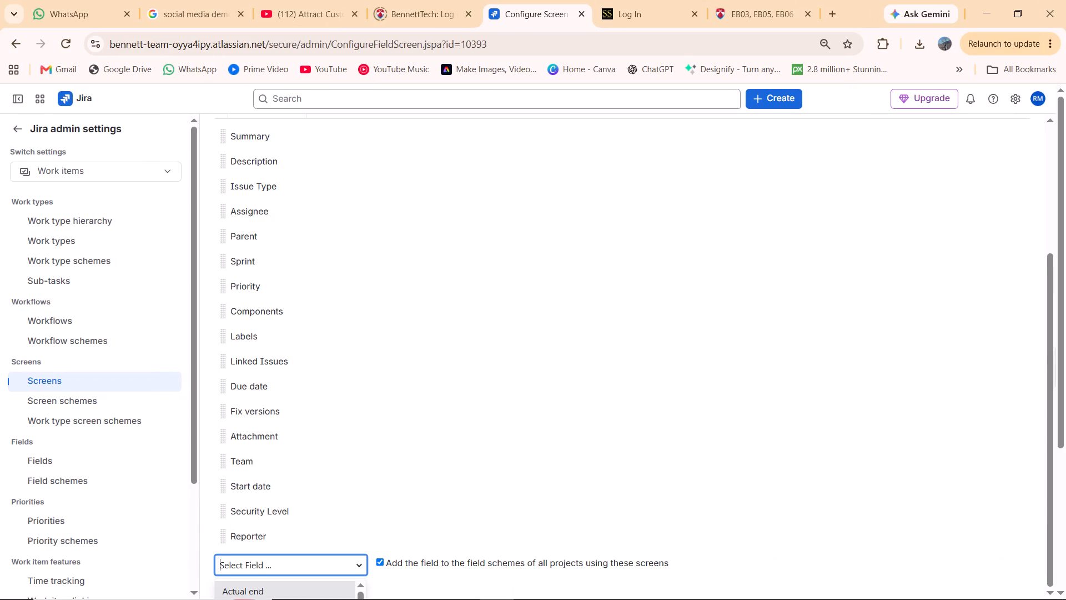
type("reason")
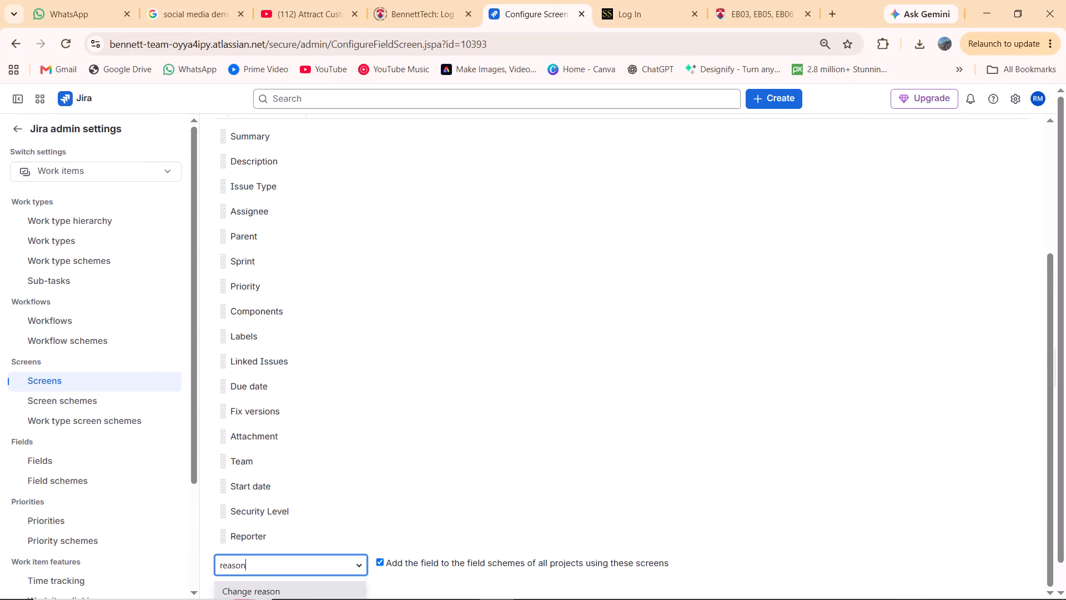
scroll(244, 581, "down", 2)
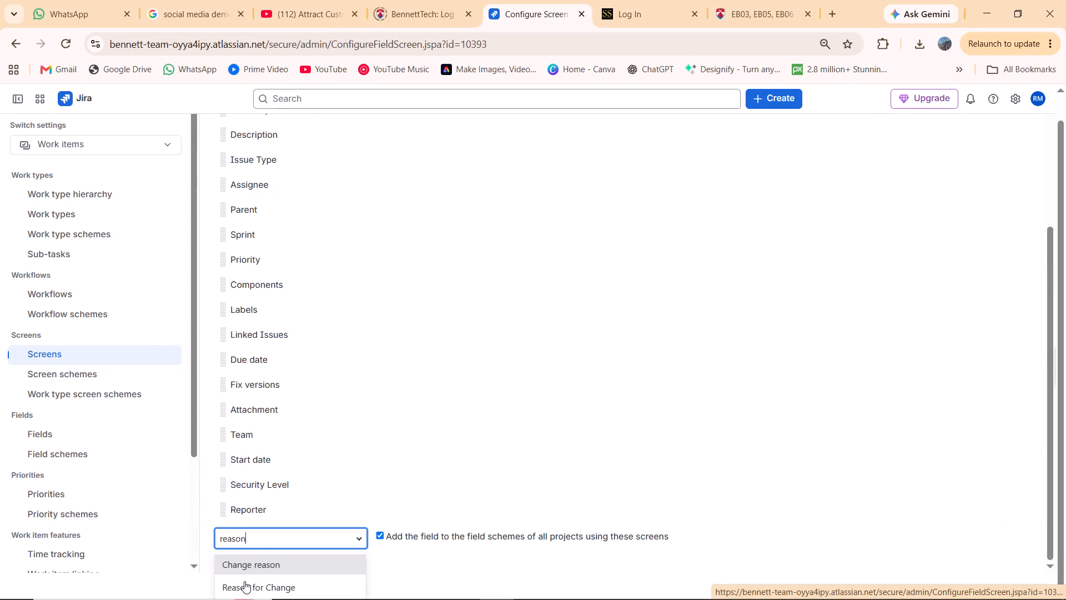
left_click(252, 590)
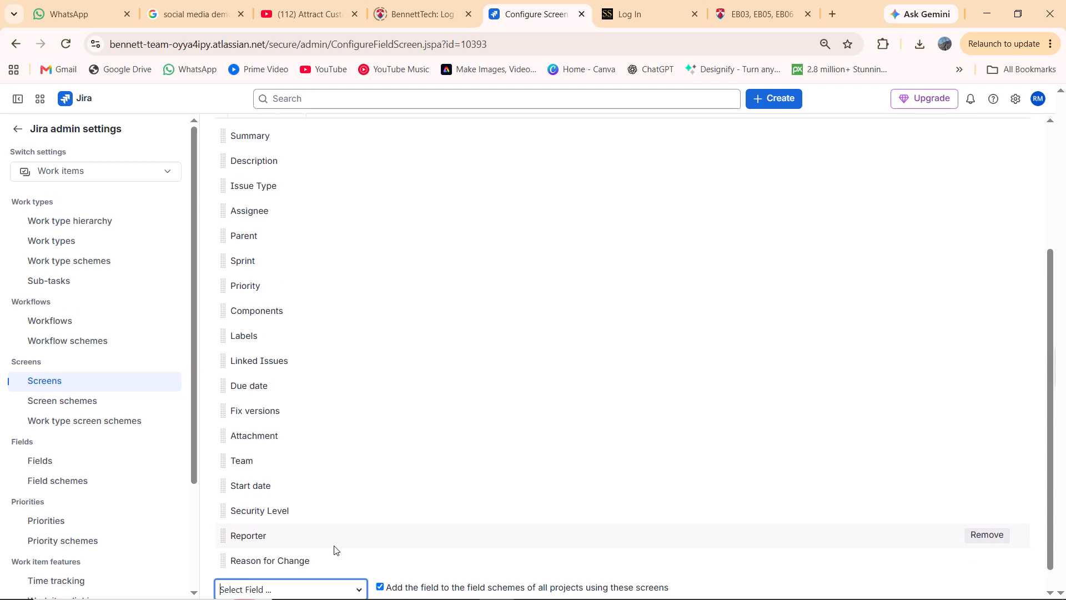
Check the next custom field in the Word assignment and add Impact Analysis to CM: Scrum Default Issue Screen in Chrome.
scroll(334, 546, "down", 2)
scroll(396, 368, "down", 11)
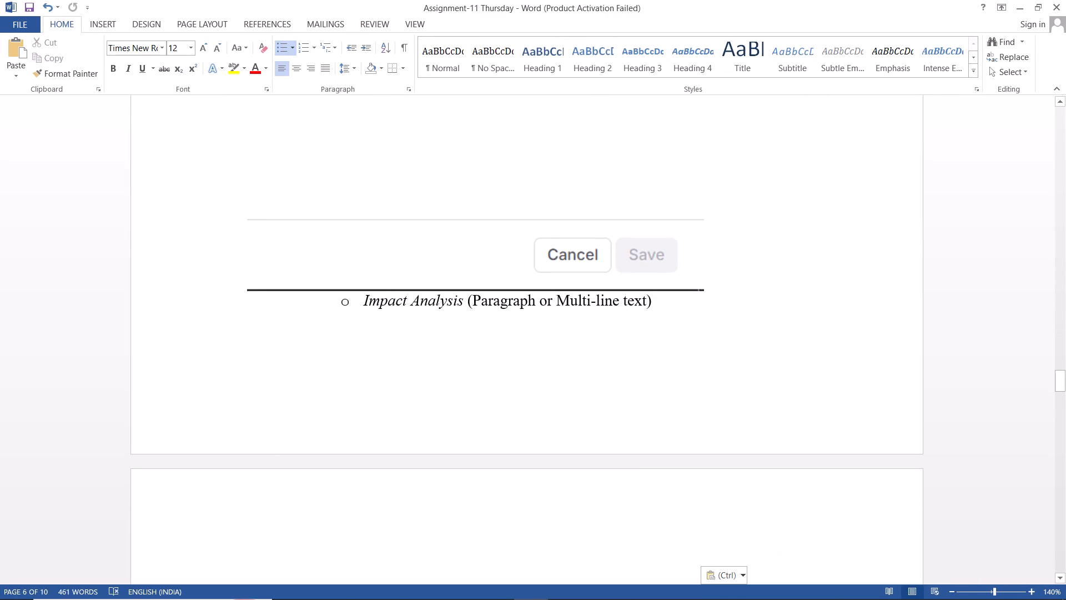
type("impact")
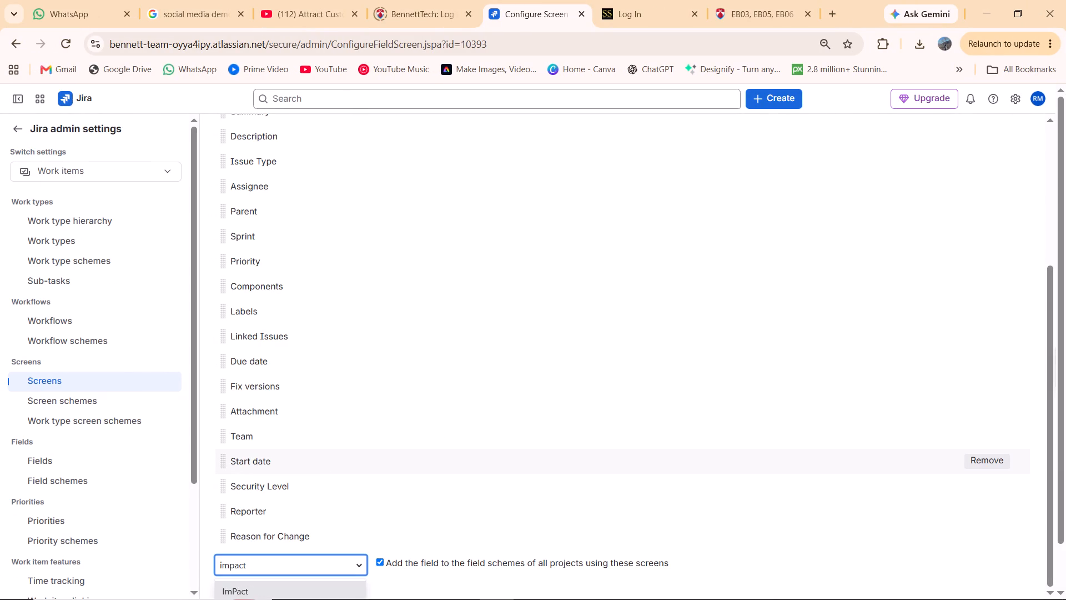
scroll(260, 523, "down", 6)
left_click(264, 583)
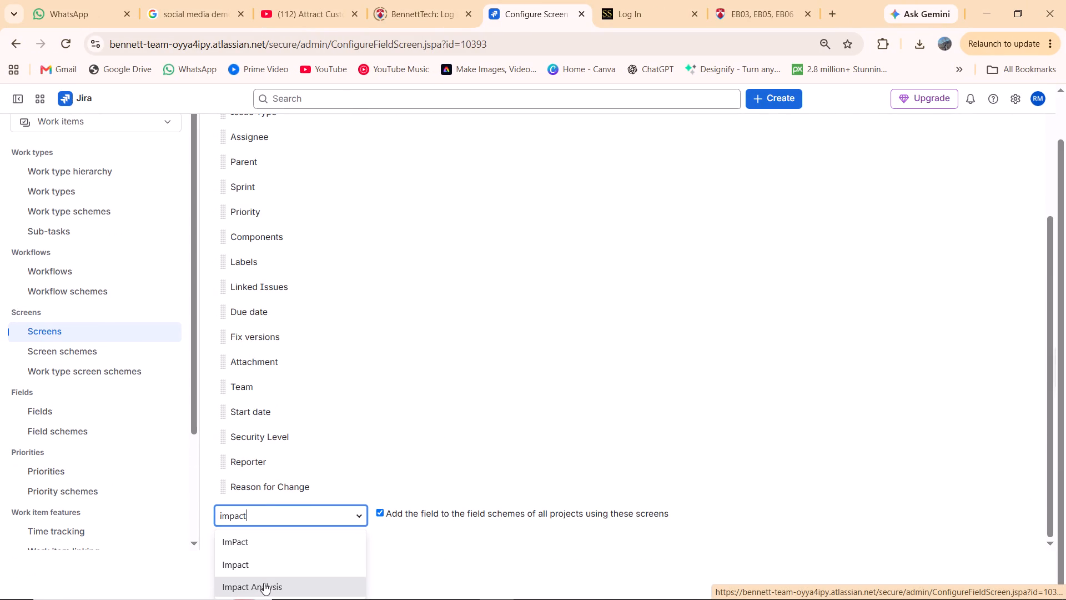
In Word, go past the Impact Analysis entry of the assignment to find which custom field the screen needs next.
scroll(429, 467, "down", 3)
scroll(429, 467, "up", 1)
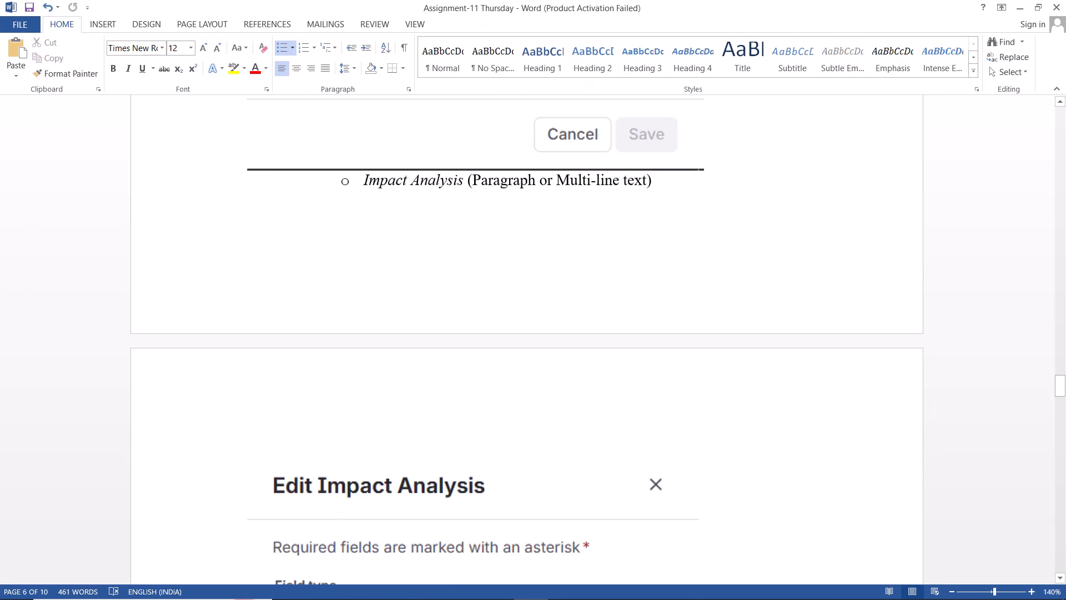
scroll(429, 467, "up", 1)
scroll(429, 467, "down", 1)
scroll(429, 467, "up", 1)
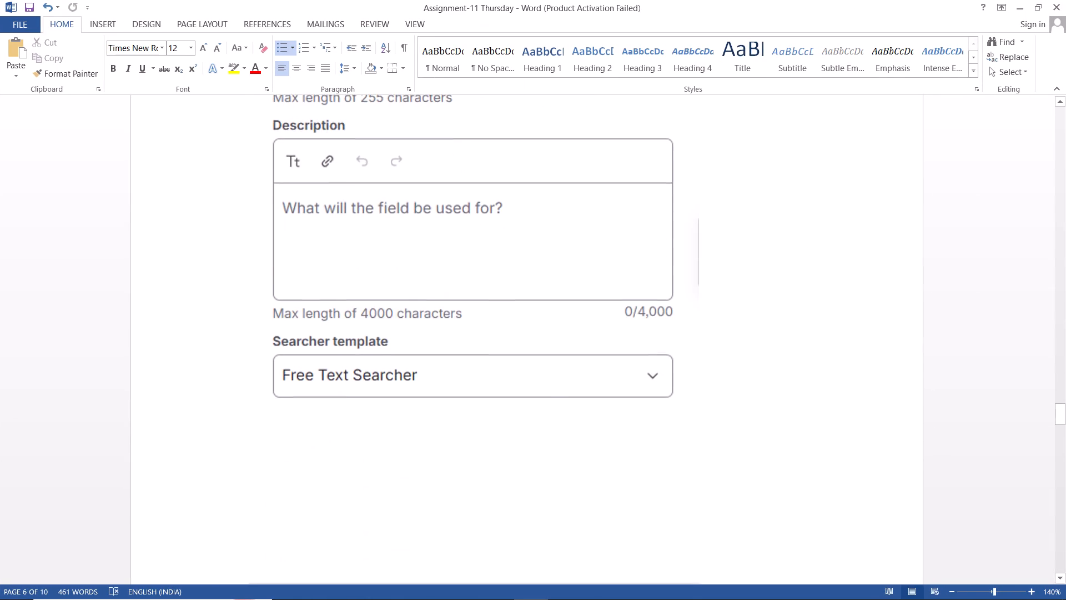
scroll(429, 467, "up", 1)
scroll(429, 467, "down", 5)
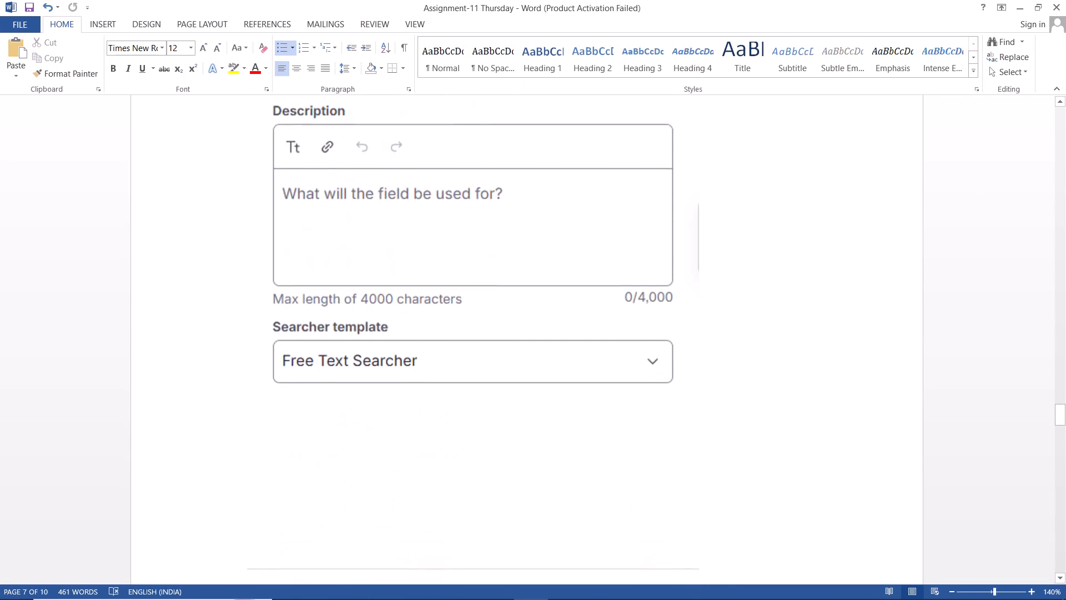
scroll(429, 467, "down", 5)
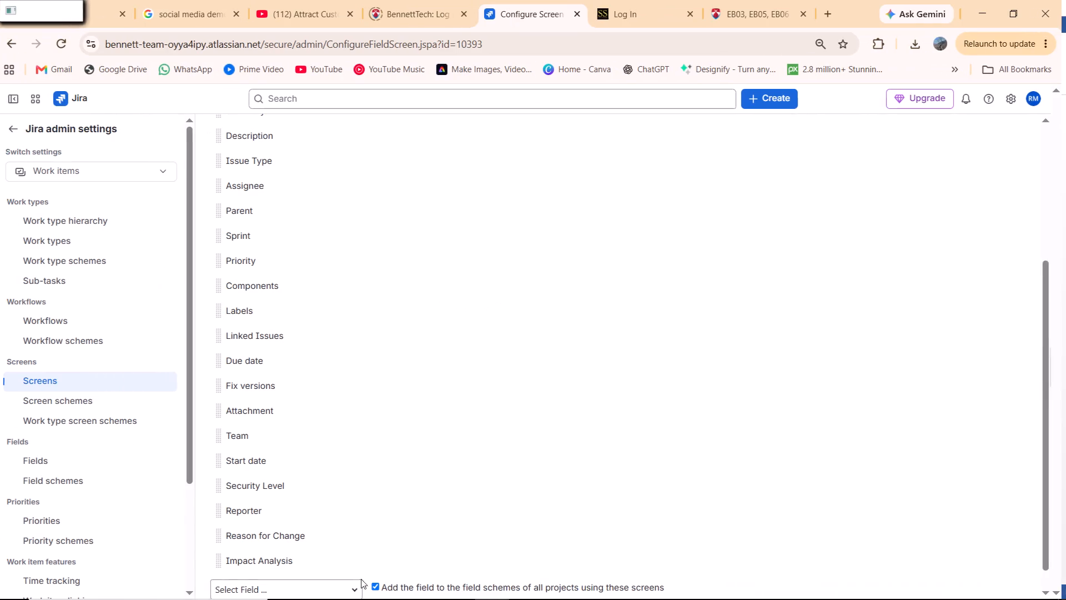
In Chrome, add the Approval Status field to CM: Scrum Default Issue Screen.
type("appro")
scroll(280, 563, "down", 5)
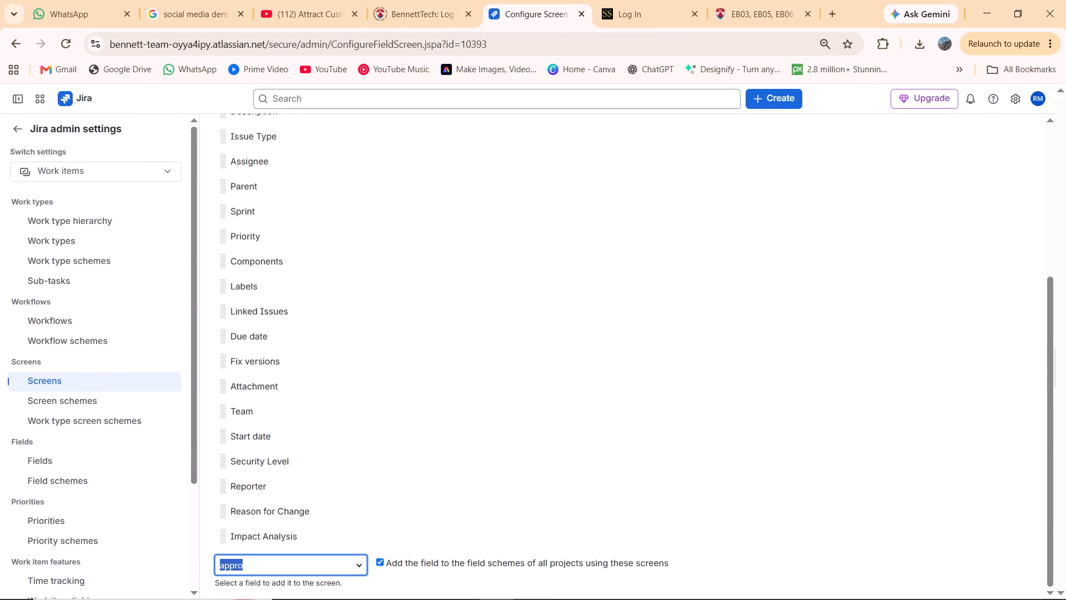
key("BackSpace")
key("a")
key("p")
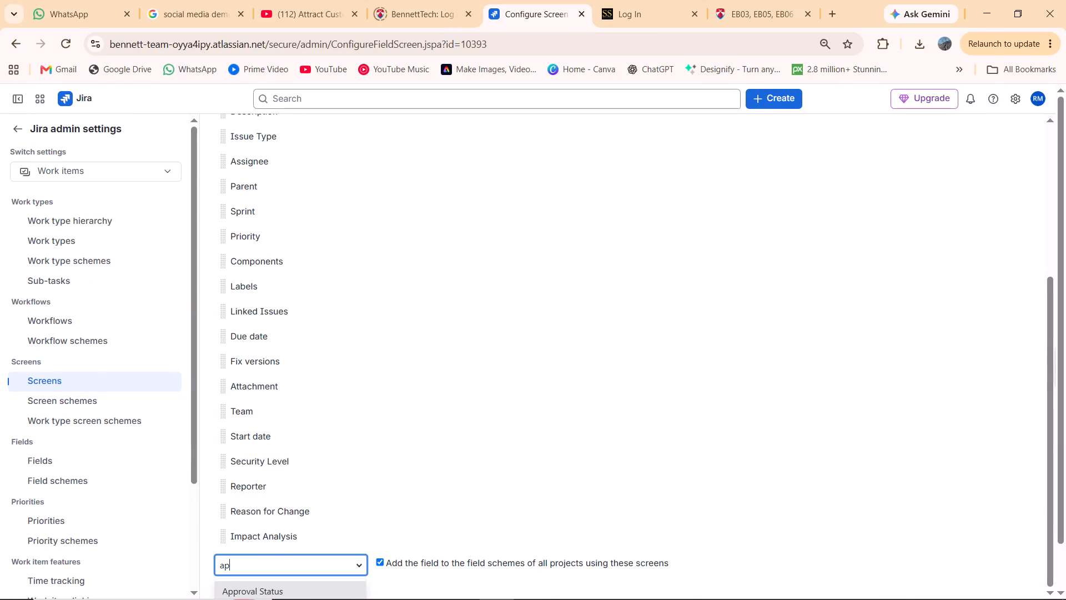
key("p")
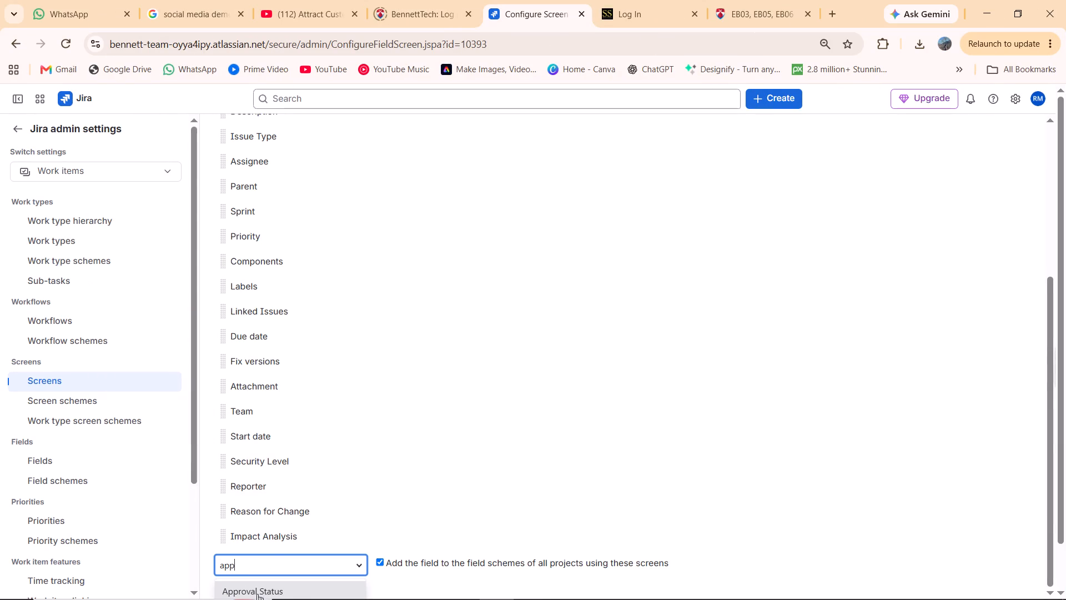
left_click(257, 594)
scroll(437, 518, "down", 3)
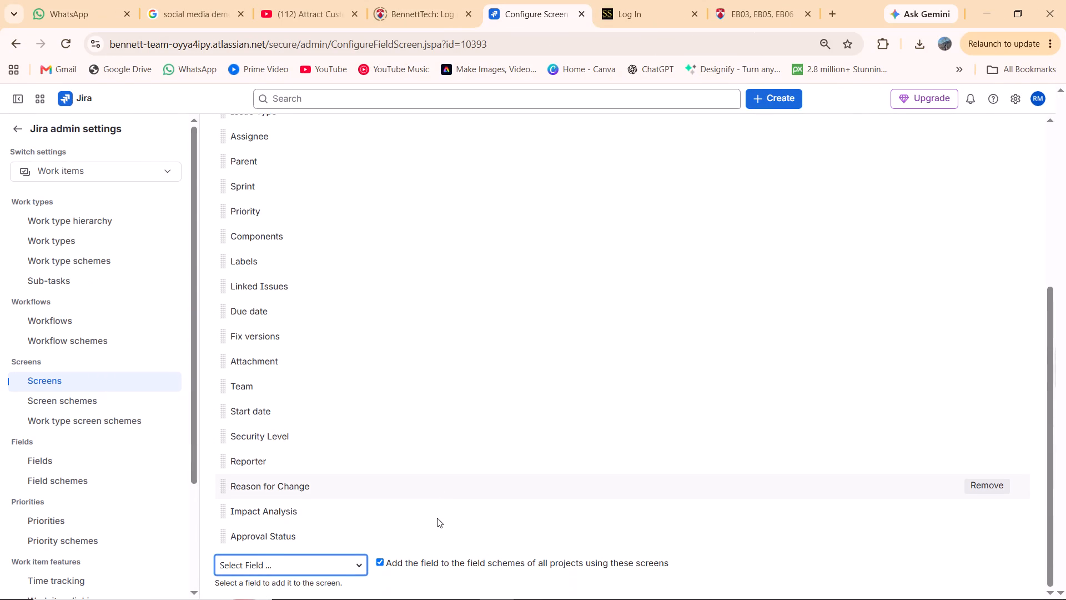
scroll(437, 518, "up", 7)
scroll(928, 151, "down", 7)
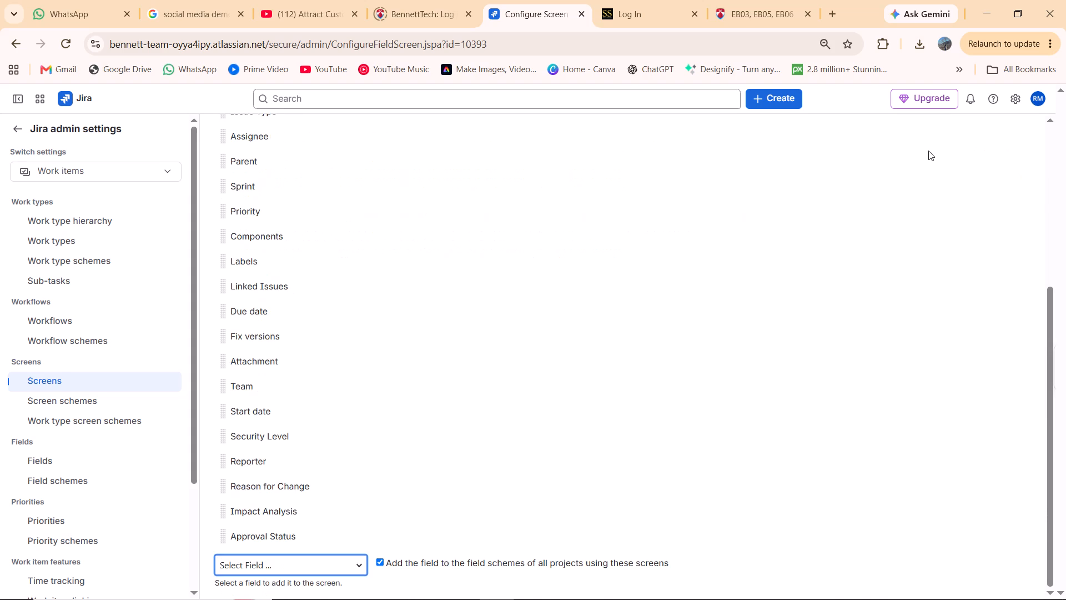
scroll(928, 151, "down", 4)
Return to the CM board backlog and open the details of CM-3, Implement User Registration, at its custom fields.
left_click(18, 134)
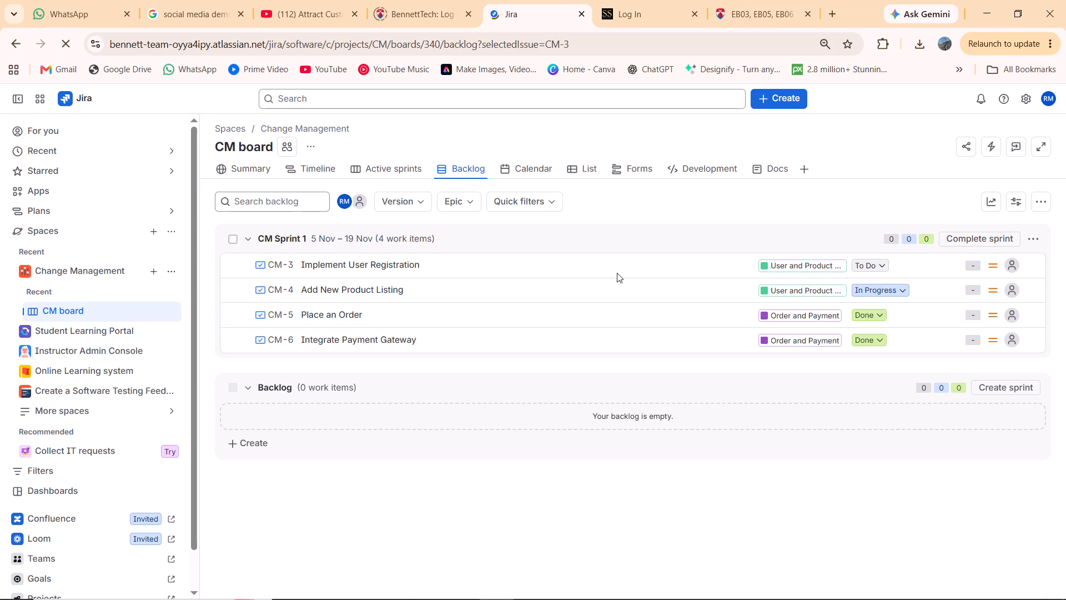
left_click(628, 266)
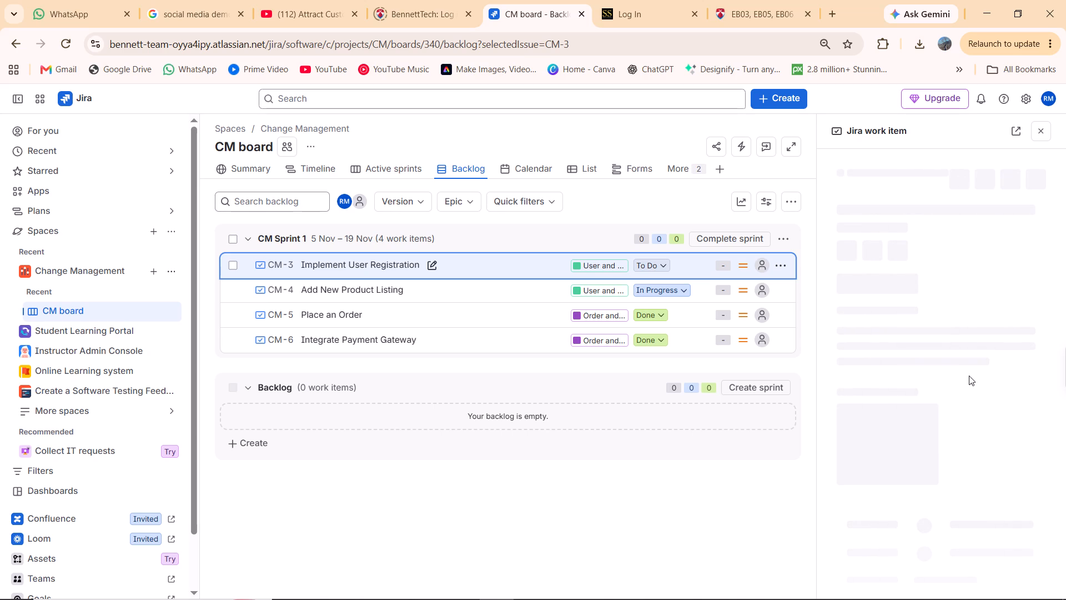
scroll(969, 376, "down", 3)
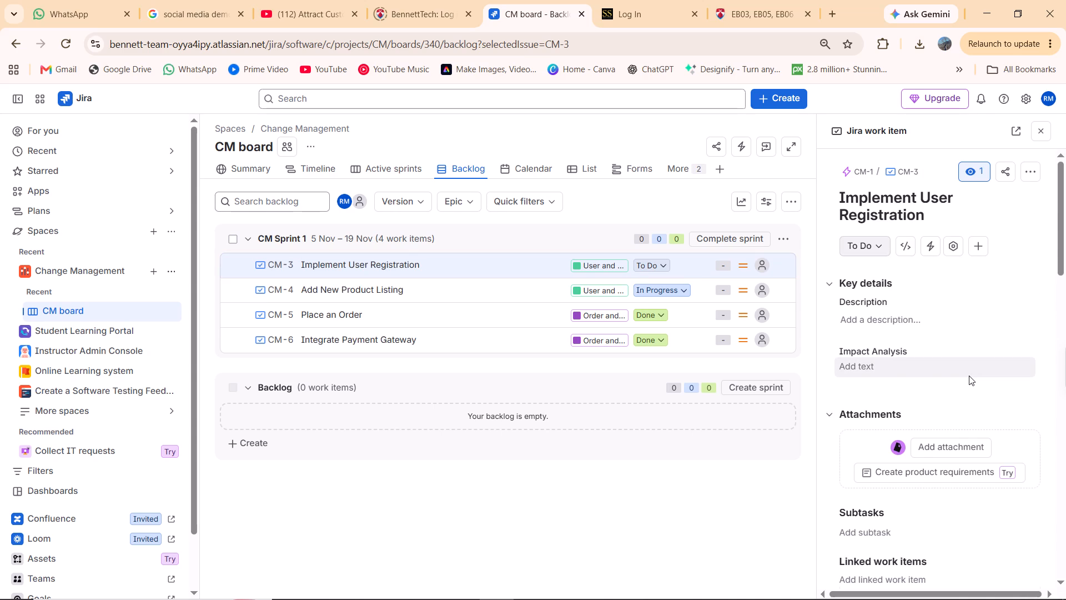
scroll(969, 376, "down", 5)
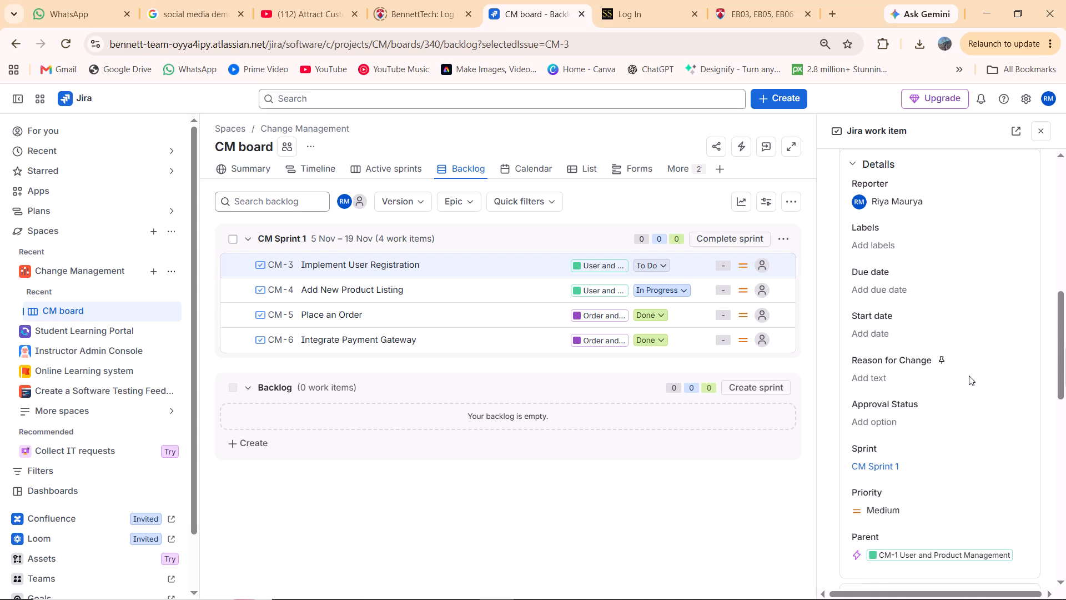
scroll(969, 376, "down", 1)
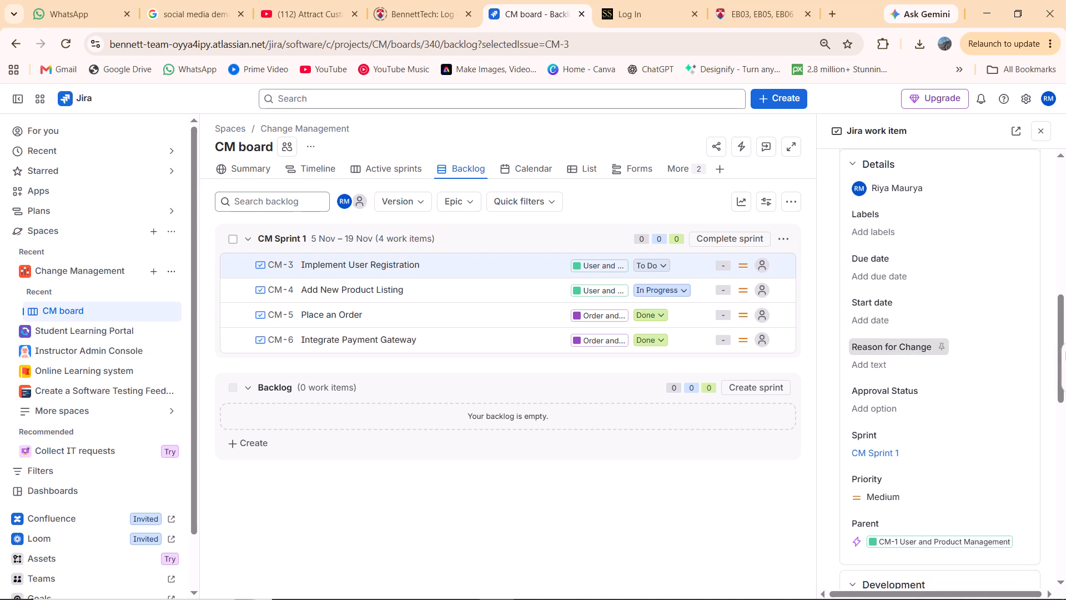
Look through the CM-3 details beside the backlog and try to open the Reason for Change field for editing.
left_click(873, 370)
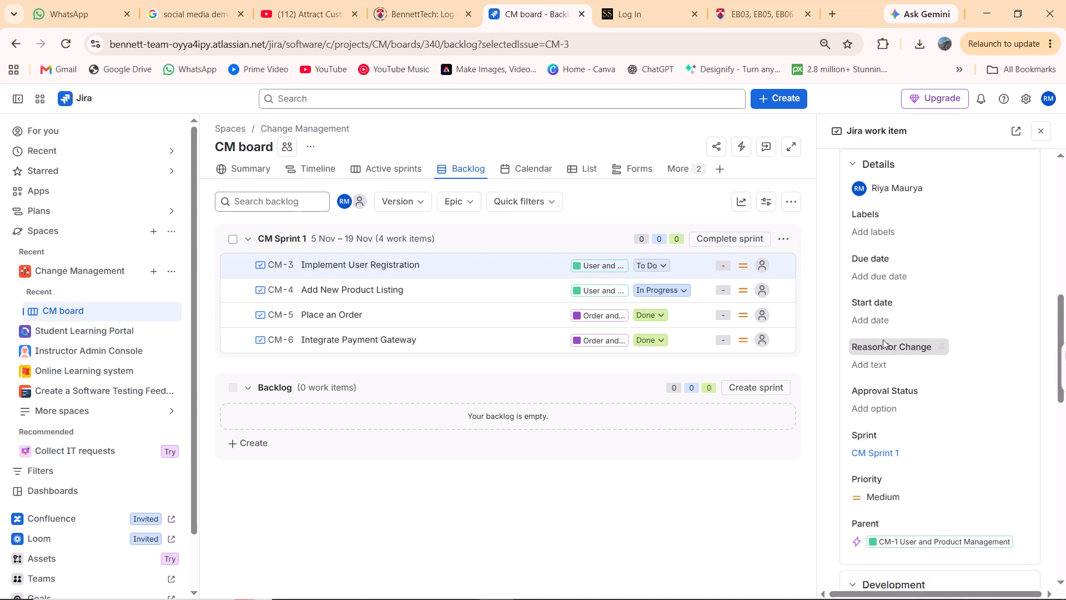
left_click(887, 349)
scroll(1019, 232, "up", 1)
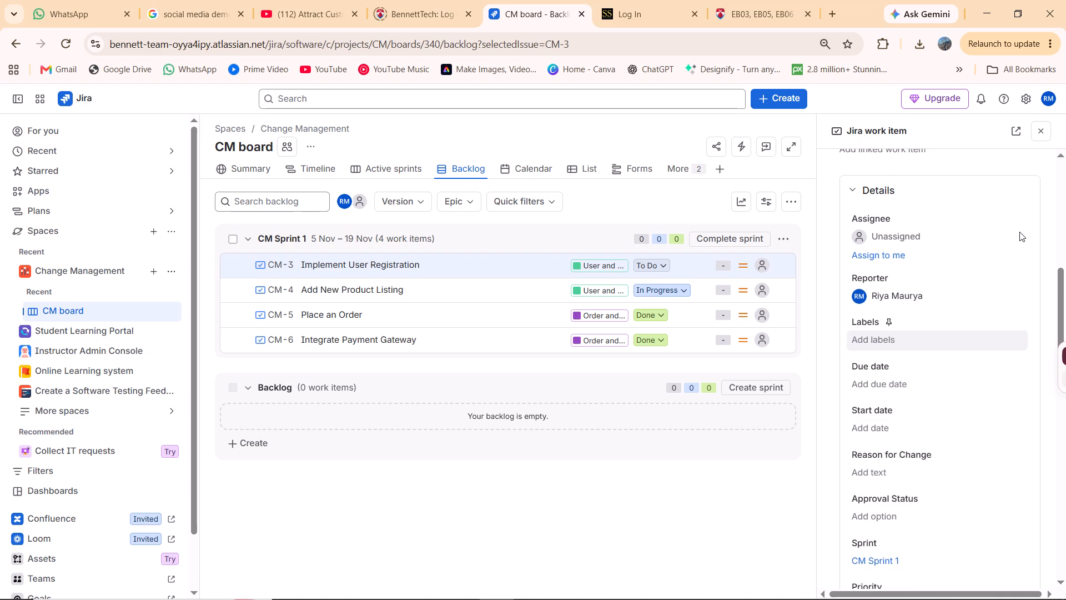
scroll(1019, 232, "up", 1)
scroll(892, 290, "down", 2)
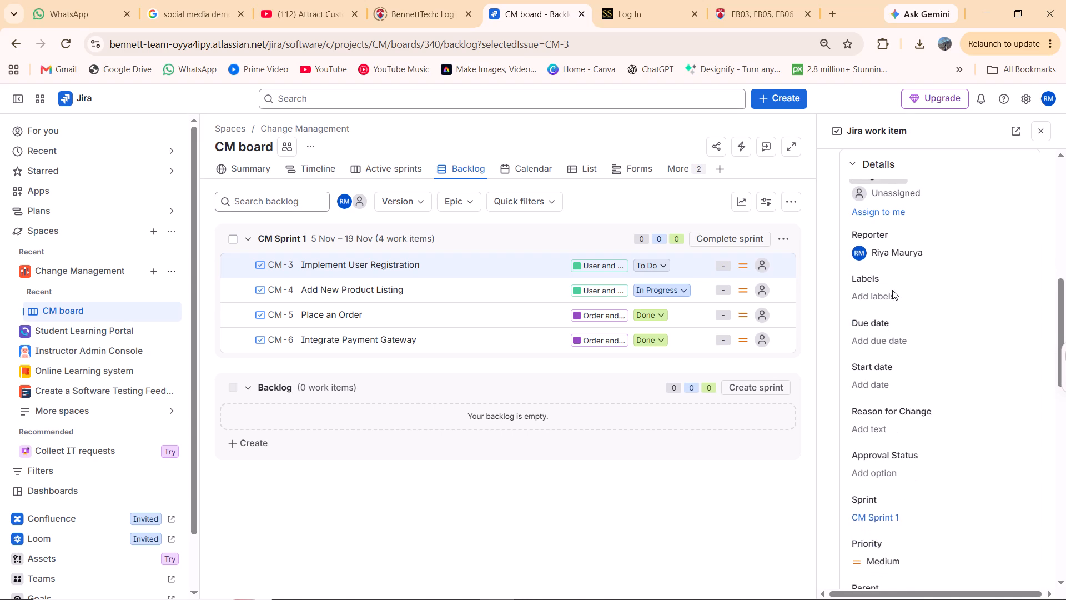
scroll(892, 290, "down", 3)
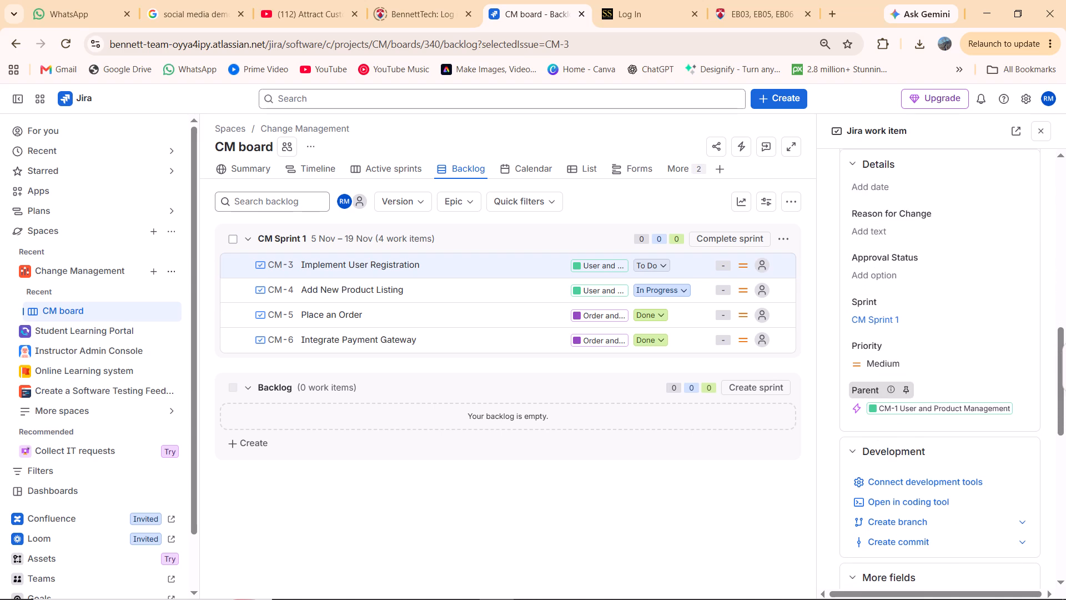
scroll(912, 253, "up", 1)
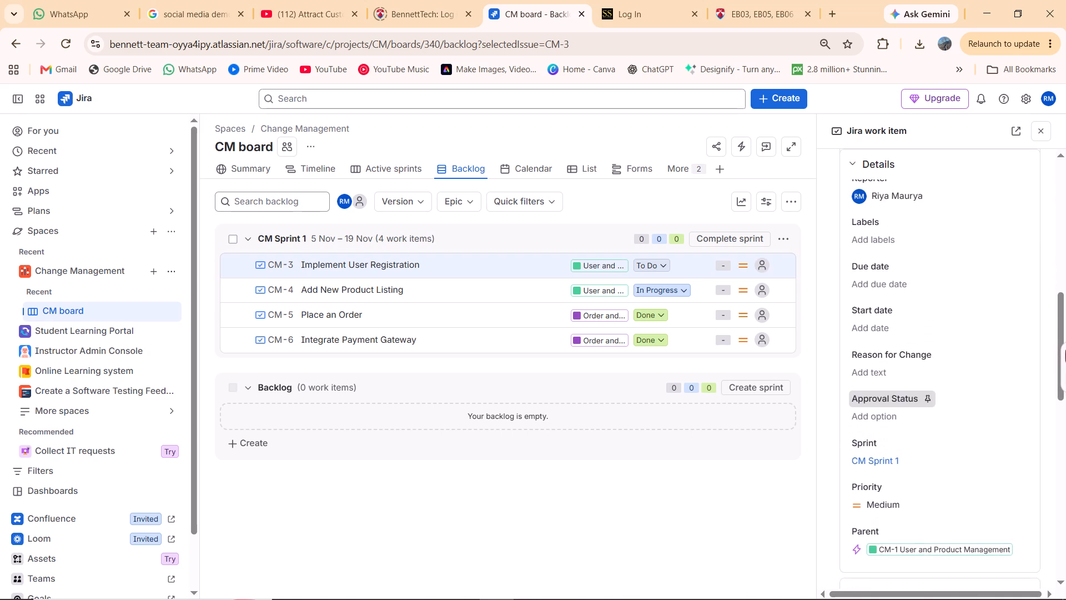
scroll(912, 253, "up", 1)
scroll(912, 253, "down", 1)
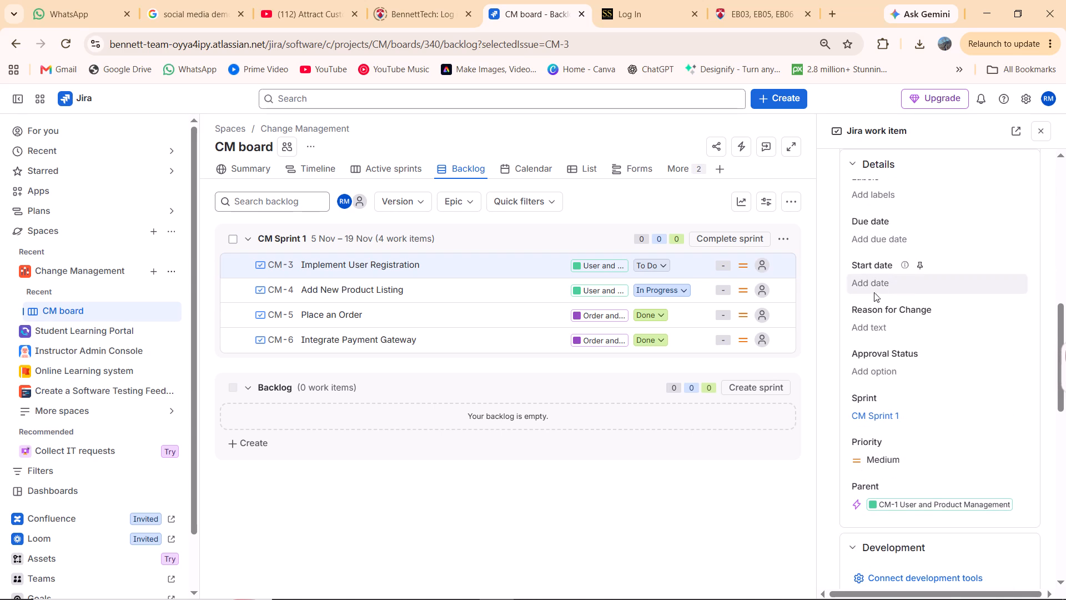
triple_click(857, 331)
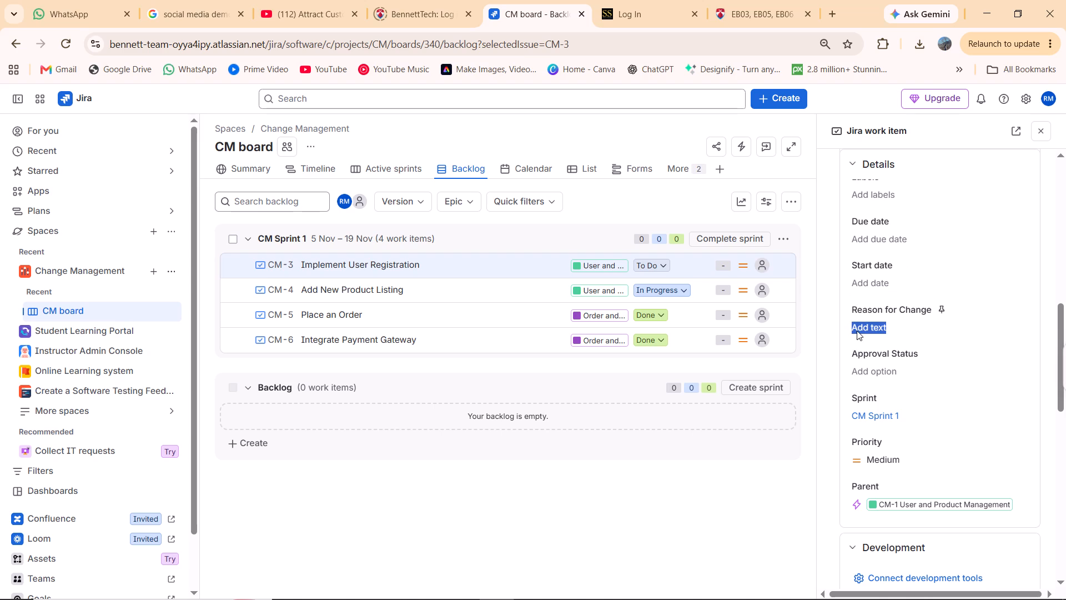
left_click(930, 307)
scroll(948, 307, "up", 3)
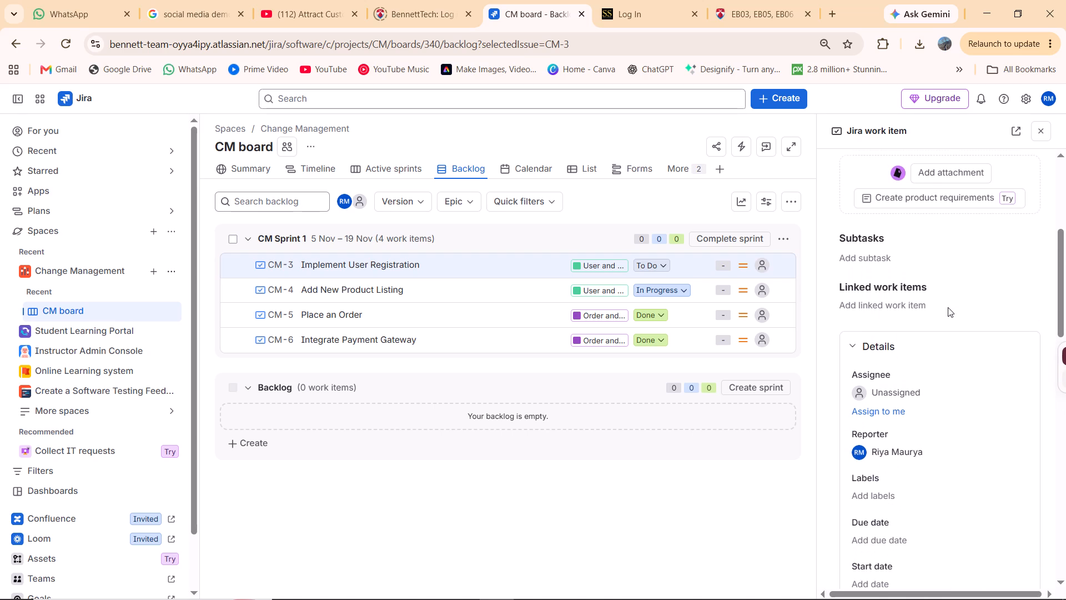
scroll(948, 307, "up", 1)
Open work item CM-3 on its own full page.
left_click(1019, 131)
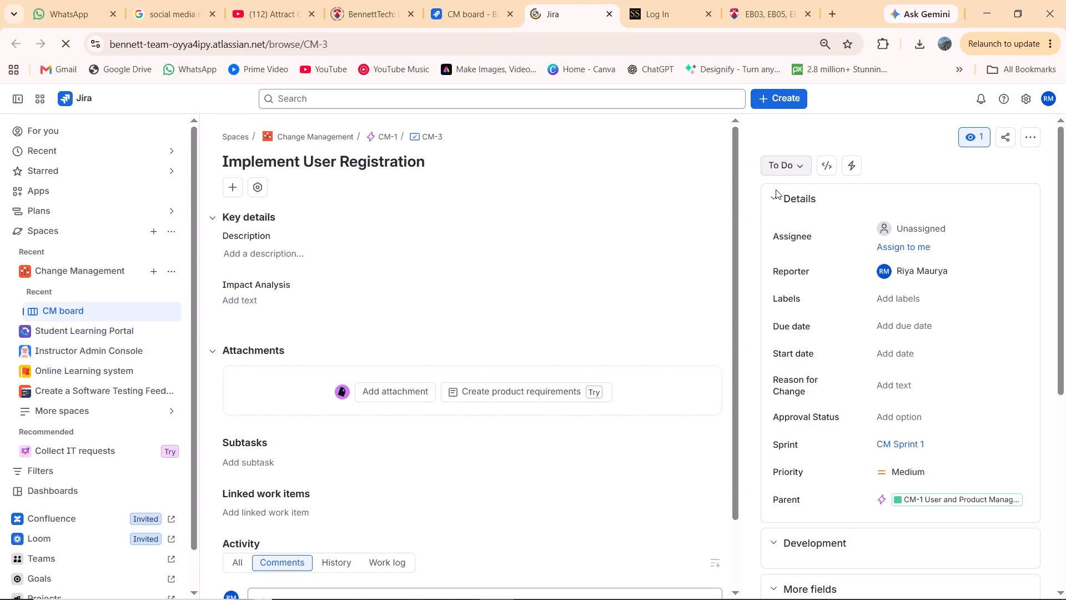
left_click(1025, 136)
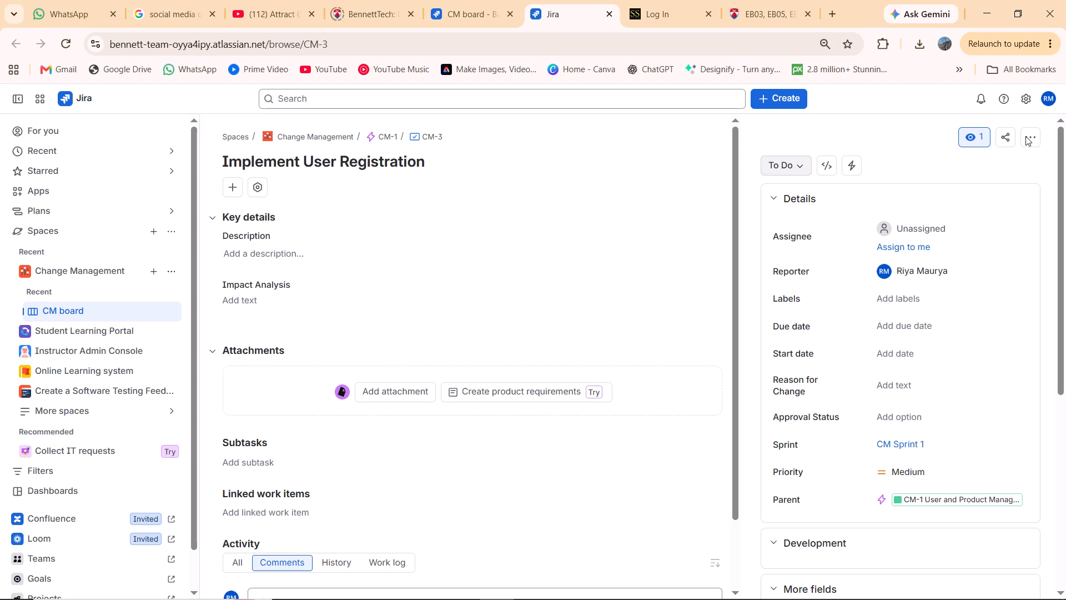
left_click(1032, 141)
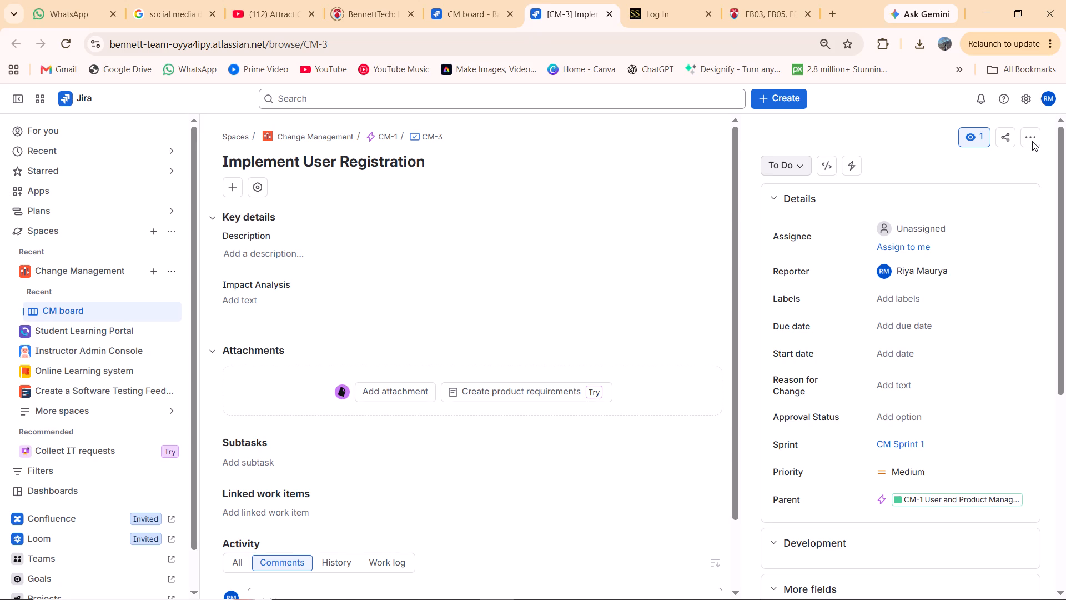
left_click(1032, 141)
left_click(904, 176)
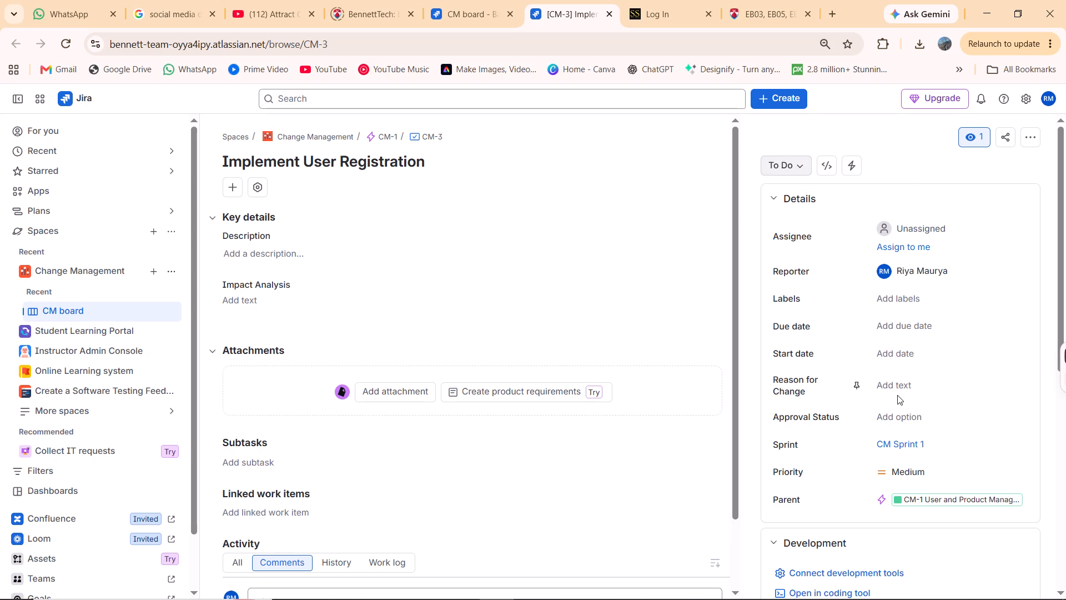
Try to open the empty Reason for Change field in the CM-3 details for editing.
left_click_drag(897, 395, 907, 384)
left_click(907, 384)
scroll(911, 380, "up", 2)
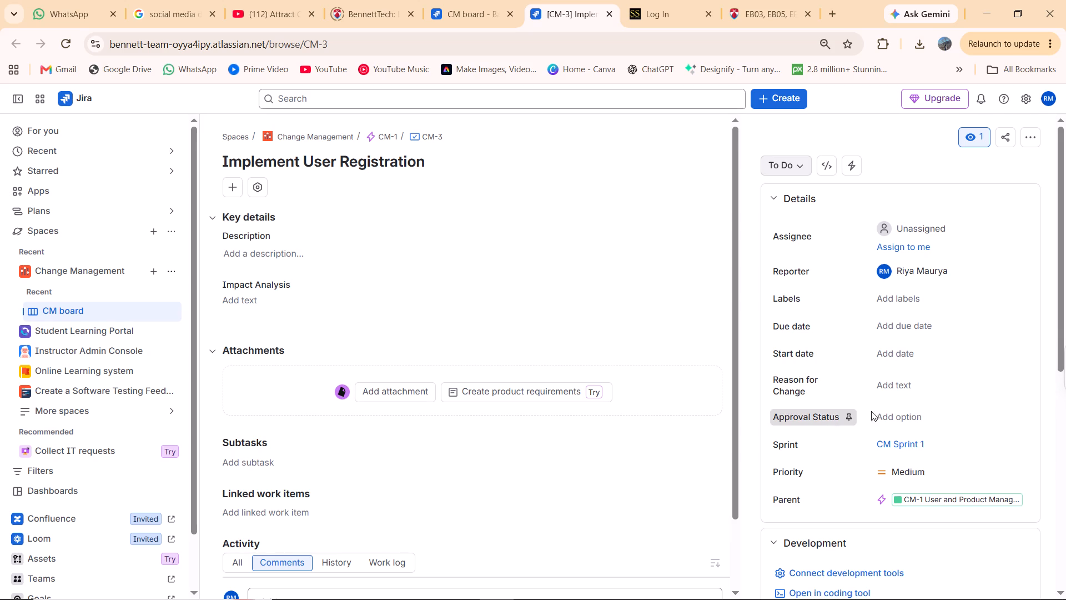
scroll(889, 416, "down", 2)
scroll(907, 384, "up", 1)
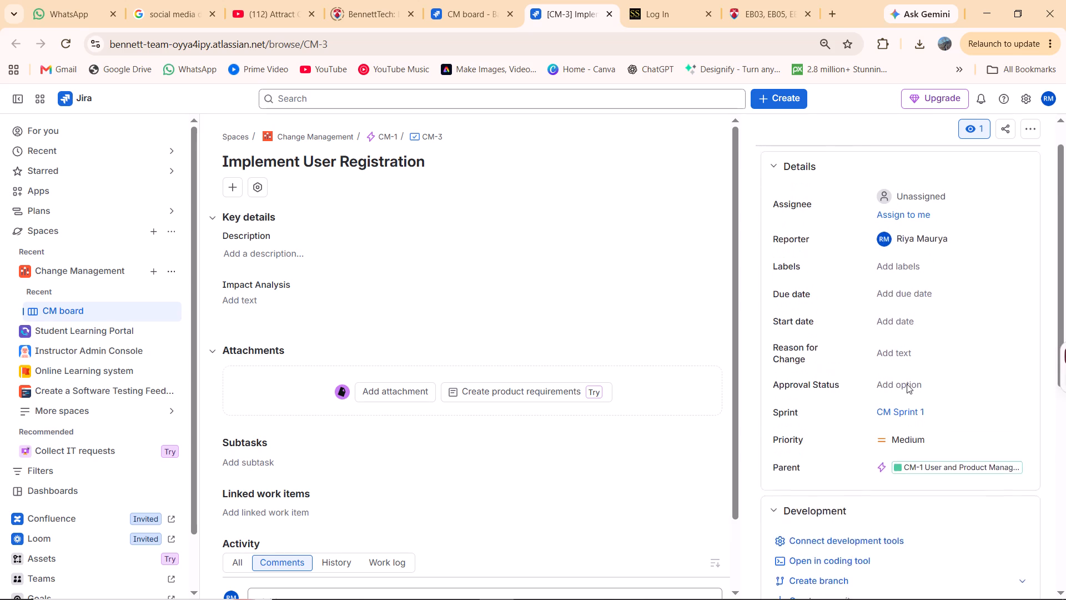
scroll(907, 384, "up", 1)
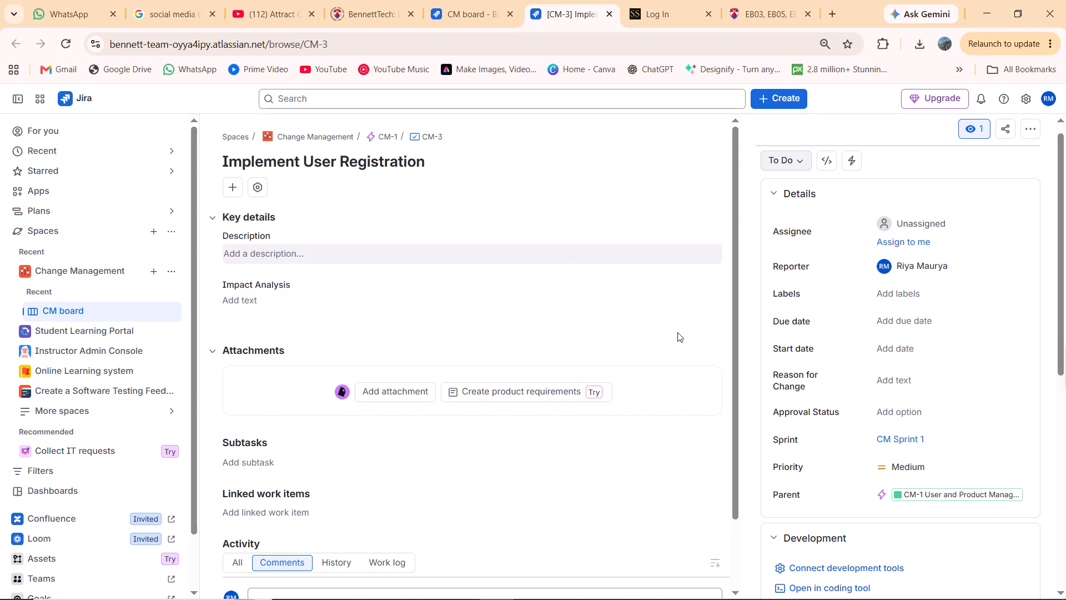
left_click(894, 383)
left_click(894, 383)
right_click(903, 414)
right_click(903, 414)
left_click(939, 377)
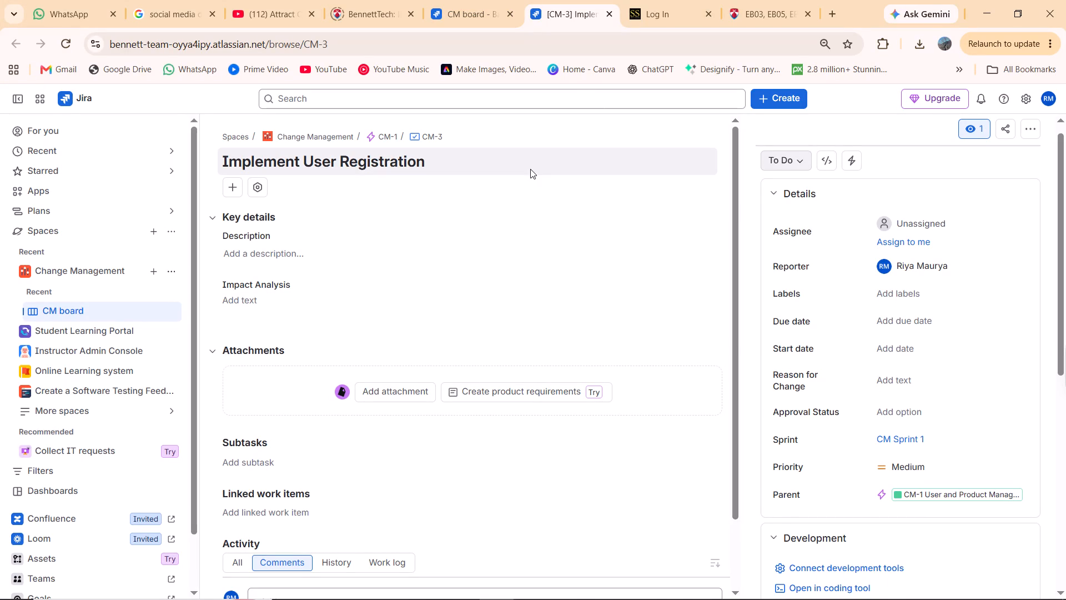
Open the Approval Status options in the CM-3 details to check the available choices.
scroll(907, 508, "down", 1)
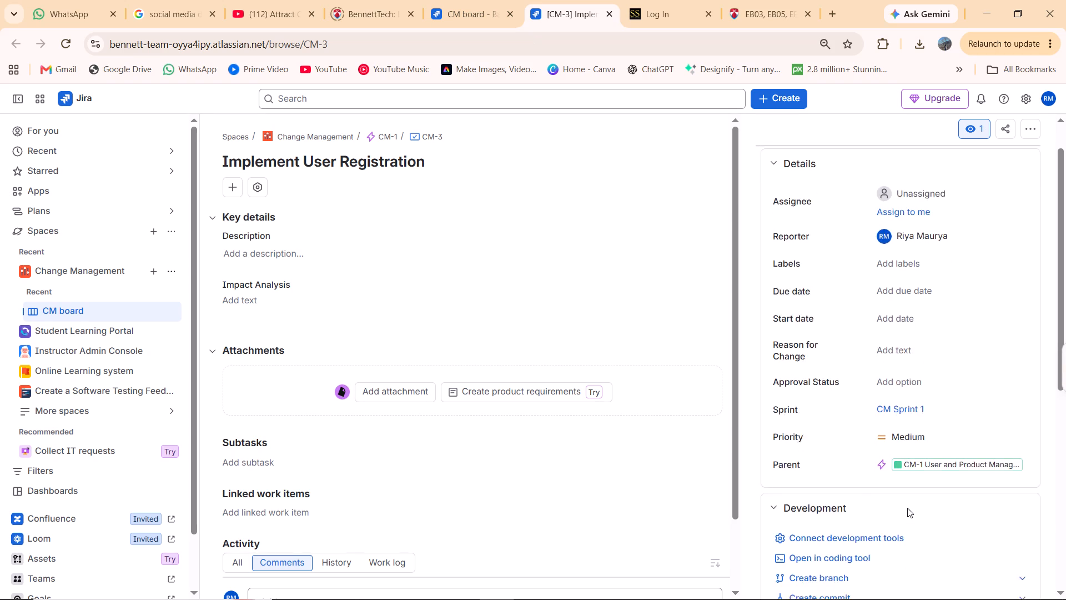
scroll(907, 508, "down", 1)
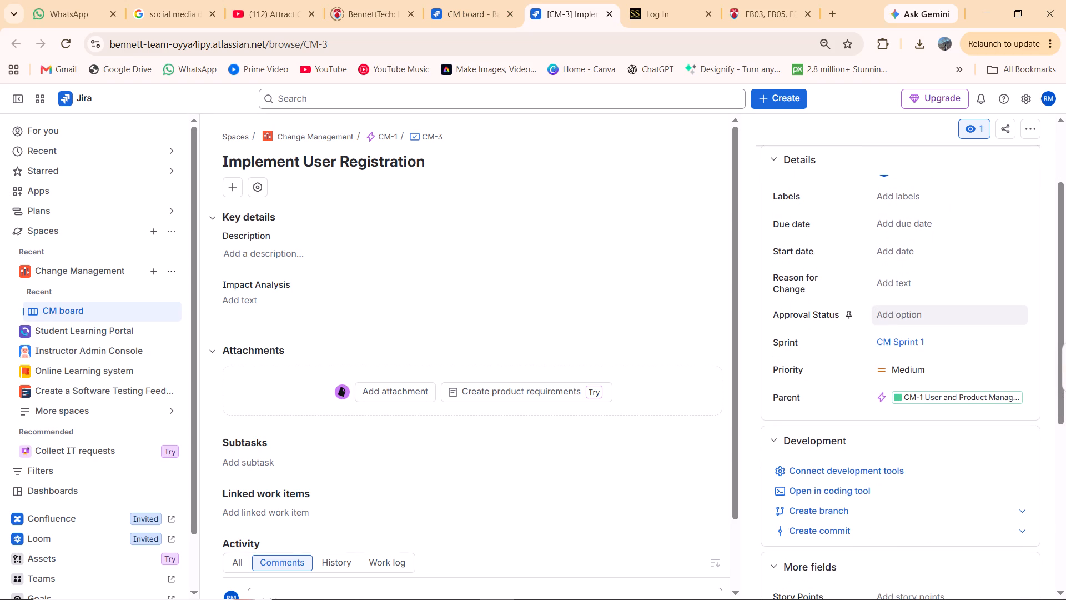
left_click(878, 310)
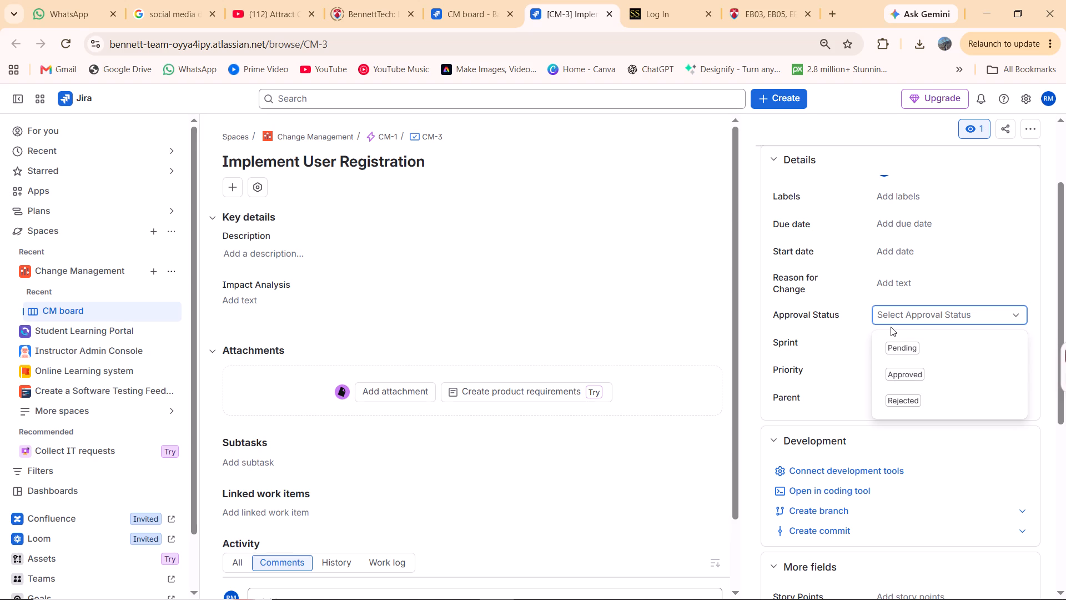
Open the work item layout configuration from CM-3 and search its available fields for "rea".
scroll(858, 502, "down", 1)
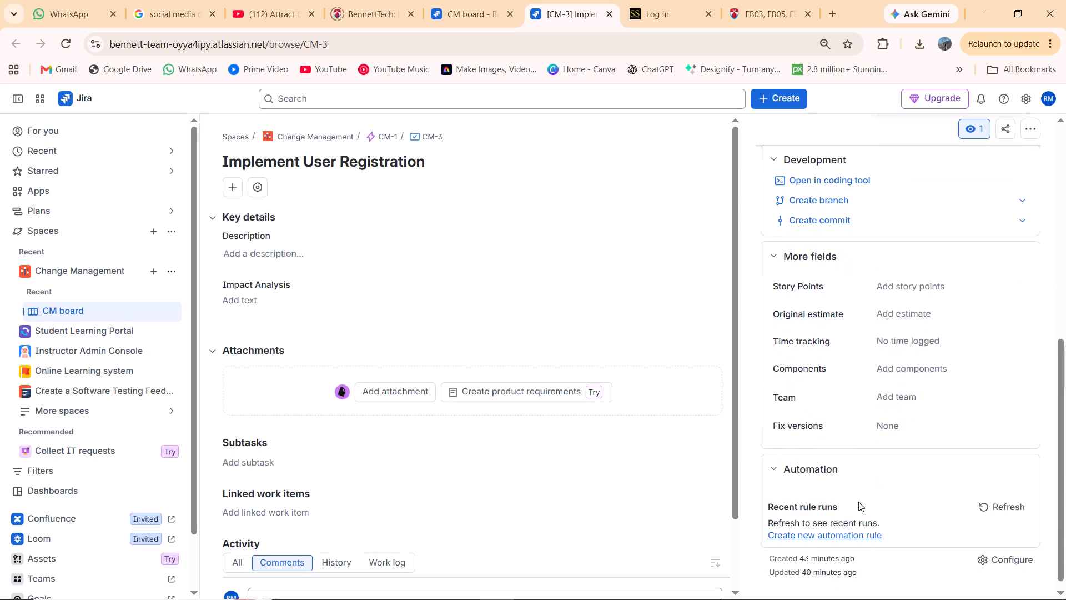
scroll(921, 459, "down", 2)
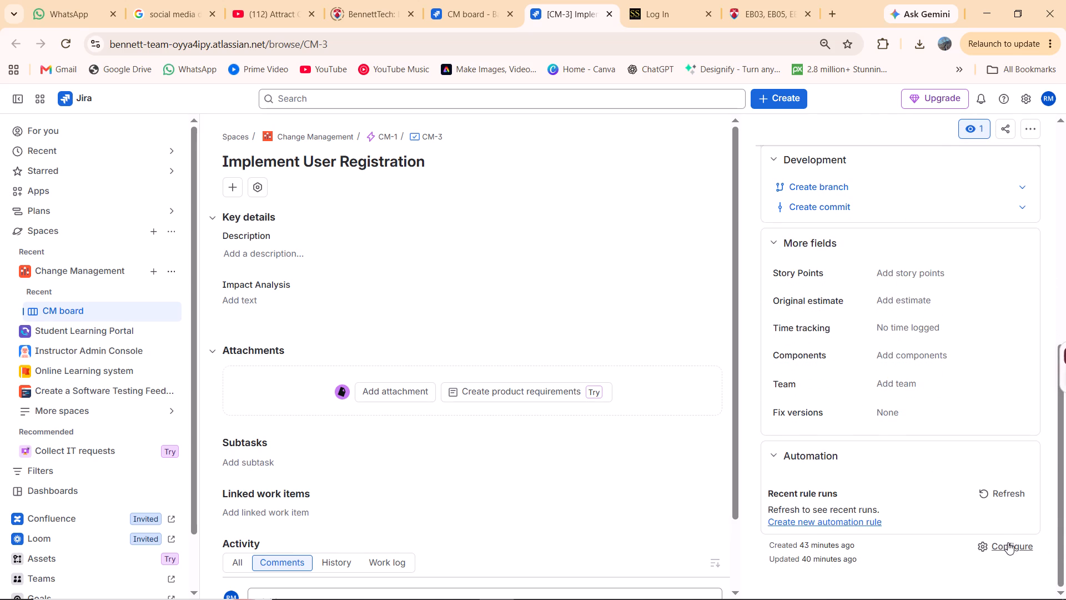
left_click(1008, 544)
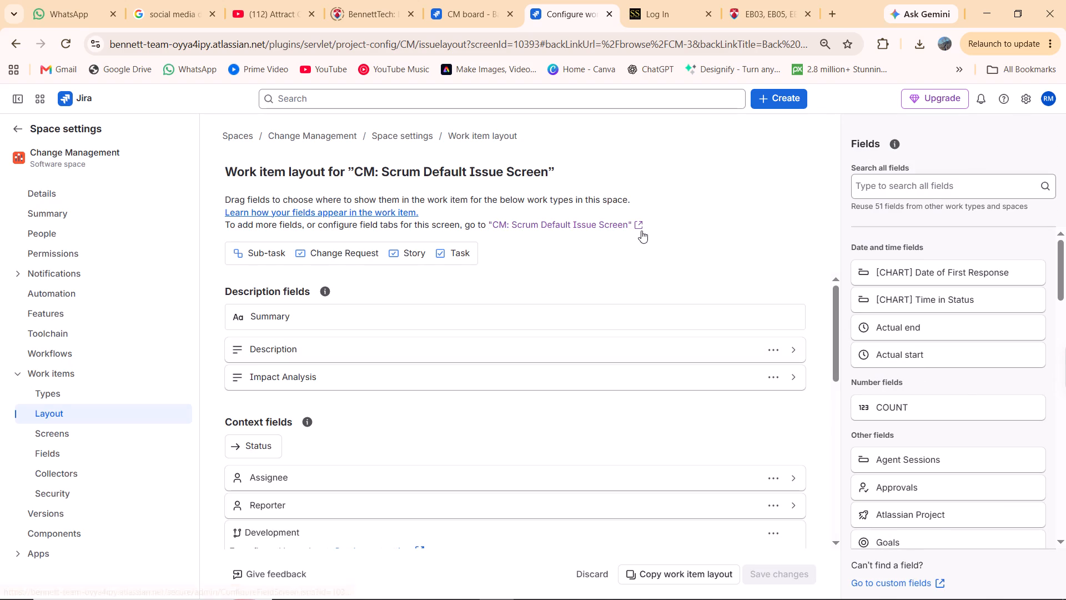
left_click(907, 186)
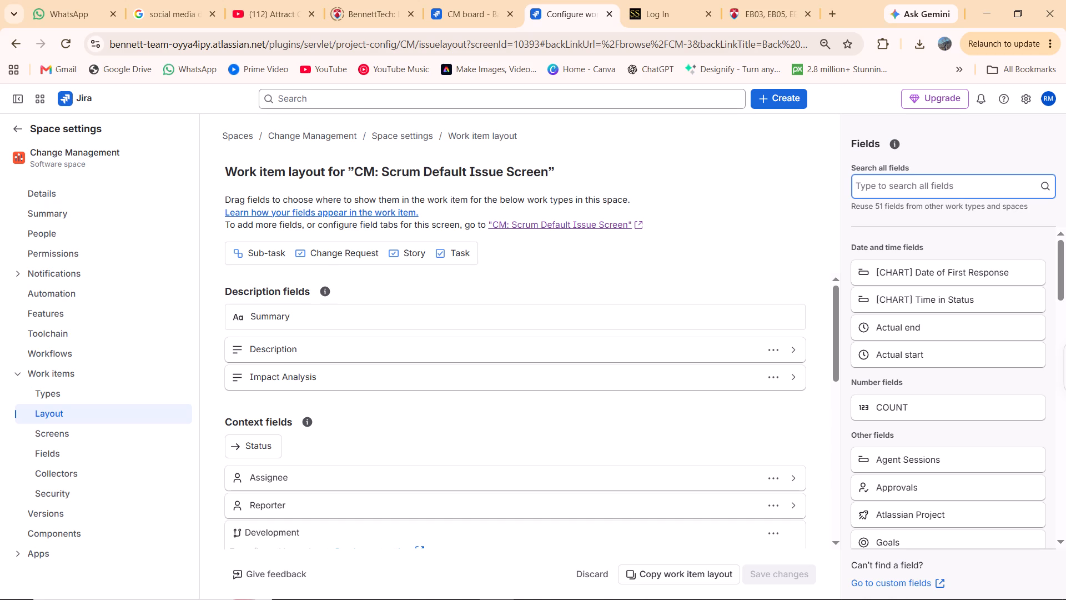
type("rea")
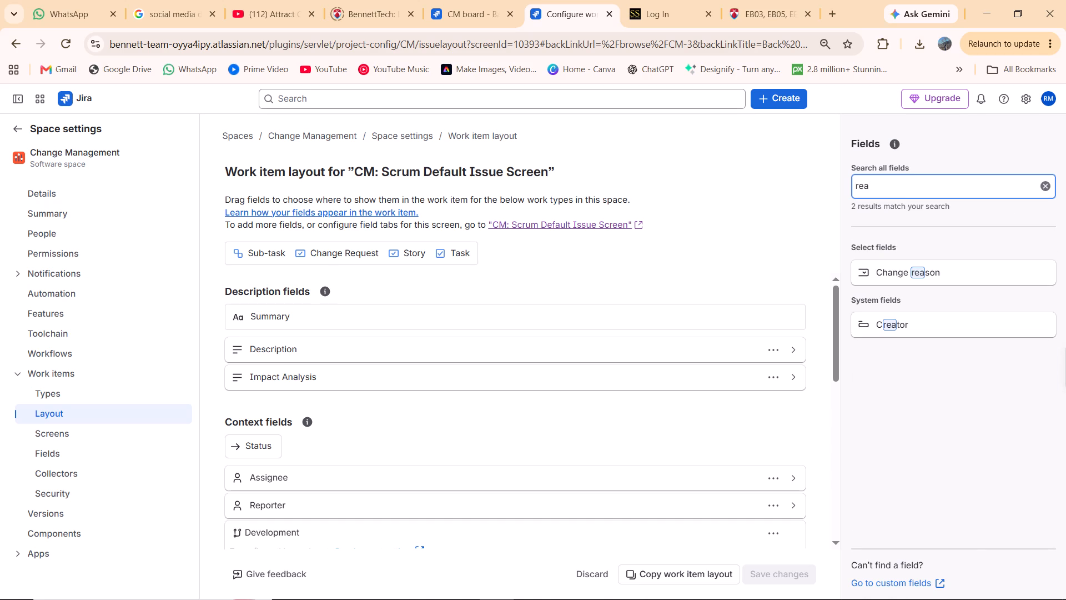
Go to the custom fields list in the Jira admin settings and search it for "reason".
left_click(910, 586)
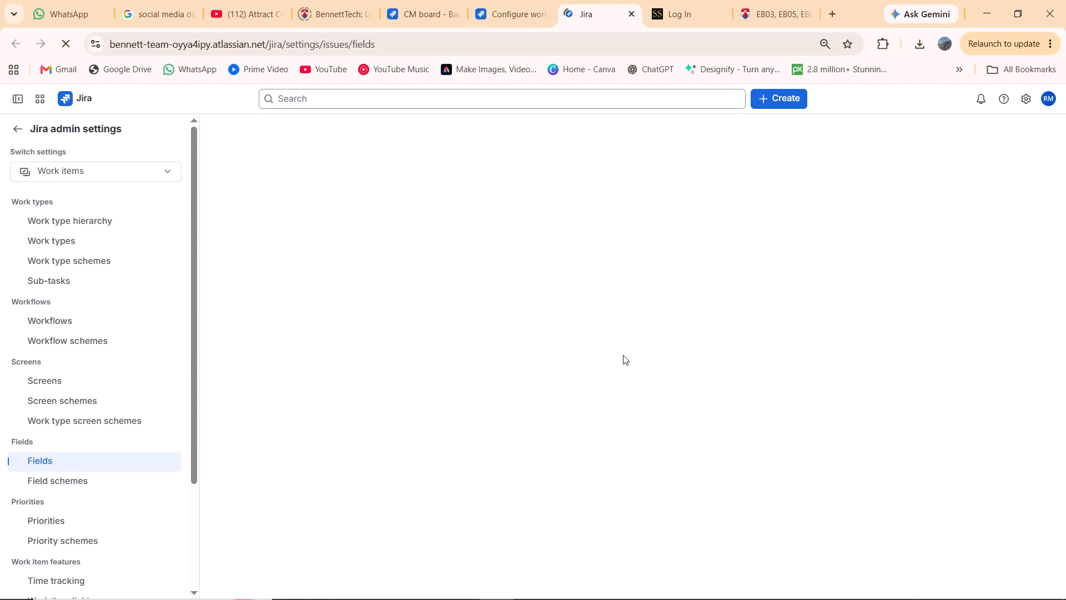
left_click(420, 0)
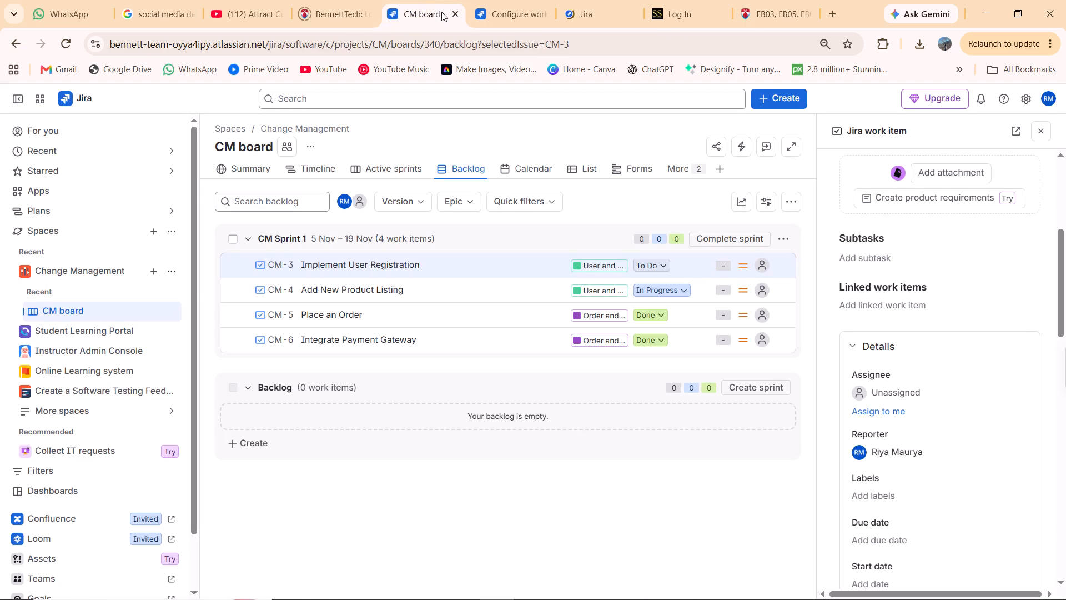
left_click(600, 0)
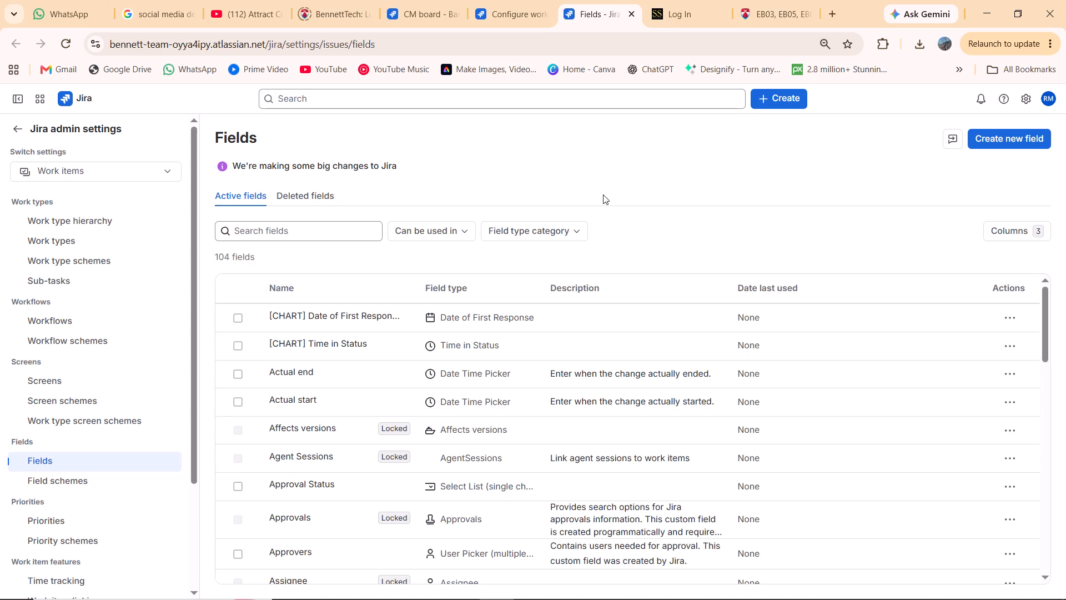
left_click(247, 233)
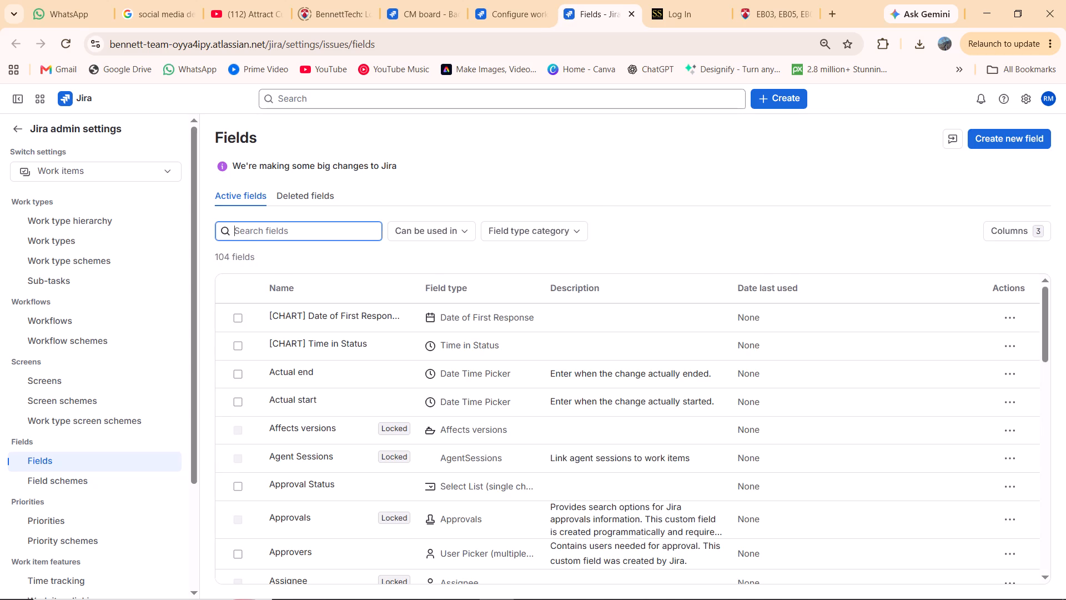
type("rea")
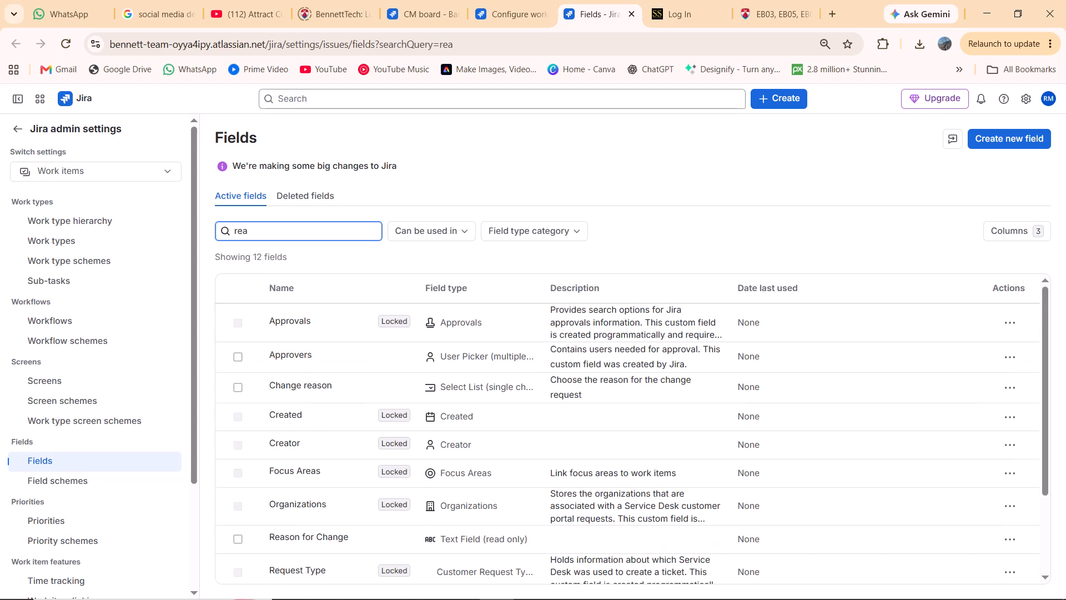
type("son")
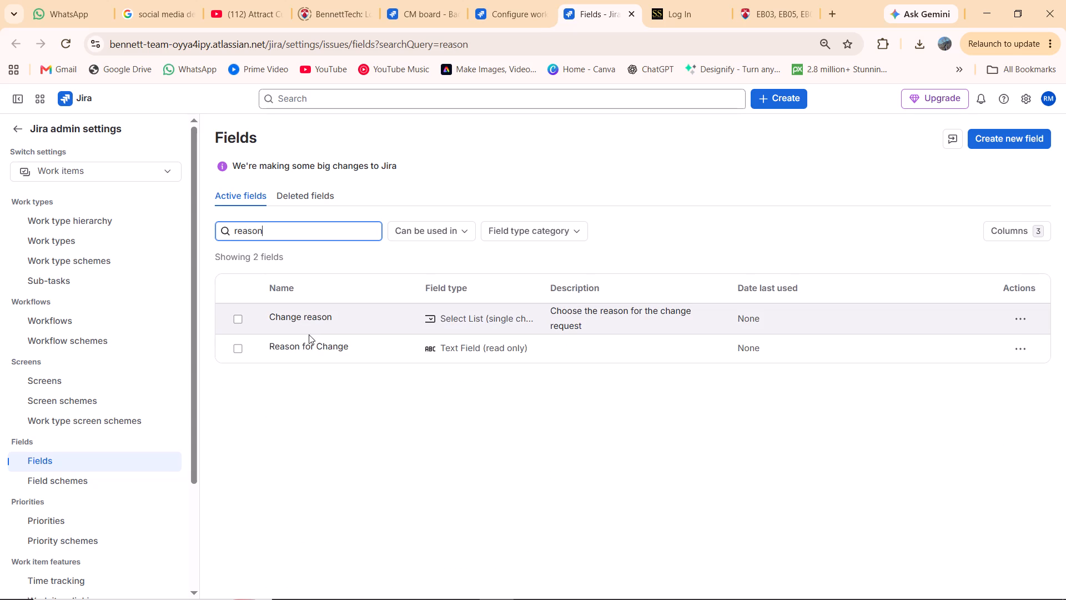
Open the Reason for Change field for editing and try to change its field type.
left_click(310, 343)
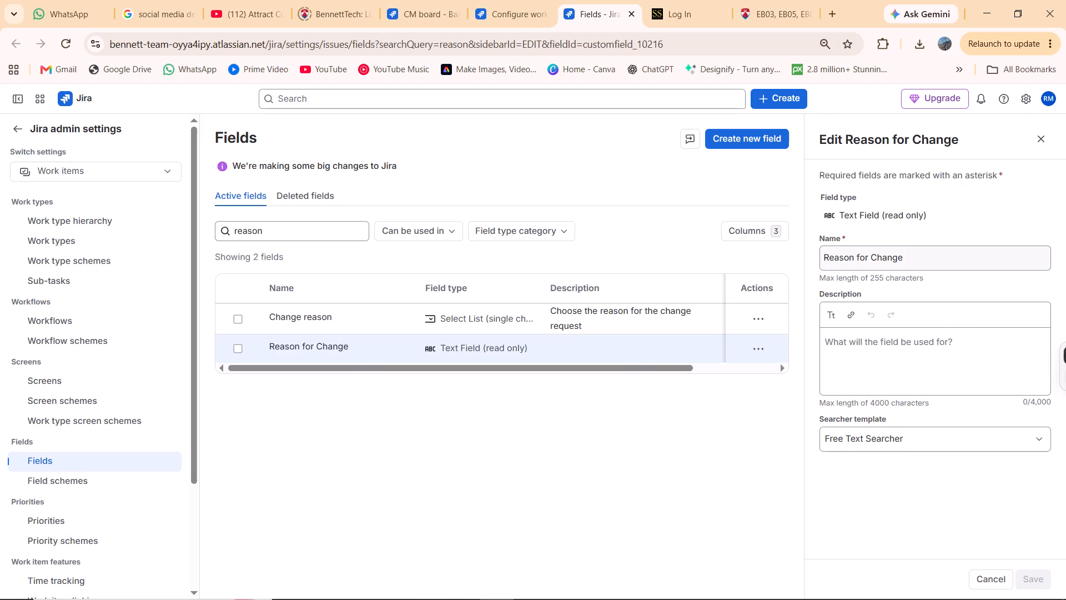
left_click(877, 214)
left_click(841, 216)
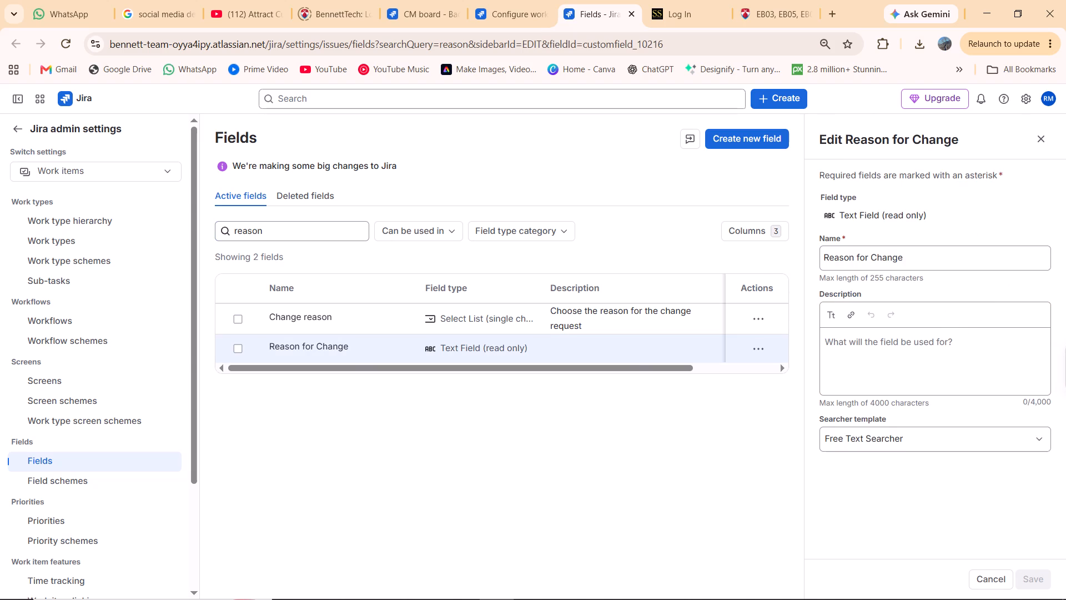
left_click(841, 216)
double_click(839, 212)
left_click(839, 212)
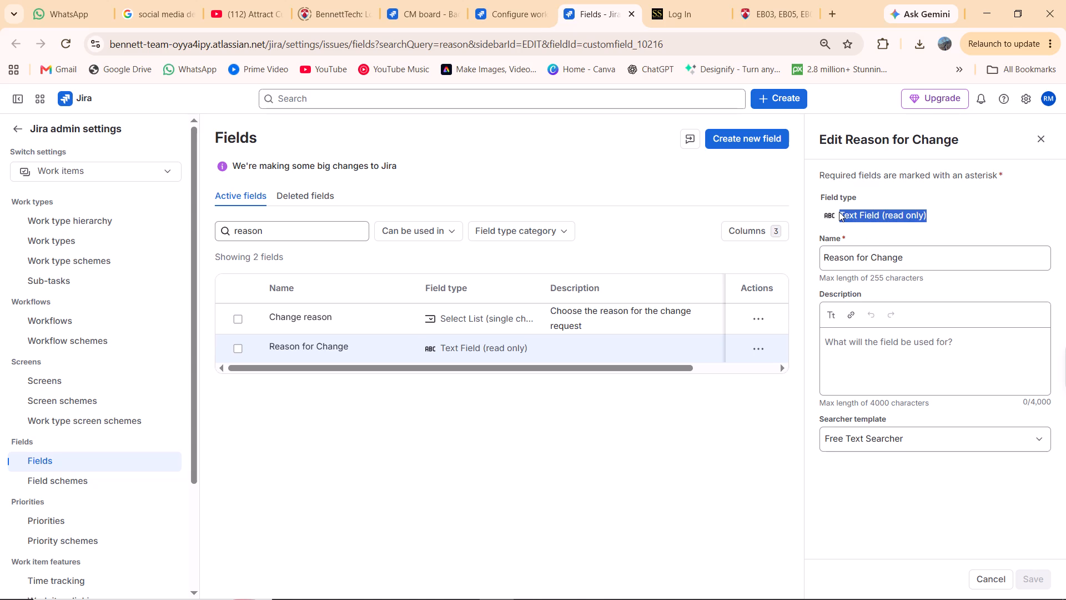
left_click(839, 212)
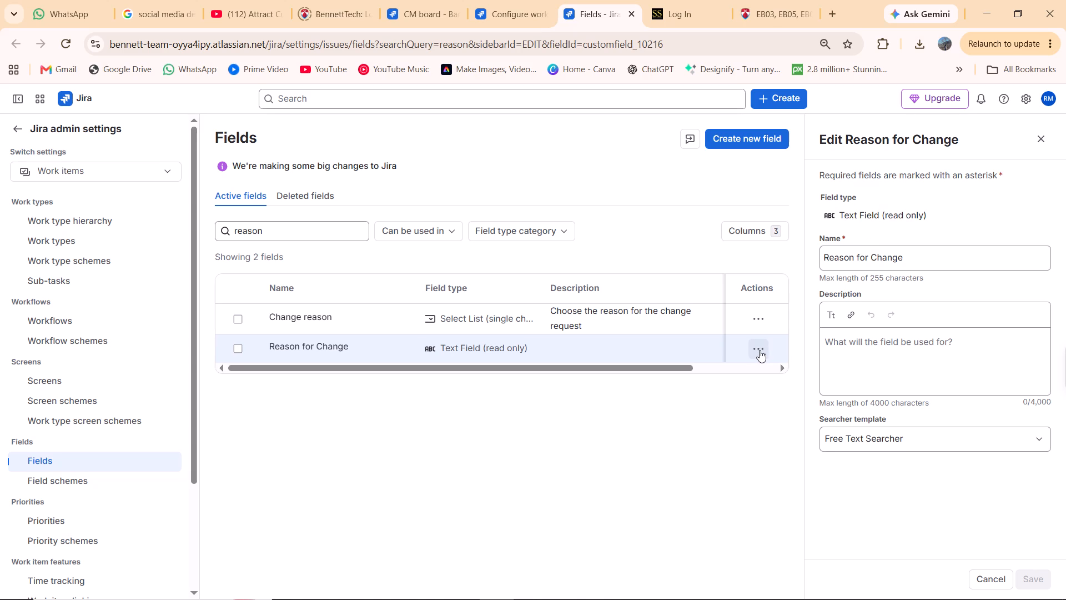
Delete the read-only Reason for Change custom field.
left_click(757, 350)
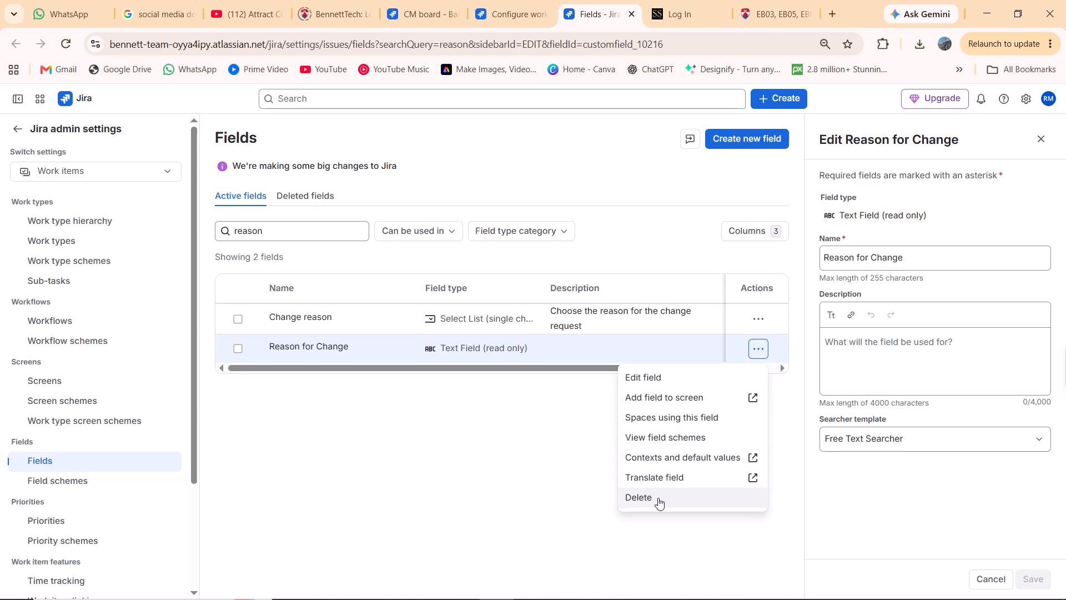
left_click(658, 498)
left_click(686, 253)
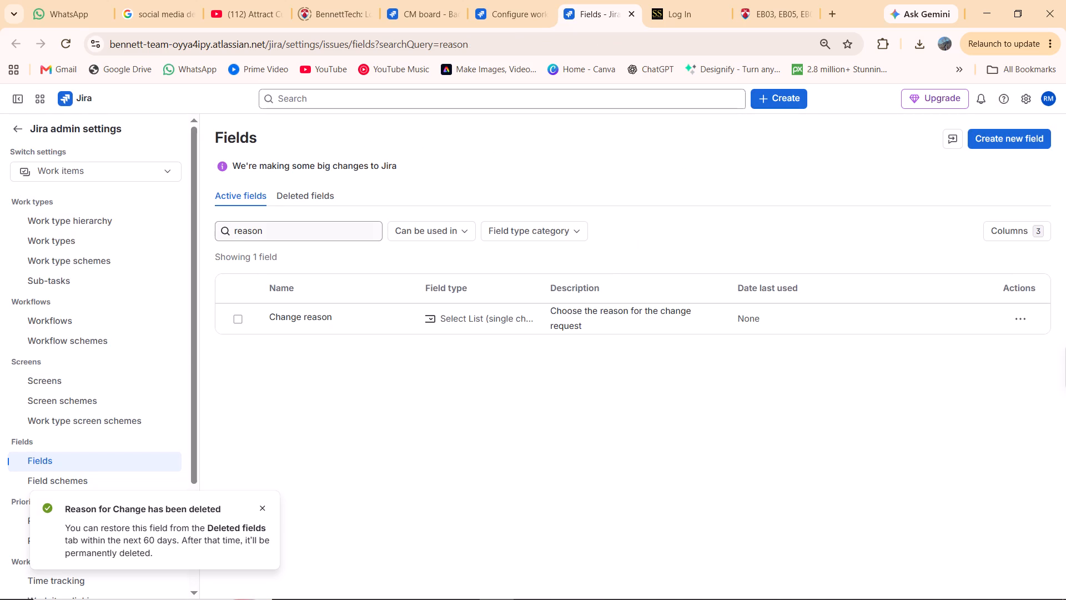
Start creating a new custom field and choose Paragraph (supports rich text) as its field type.
left_click(1011, 143)
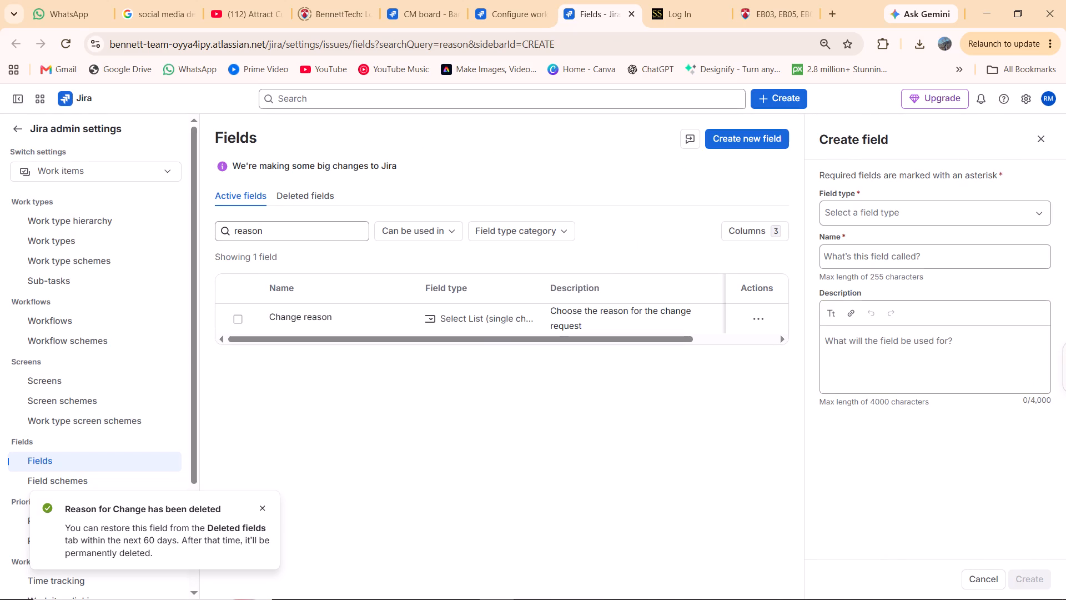
left_click(849, 213)
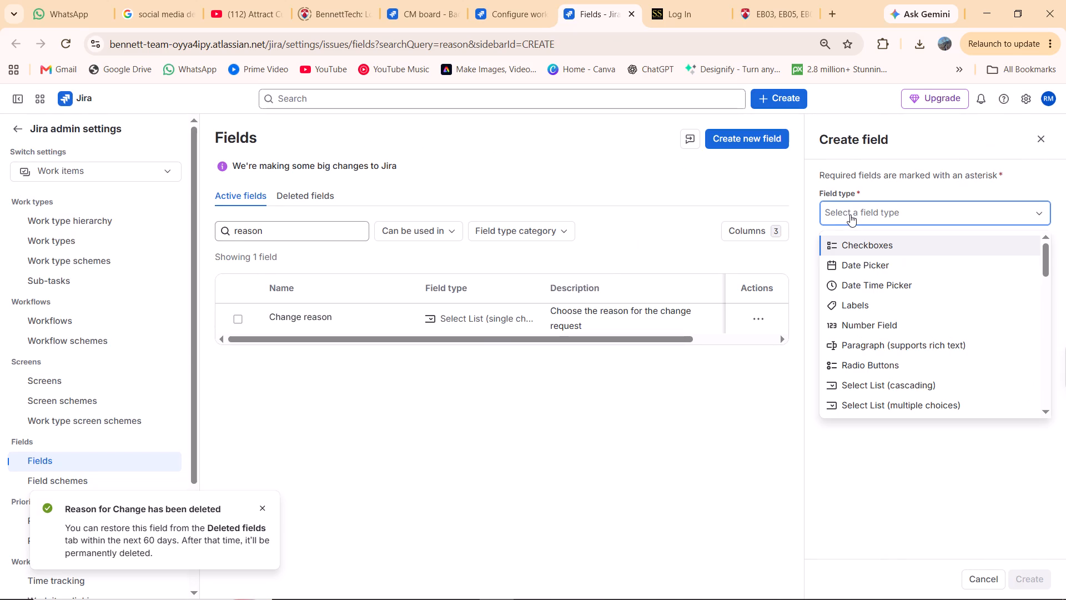
type("text")
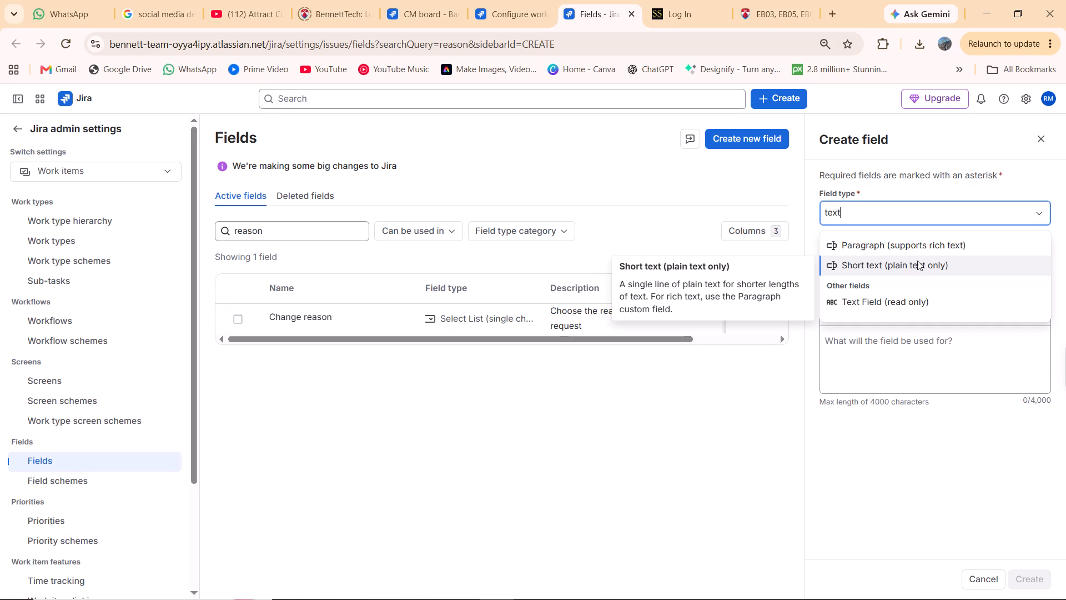
left_click(909, 251)
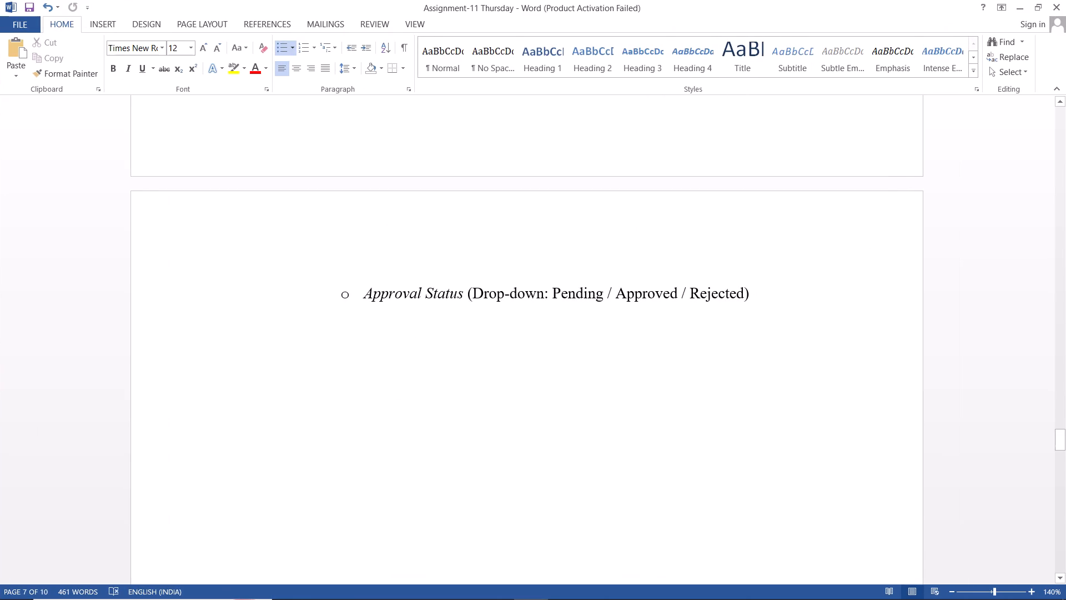
In the Word assignment, copy the field name "Reason for Change" from the list of custom fields to add.
scroll(443, 218, "up", 15)
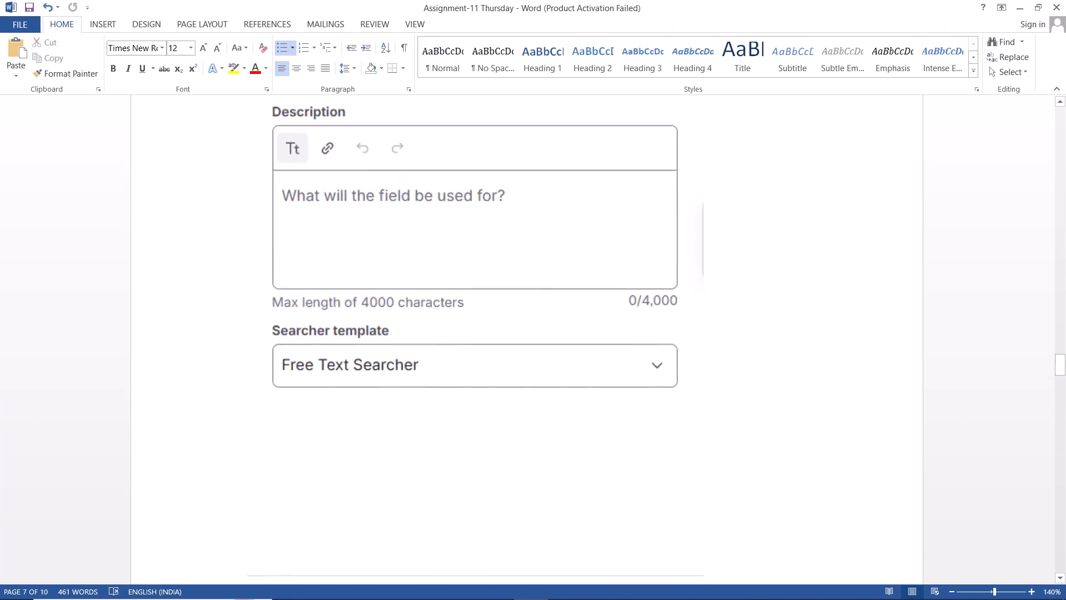
scroll(443, 218, "up", 6)
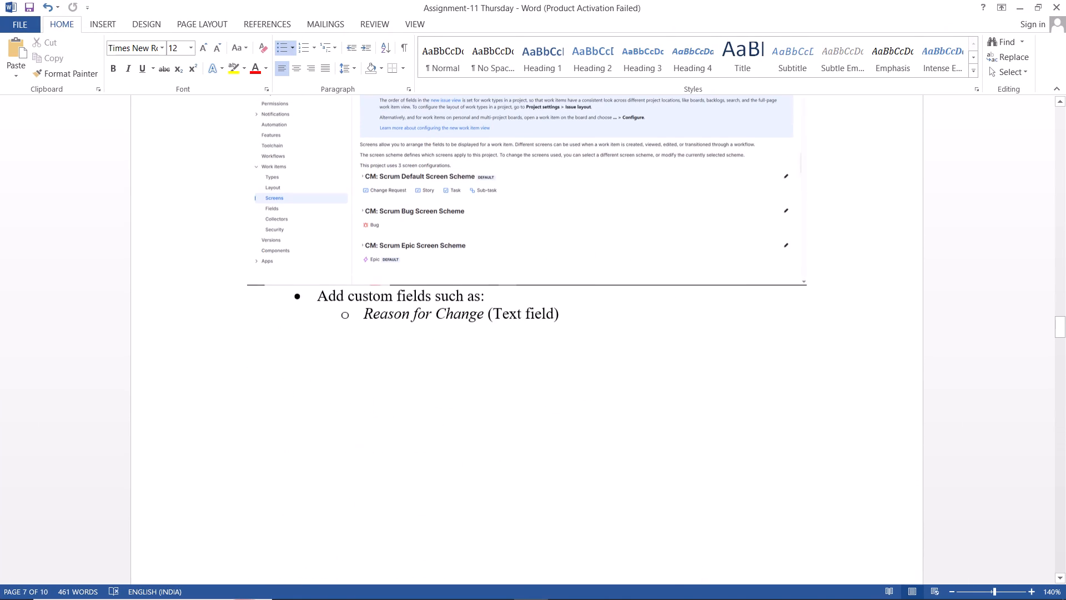
left_click_drag(365, 316, 465, 320)
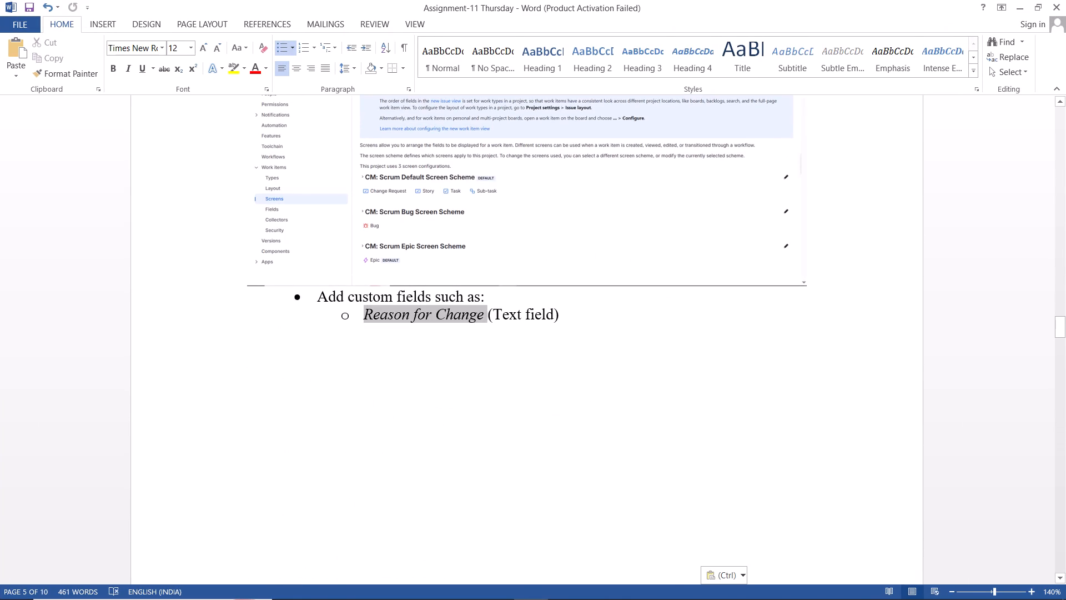
left_click_drag(465, 320, 480, 321)
key("ctrl+c")
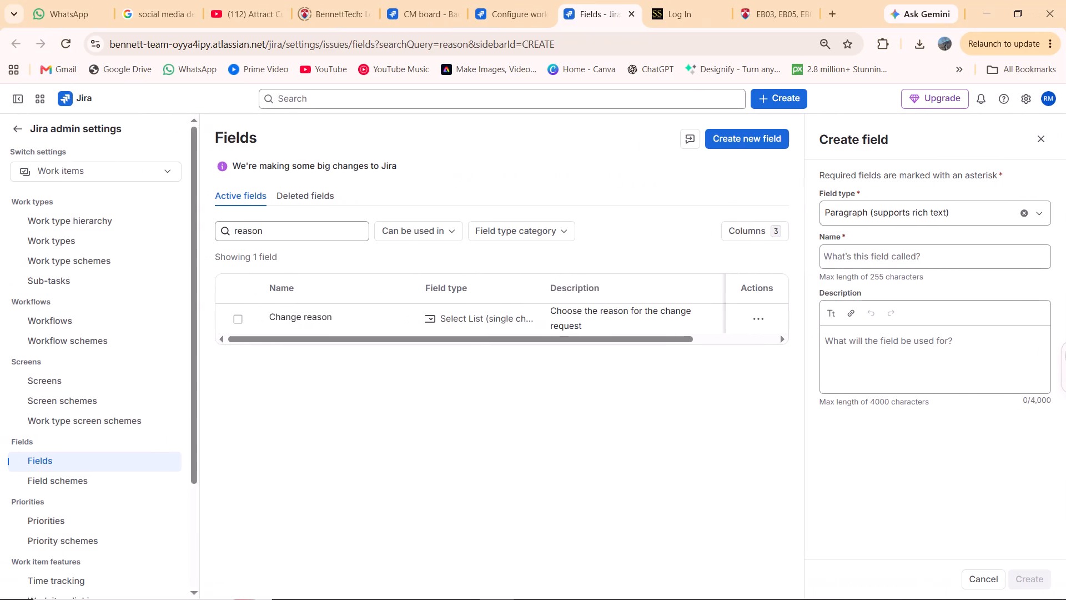
Back in Jira, name the new paragraph field "Reason for Change", without the copied bullet character, and create it.
left_click(908, 261)
key("ctrl+v")
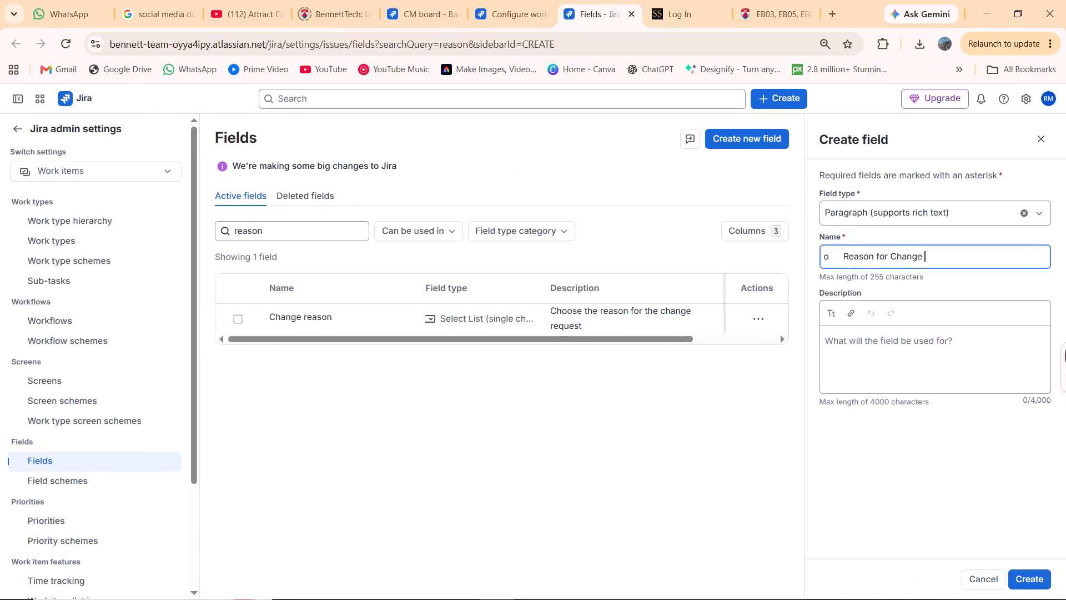
left_click(841, 258)
key("BackSpace")
key("BackSpace")
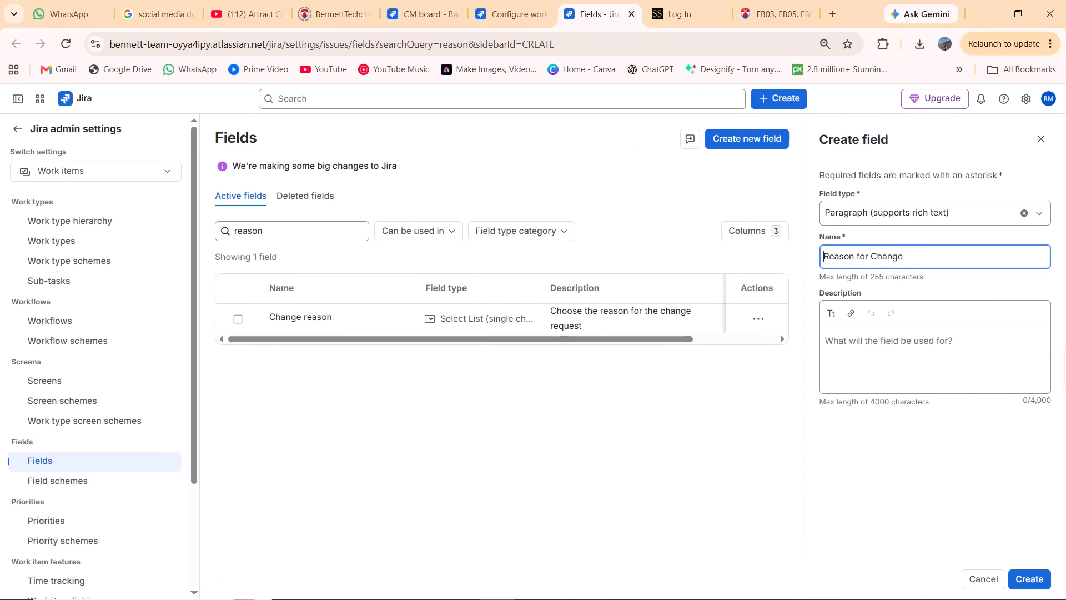
left_click(1027, 573)
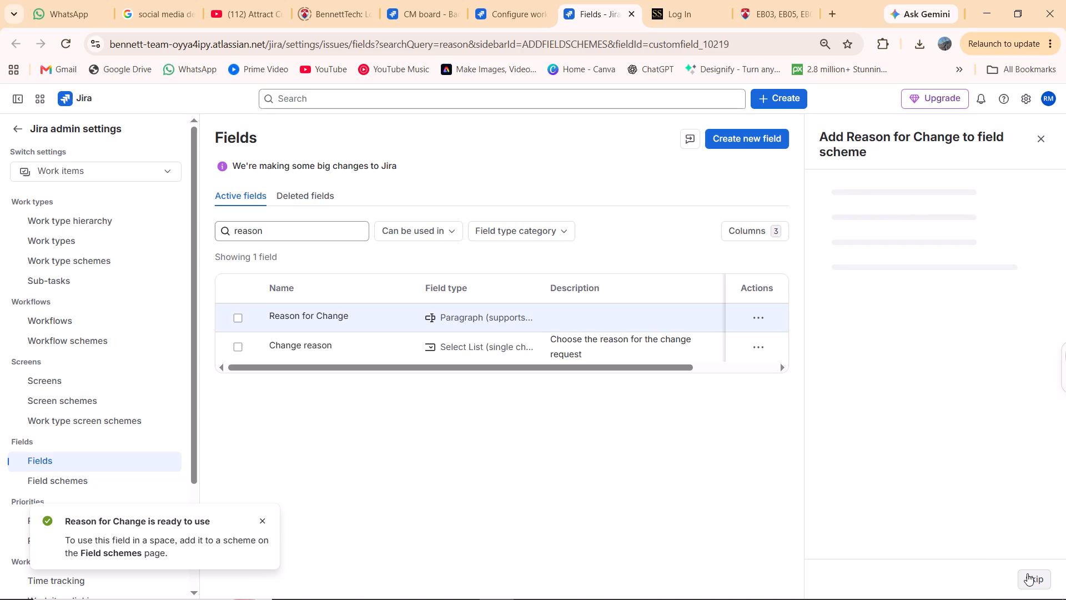
Select Default Field Scheme as the scheme for the new Reason for Change field.
left_click(842, 233)
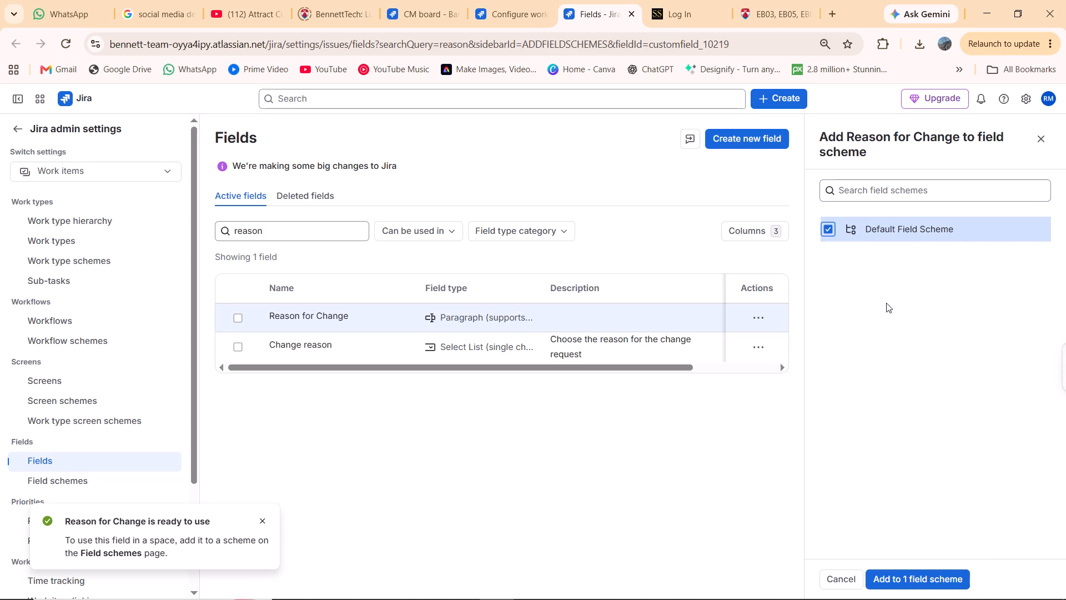
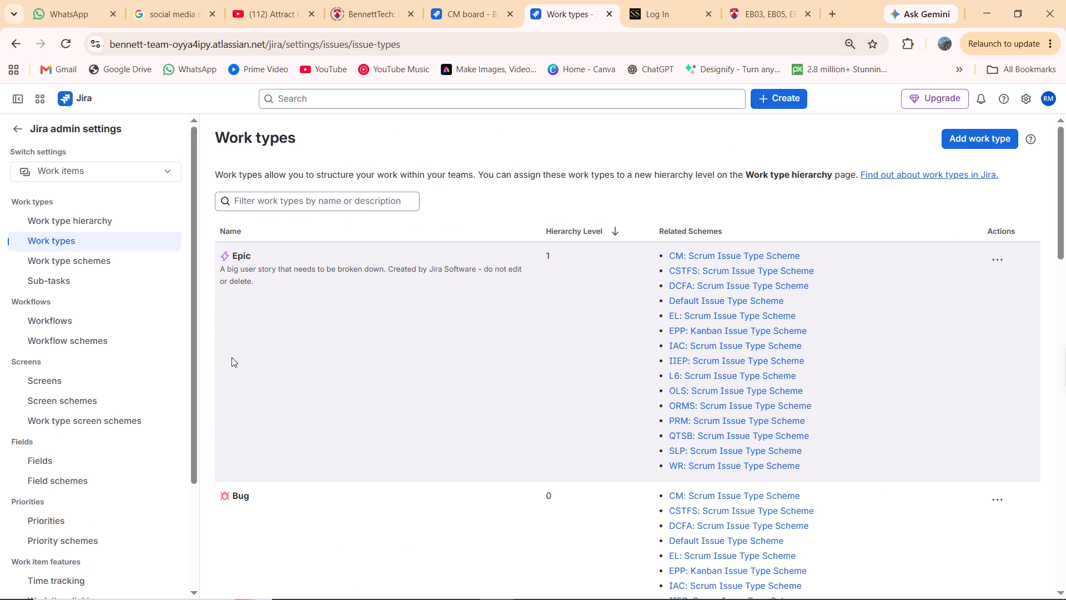
Add the Reason for Change field to the CM: Scrum Default Issue Screen.
left_click(47, 373)
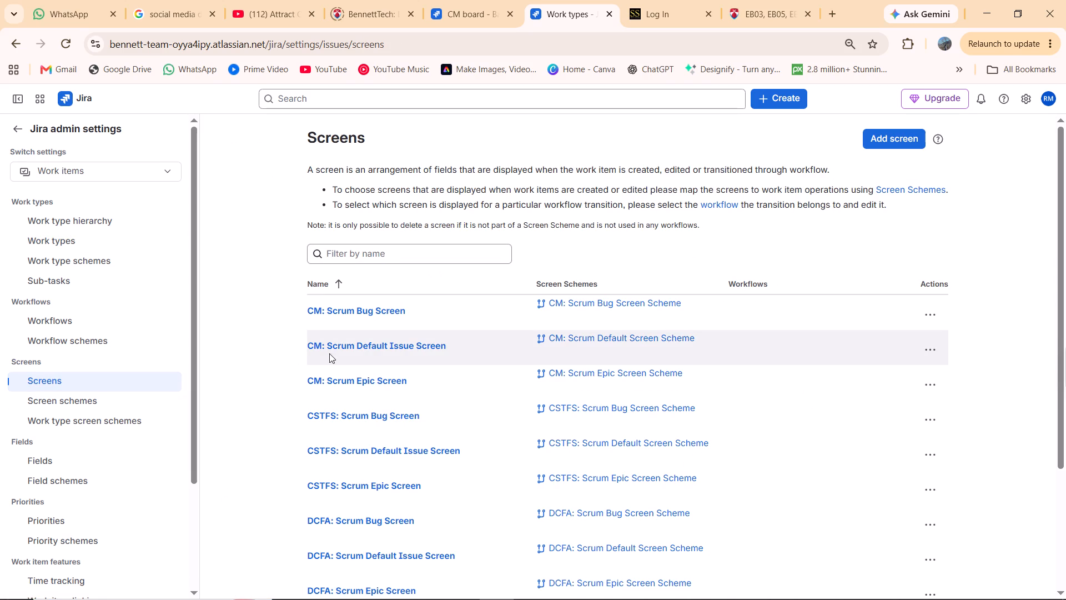
left_click(336, 345)
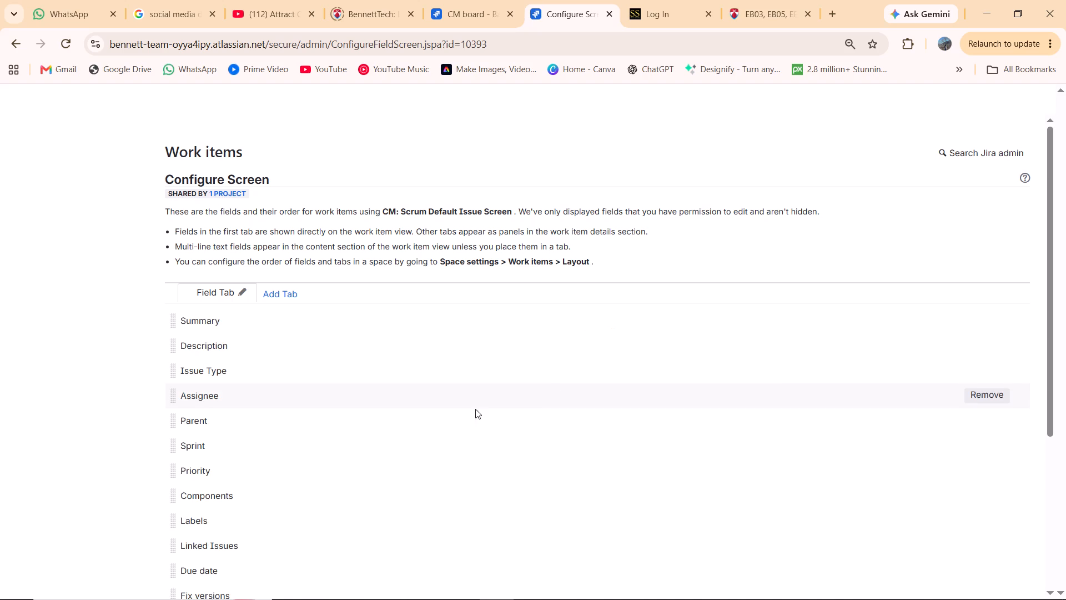
scroll(430, 425, "down", 1)
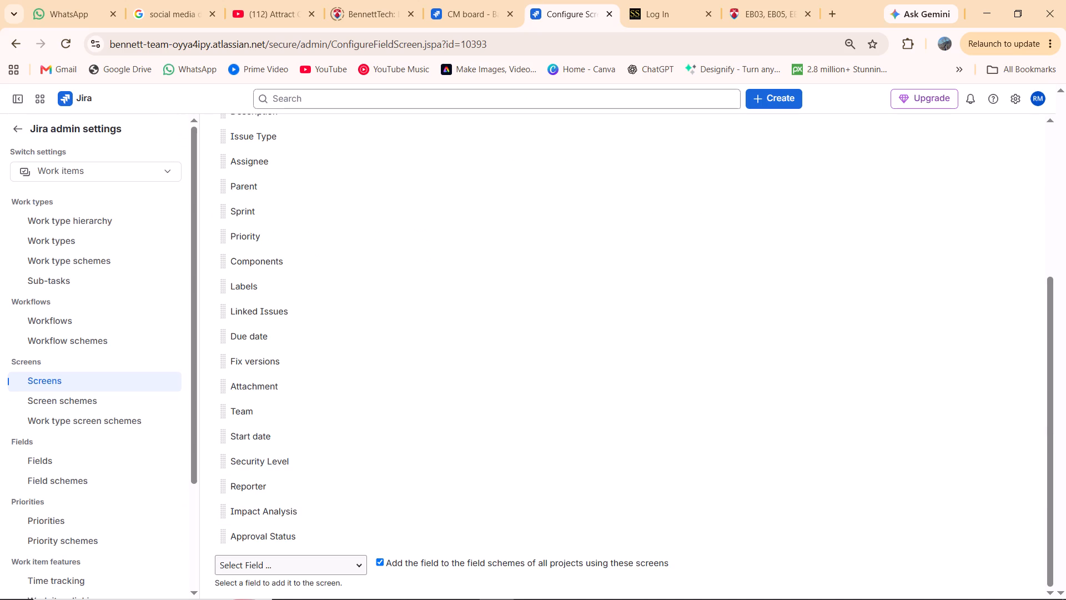
left_click(242, 569)
type("rea")
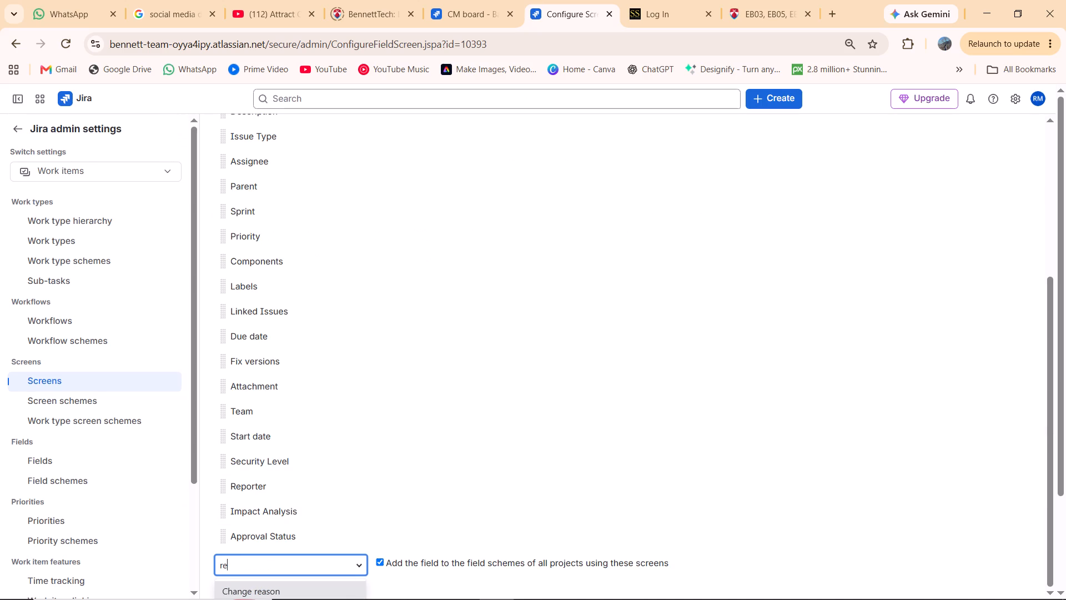
scroll(287, 577, "down", 2)
left_click(278, 581)
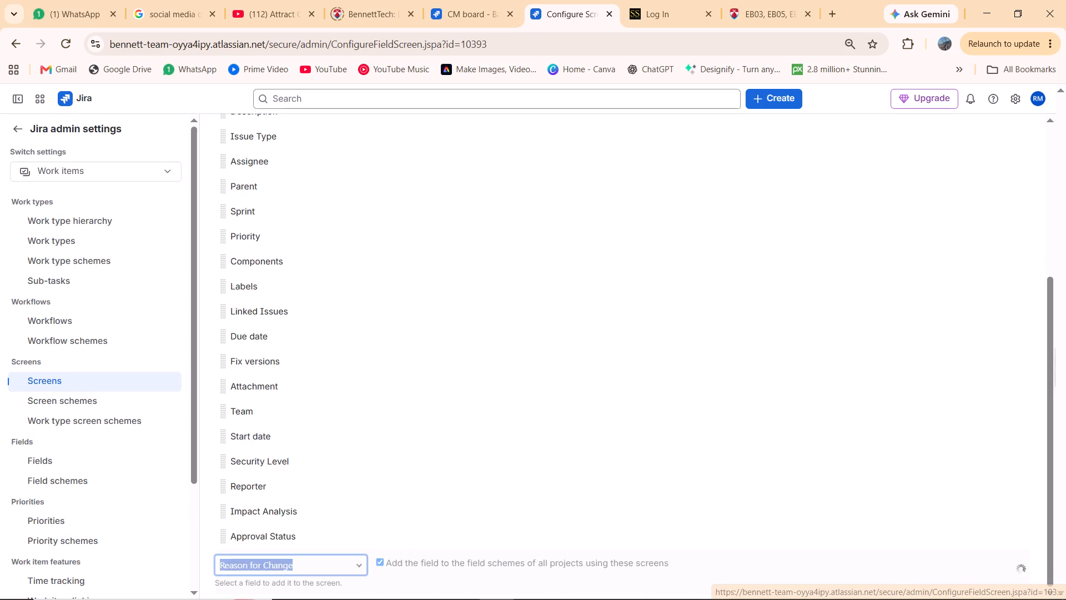
scroll(457, 483, "up", 3)
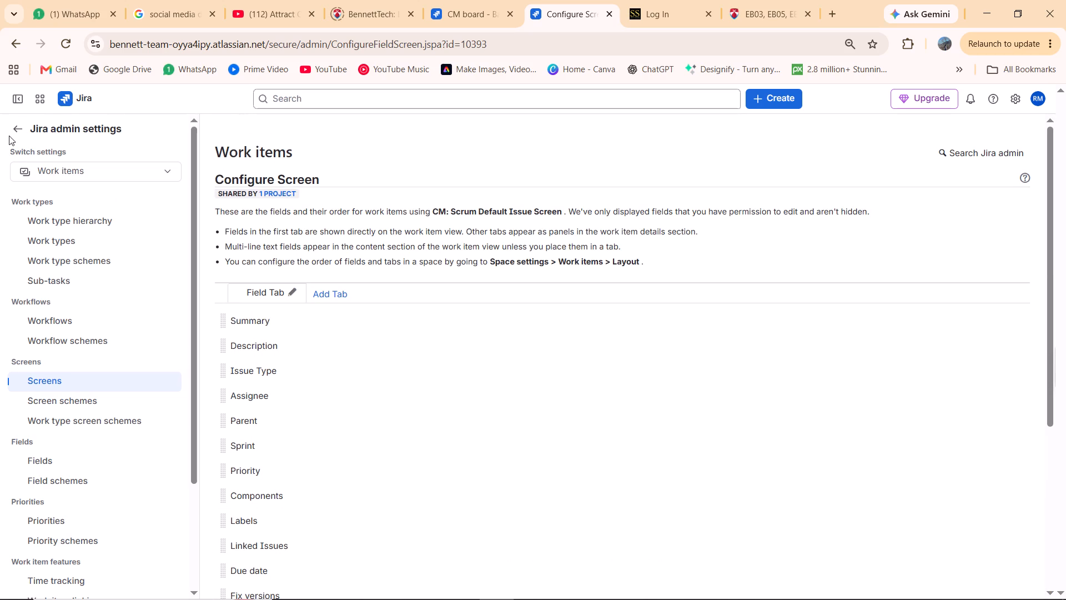
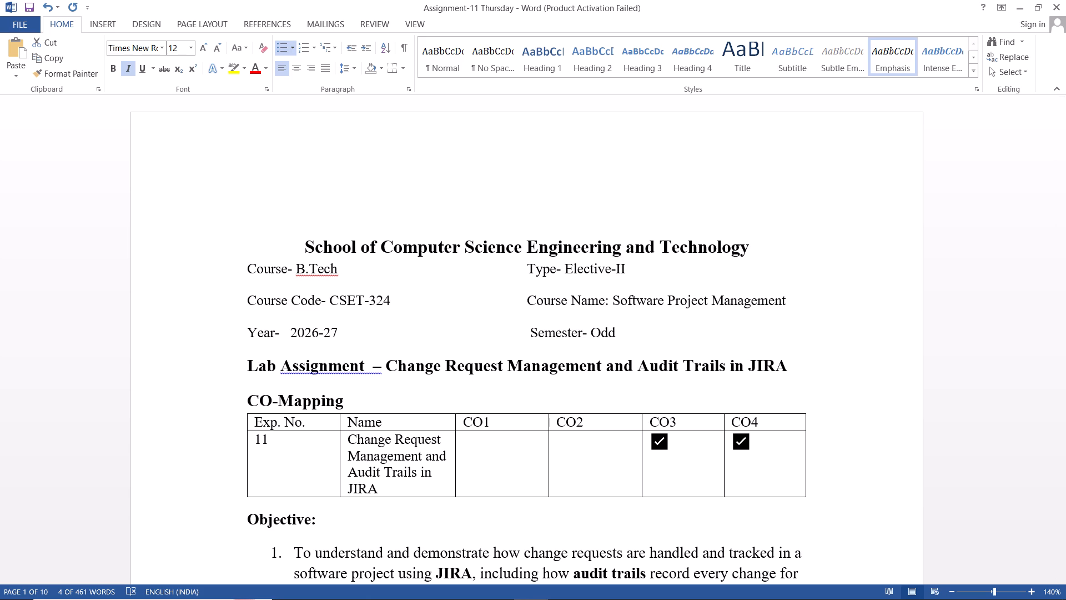
Review the Task 1 and Task 2 instructions and pasted screenshots in the Assignment-11 document.
scroll(494, 447, "down", 9)
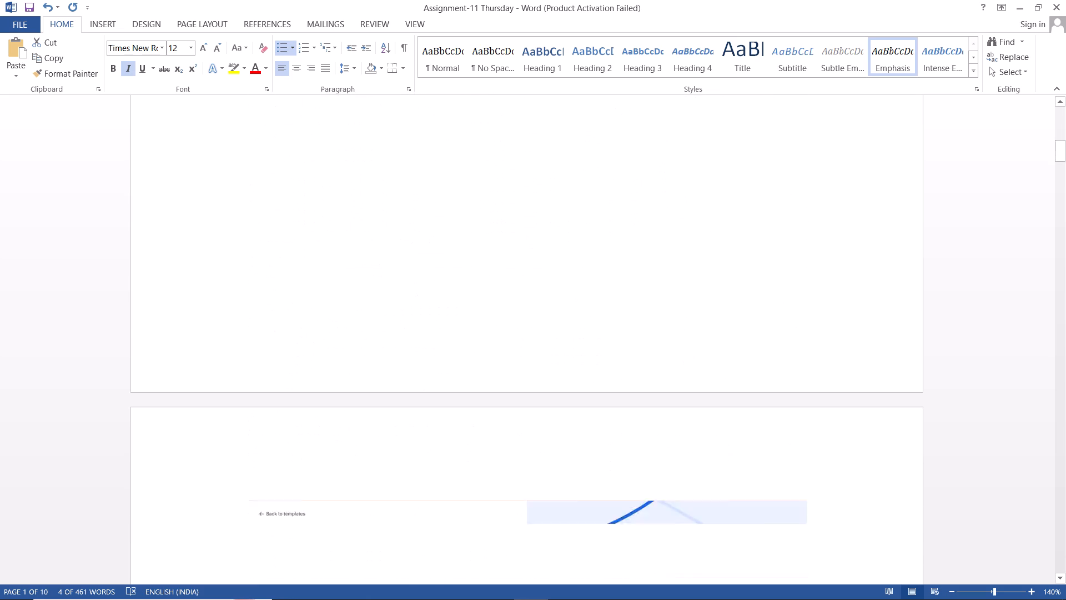
scroll(494, 447, "down", 8)
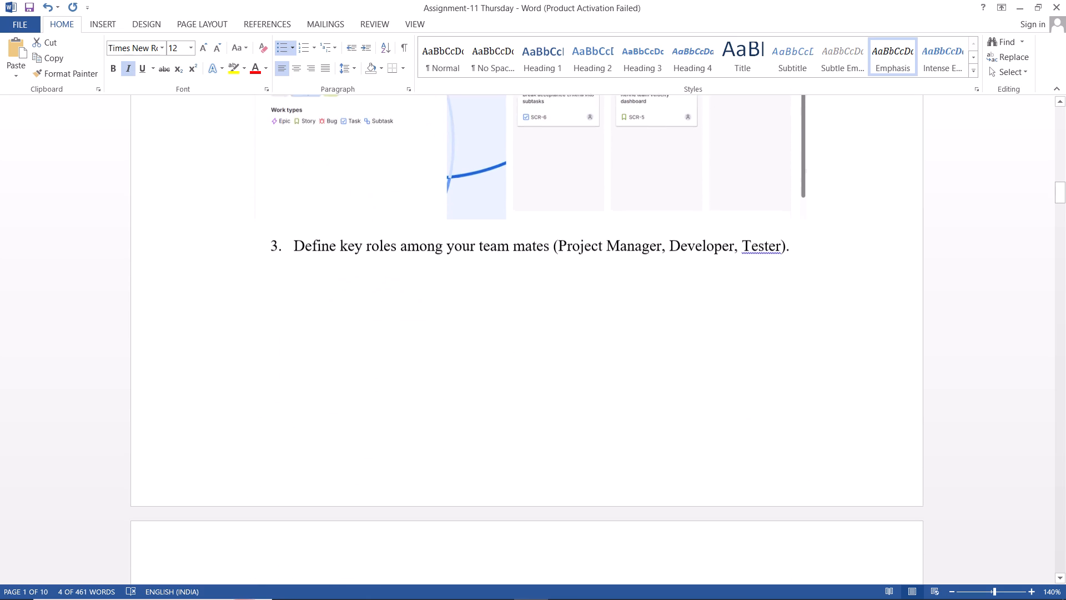
scroll(494, 447, "up", 1)
scroll(494, 447, "down", 1)
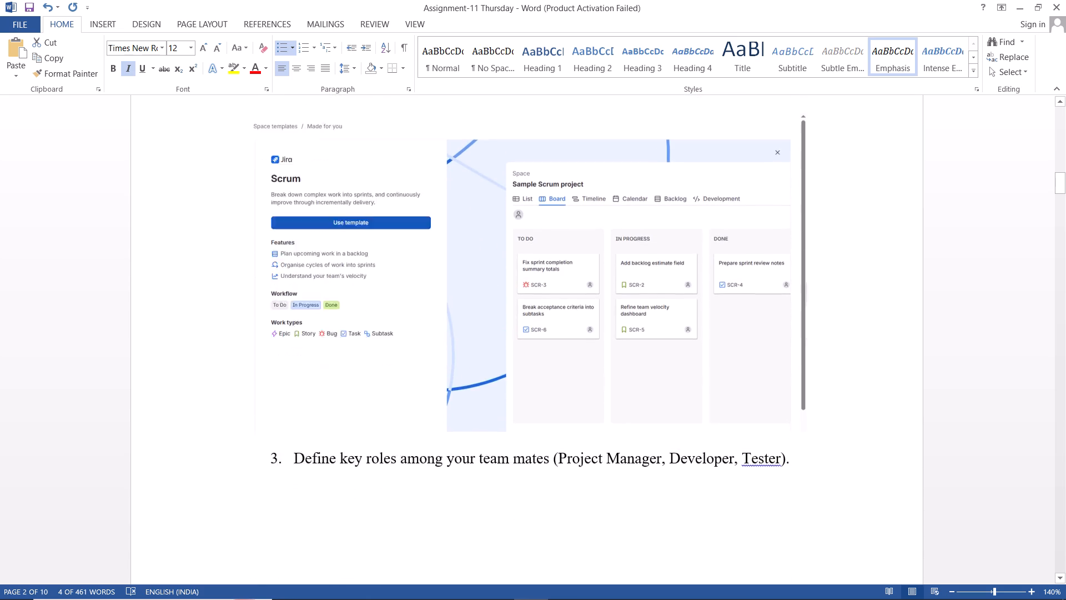
scroll(494, 447, "down", 7)
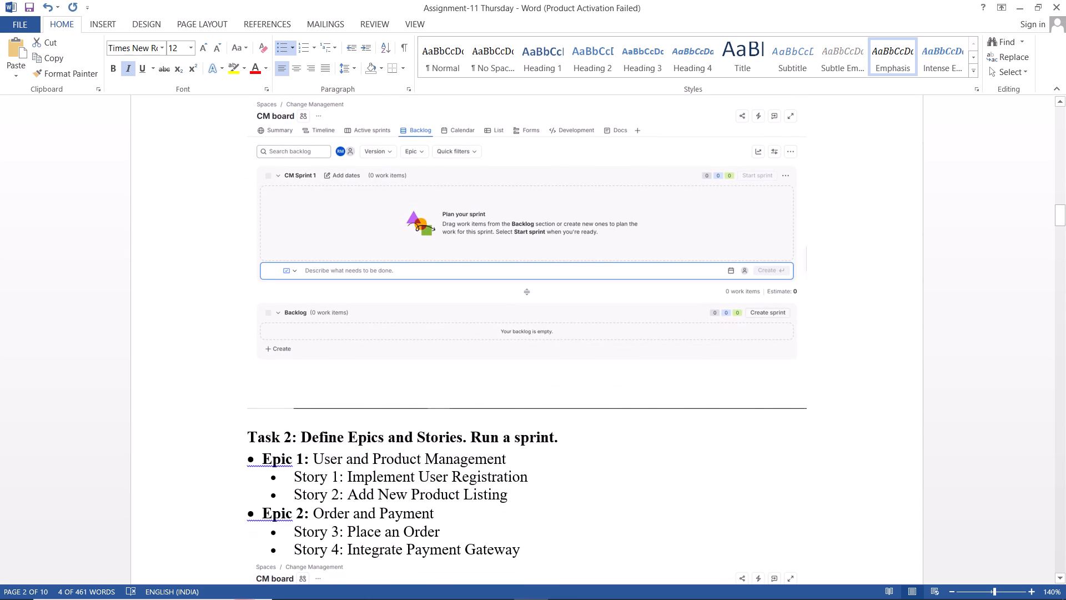
scroll(494, 447, "down", 2)
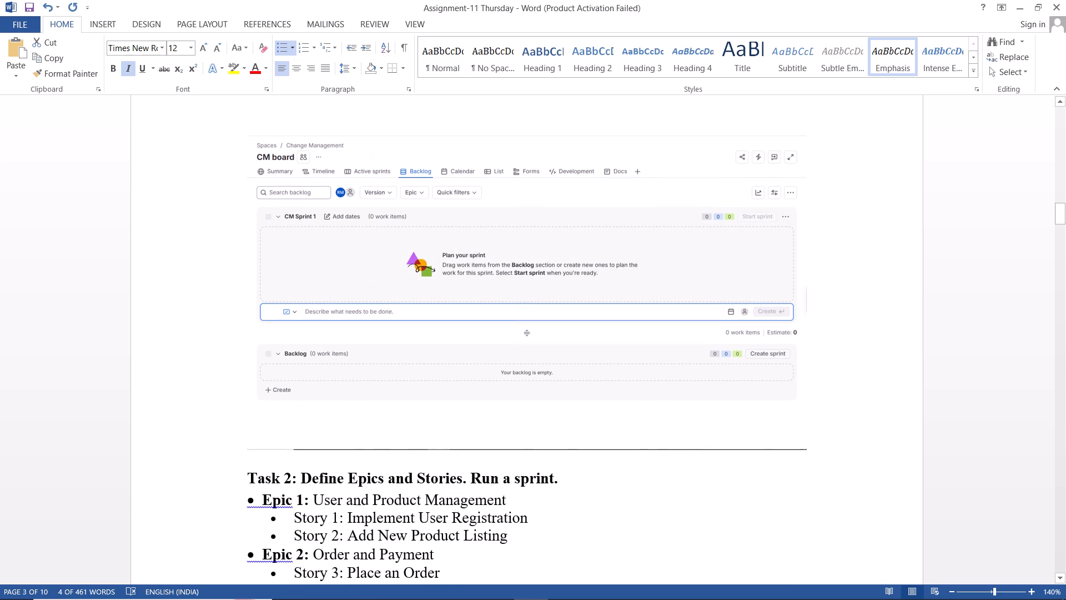
scroll(494, 447, "down", 3)
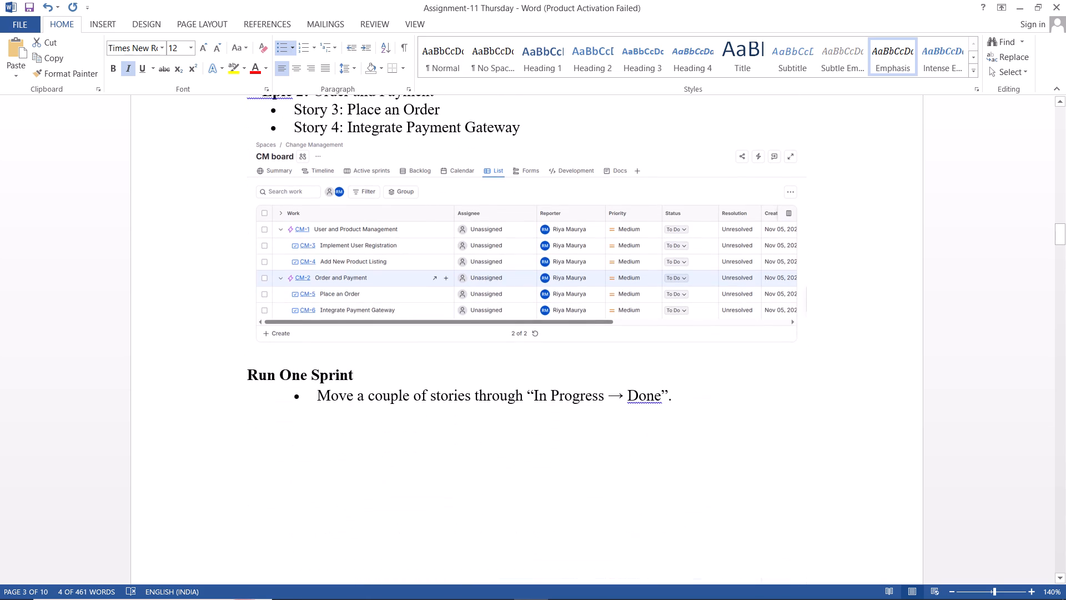
scroll(494, 447, "down", 5)
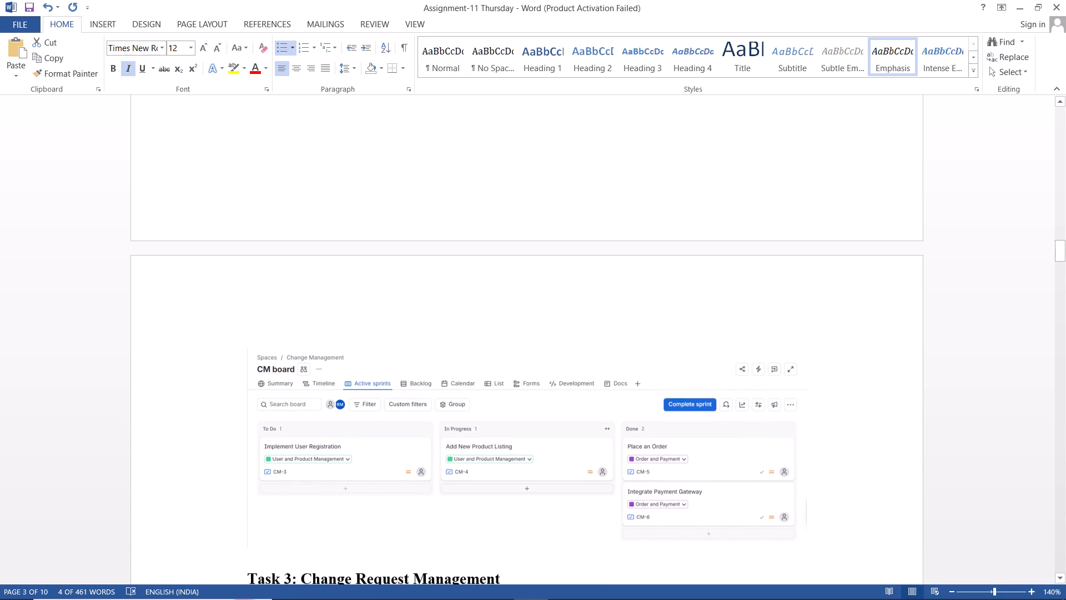
Review the Task 3 section on the Change Request issue type and the Reason for Change field screenshot.
scroll(494, 447, "down", 4)
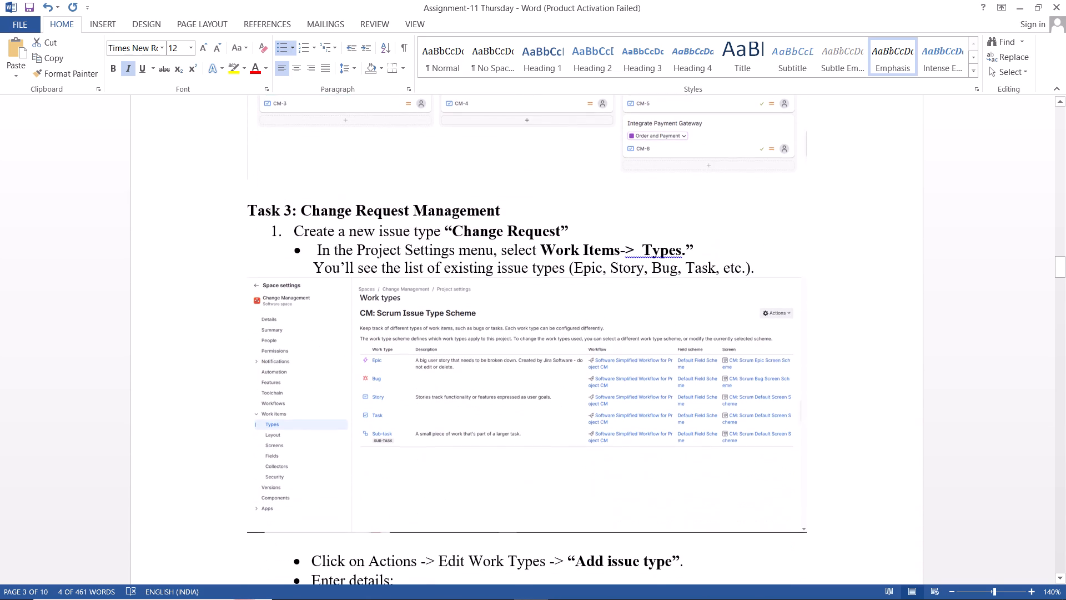
scroll(494, 447, "down", 6)
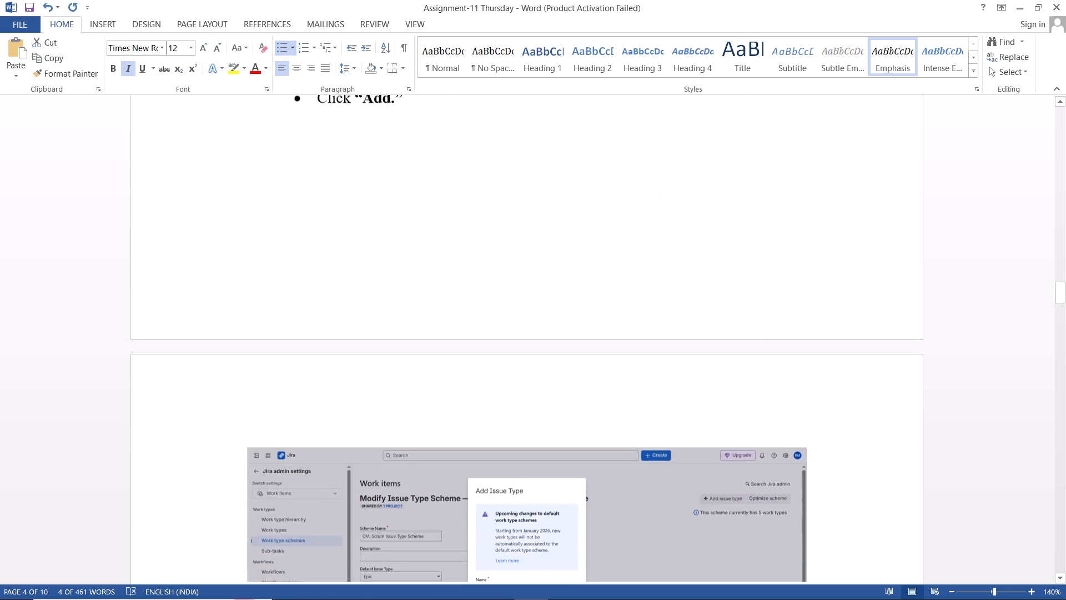
scroll(494, 447, "down", 5)
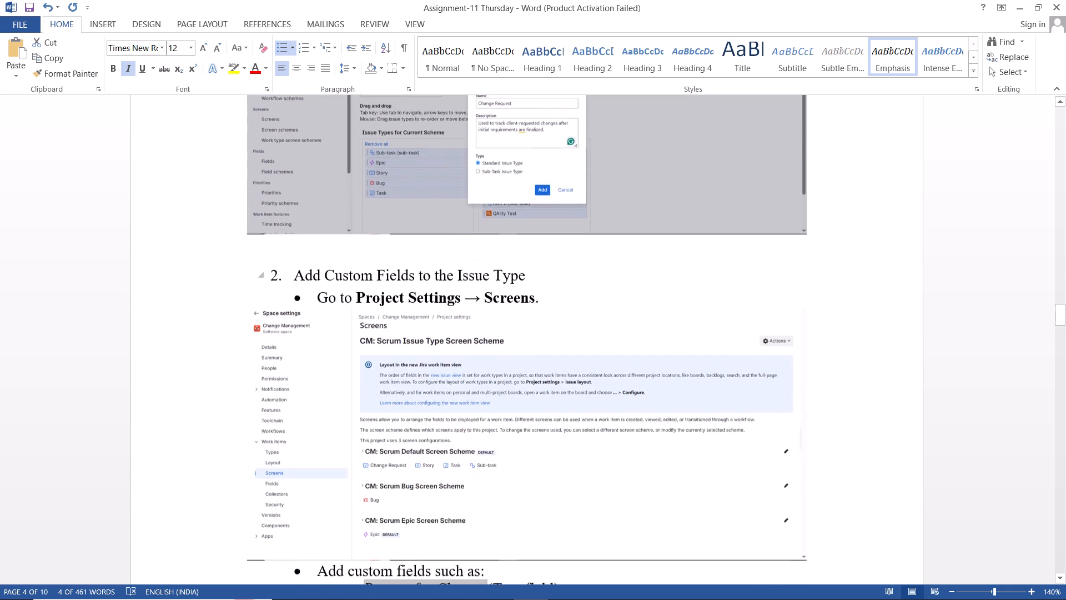
scroll(494, 447, "down", 9)
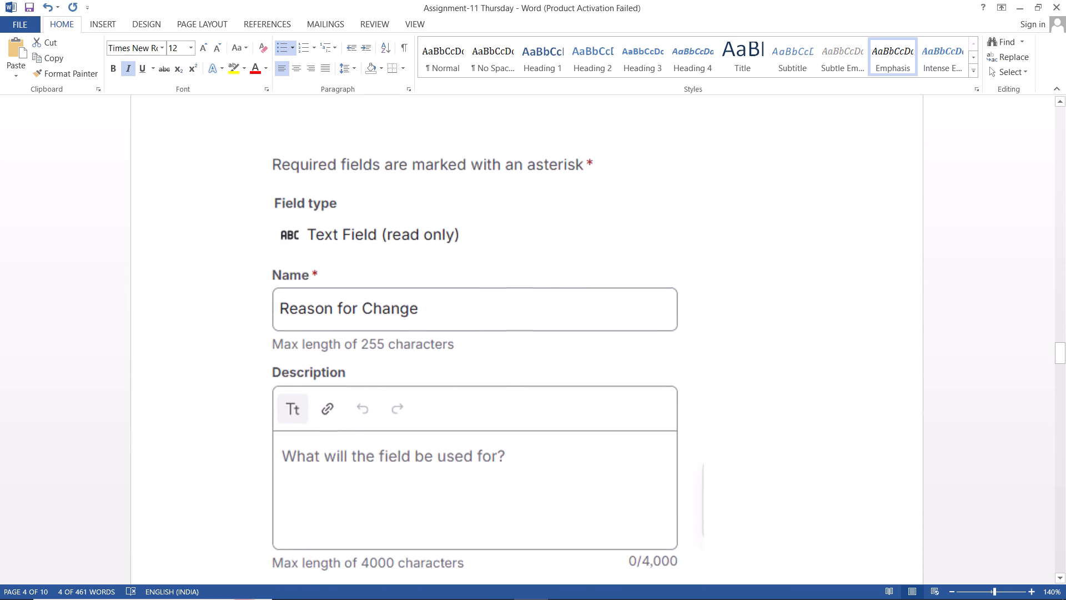
Examine the Impact Analysis field screenshot and the Approval Status bullet in Task 3.
scroll(494, 447, "down", 9)
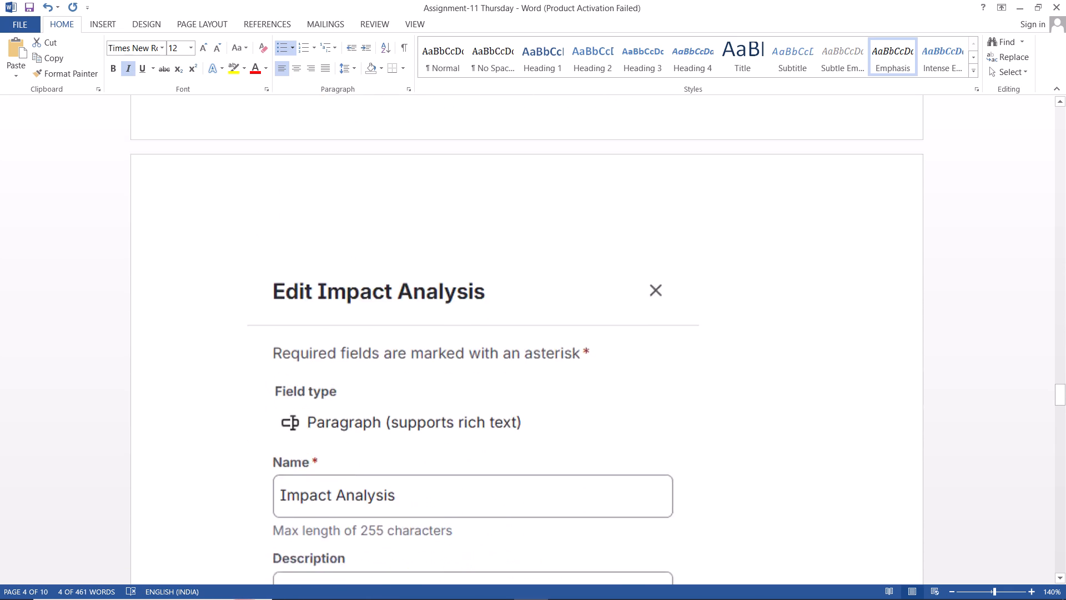
scroll(494, 447, "down", 2)
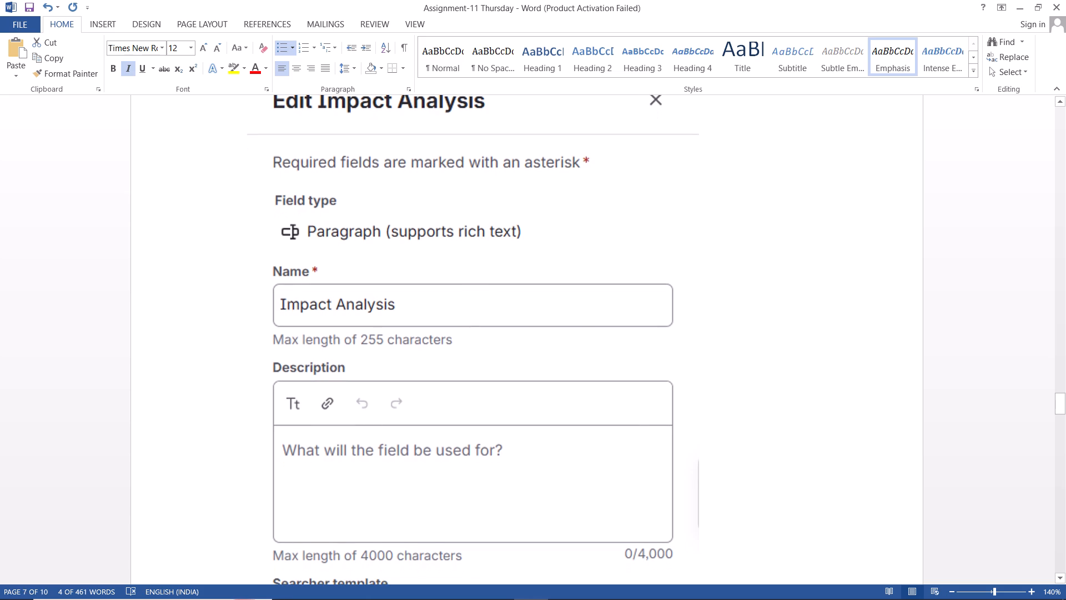
scroll(494, 447, "down", 4)
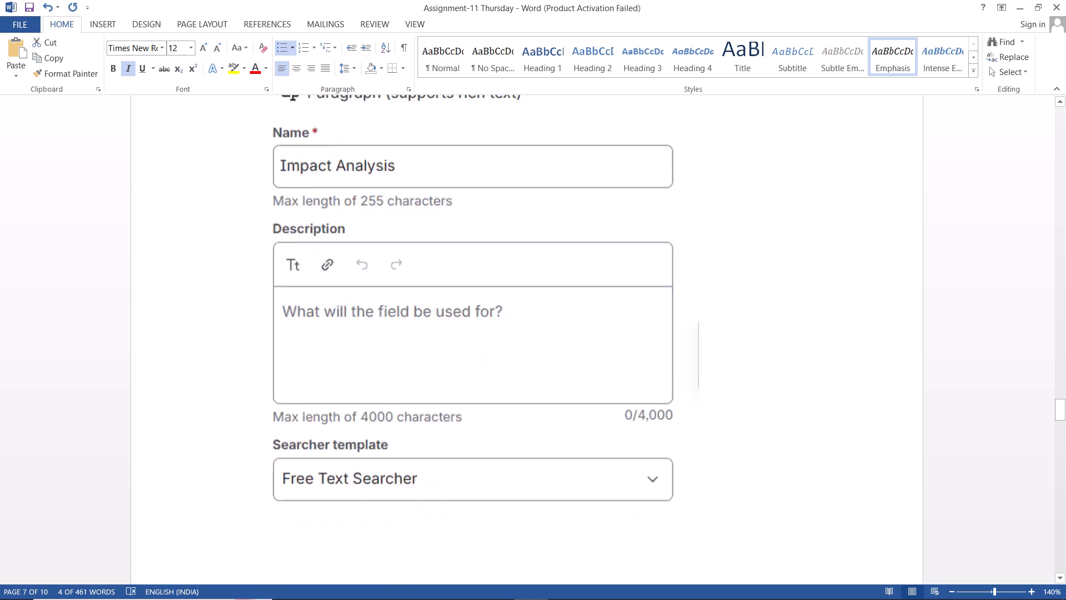
scroll(494, 447, "down", 5)
scroll(494, 447, "up", 2)
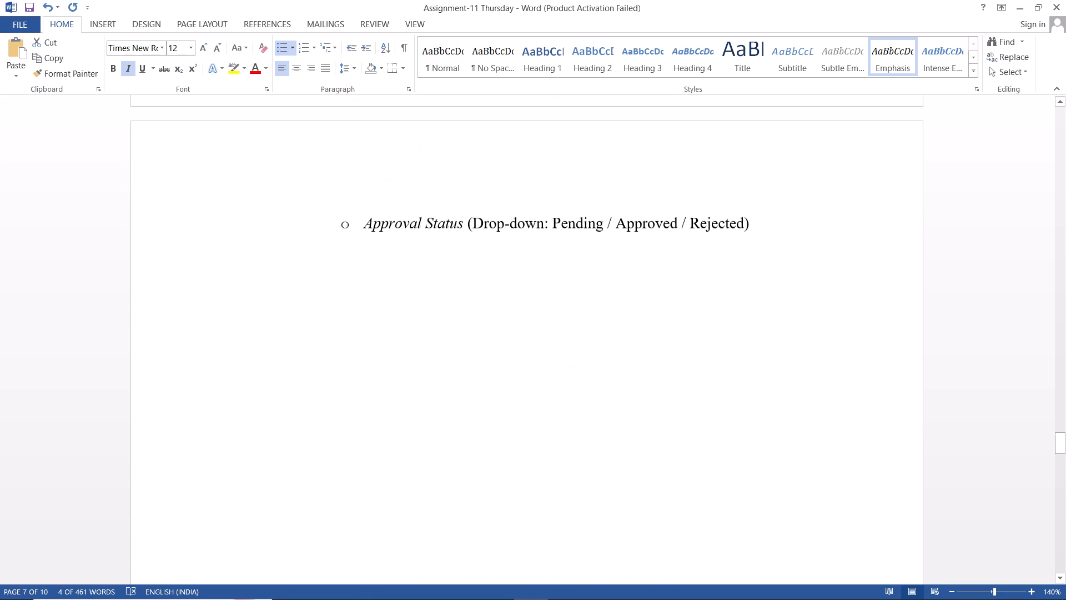
scroll(494, 447, "up", 4)
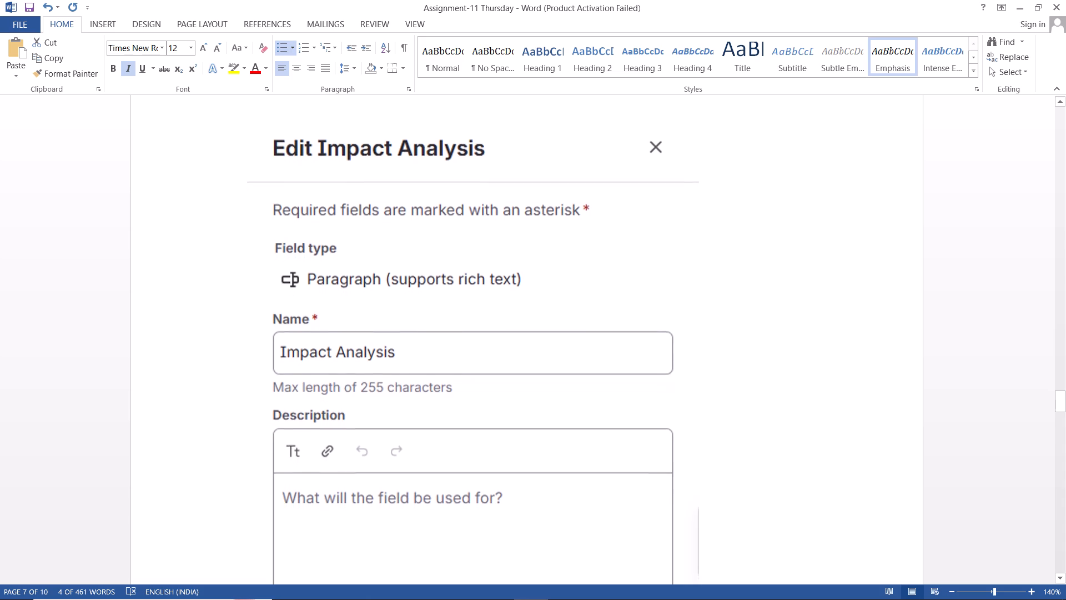
scroll(494, 447, "down", 3)
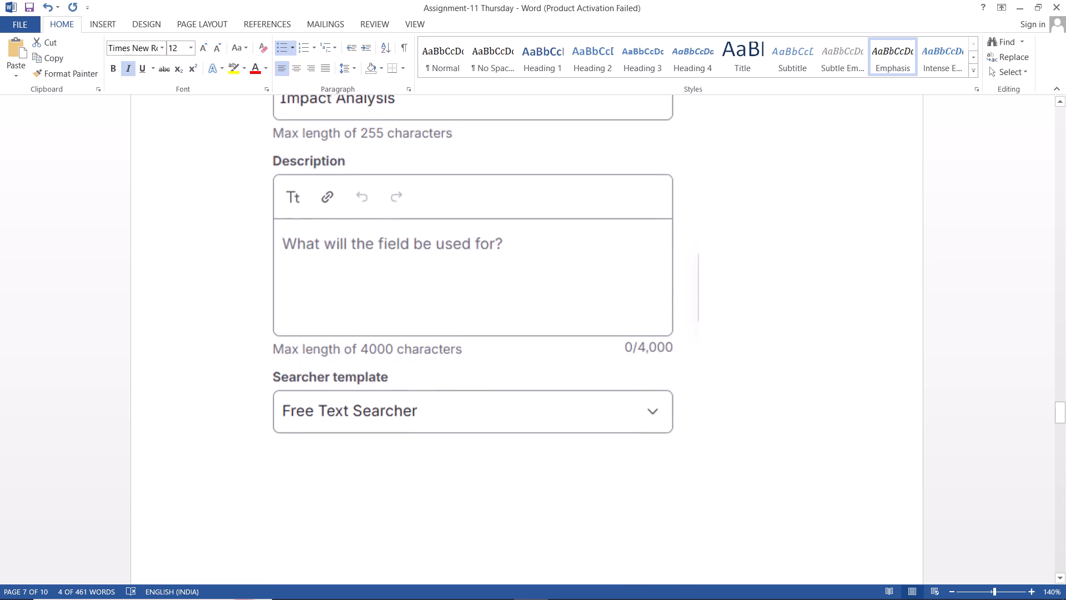
scroll(494, 447, "down", 6)
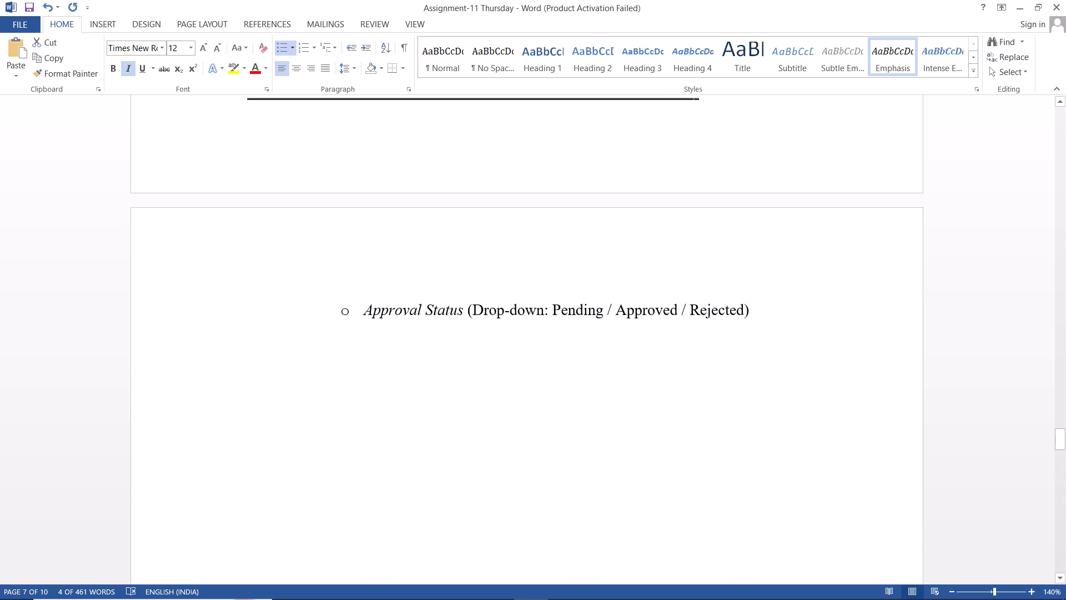
Examine the Approval Status field screenshot, including its searcher template and options.
scroll(494, 447, "down", 6)
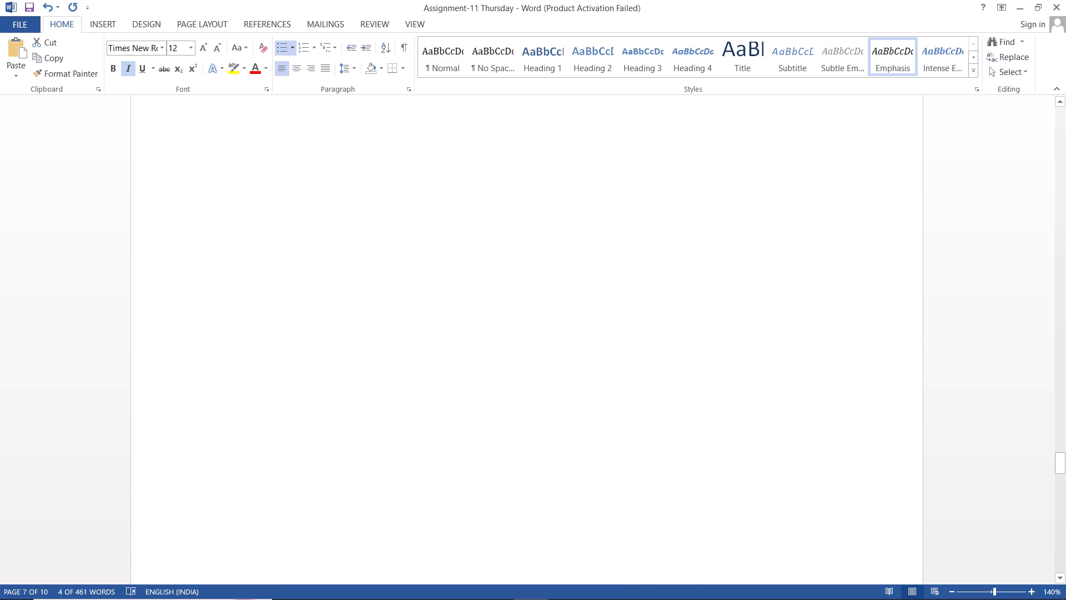
scroll(494, 447, "up", 1)
scroll(494, 447, "down", 4)
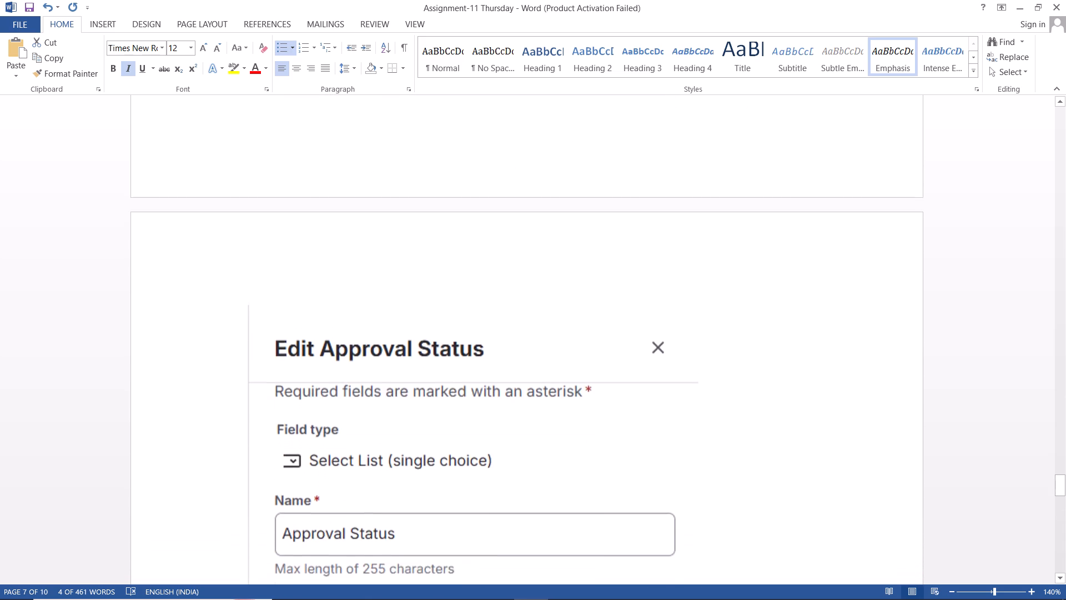
scroll(494, 447, "down", 4)
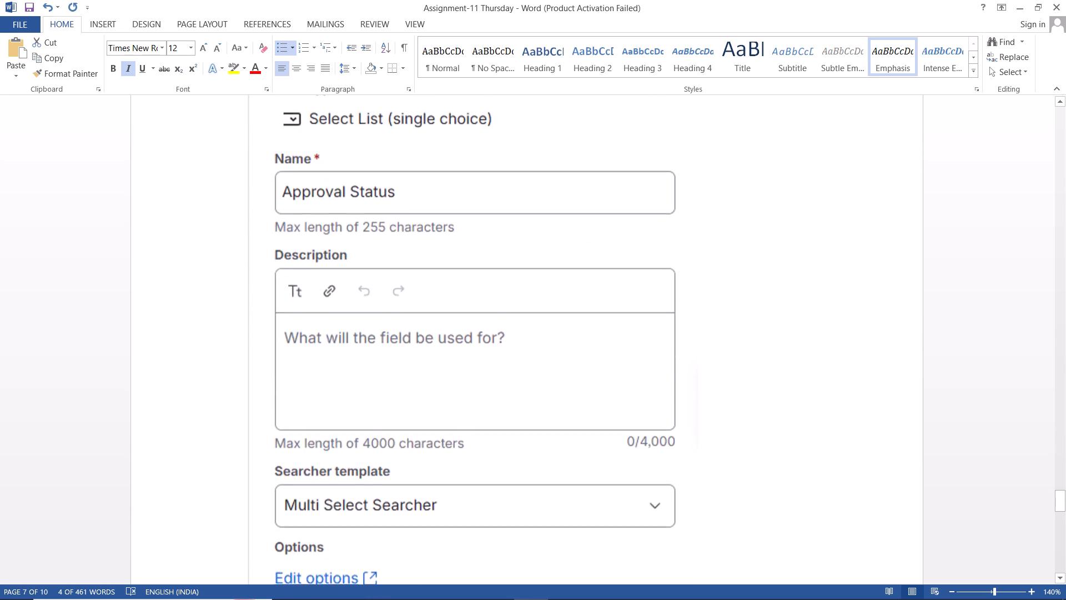
scroll(494, 447, "down", 5)
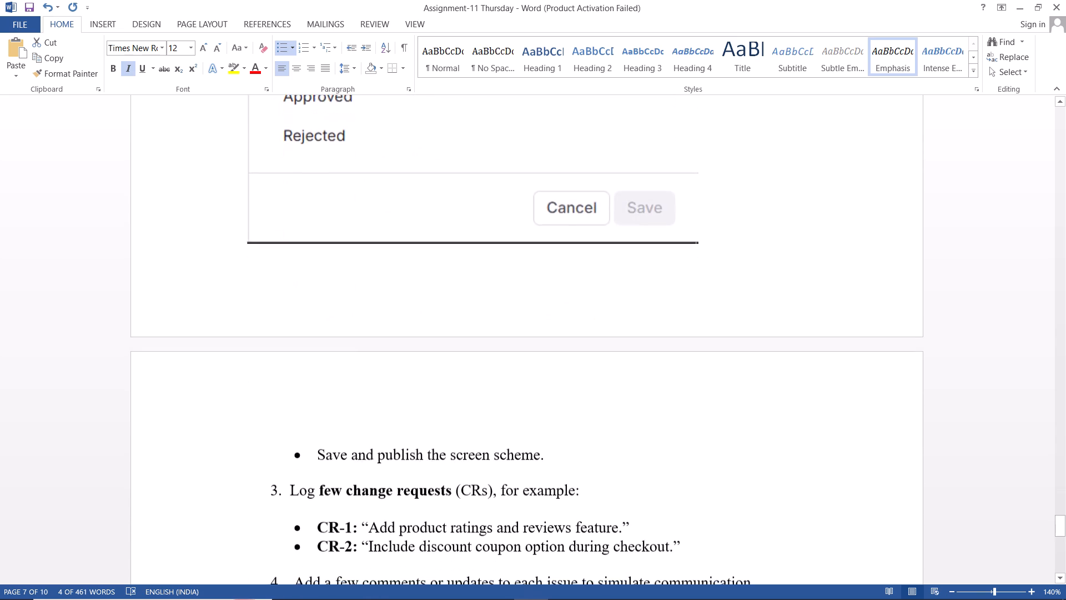
Read the remaining instructions on logging change requests, Task 4 audit trail, Task 5 dashboard and submission.
scroll(494, 447, "down", 5)
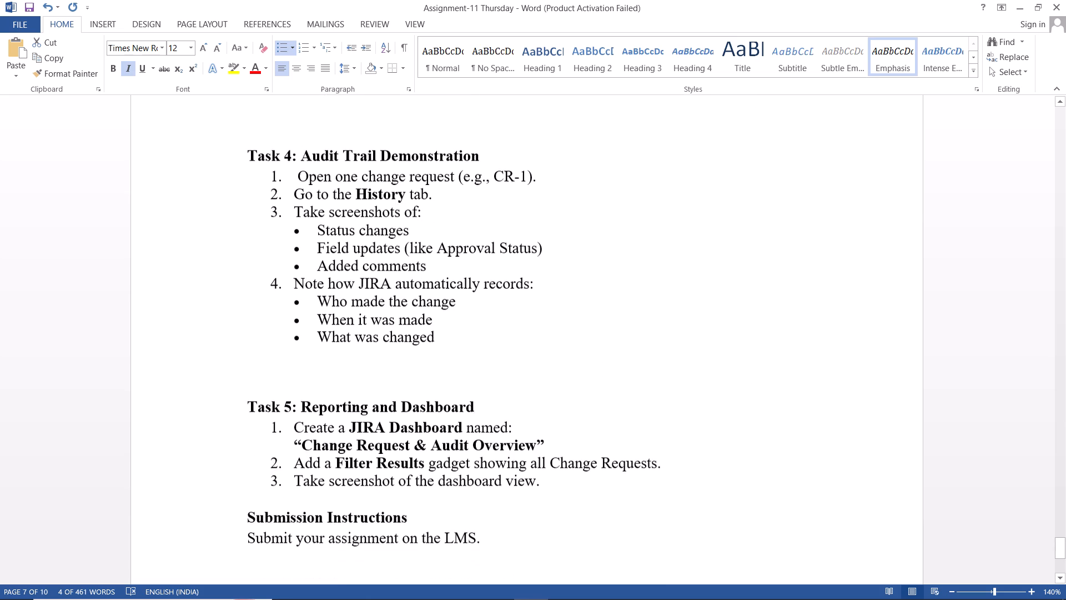
scroll(494, 447, "down", 7)
scroll(494, 447, "up", 3)
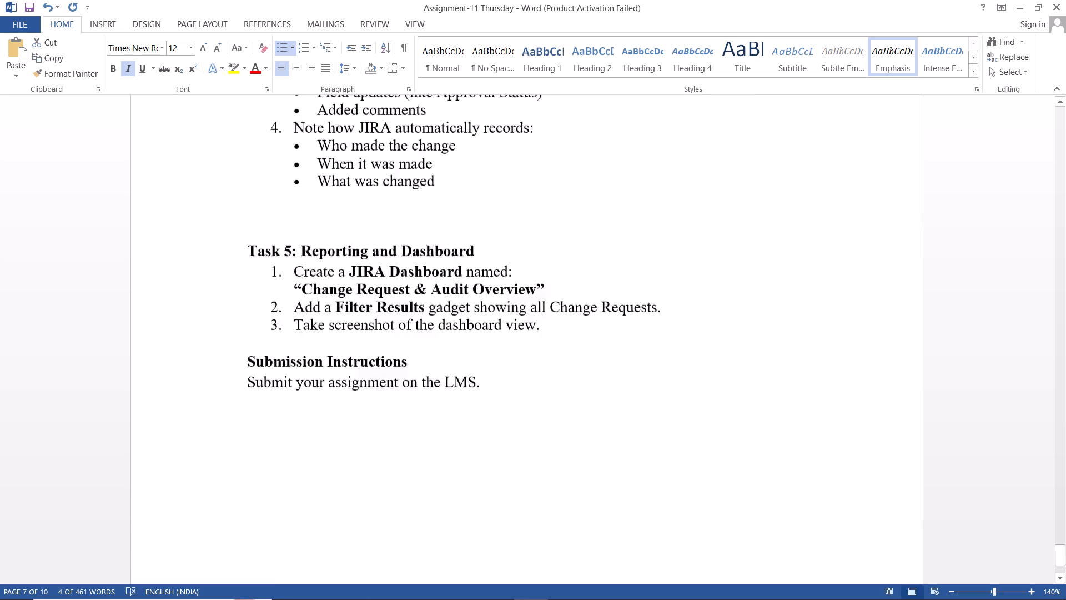
Return to the custom field screenshots in Task 3 and check Approval Status and Impact Analysis again.
scroll(494, 447, "up", 10)
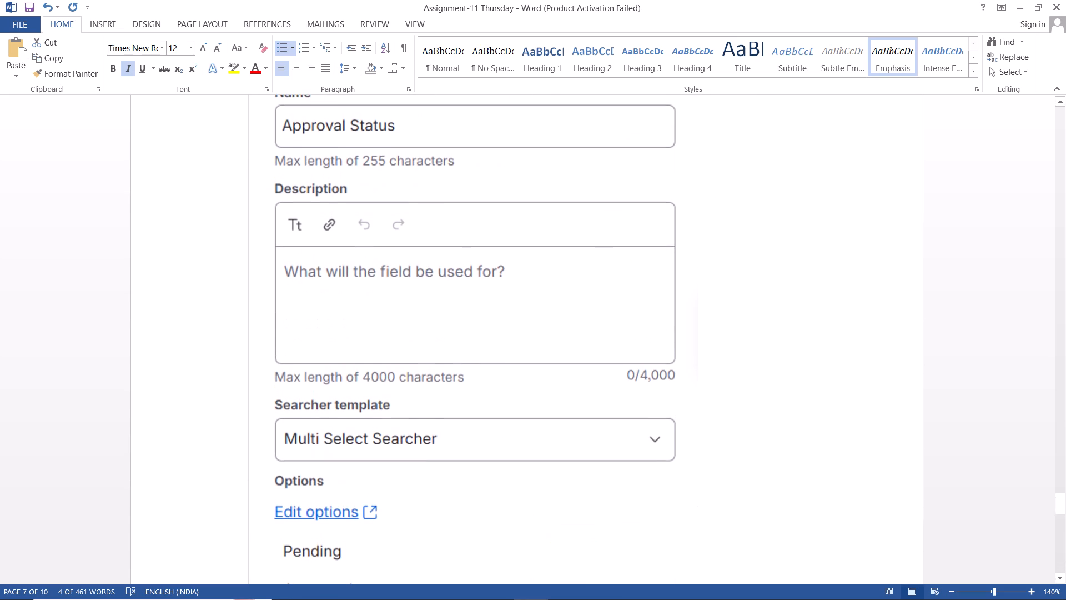
scroll(494, 447, "up", 7)
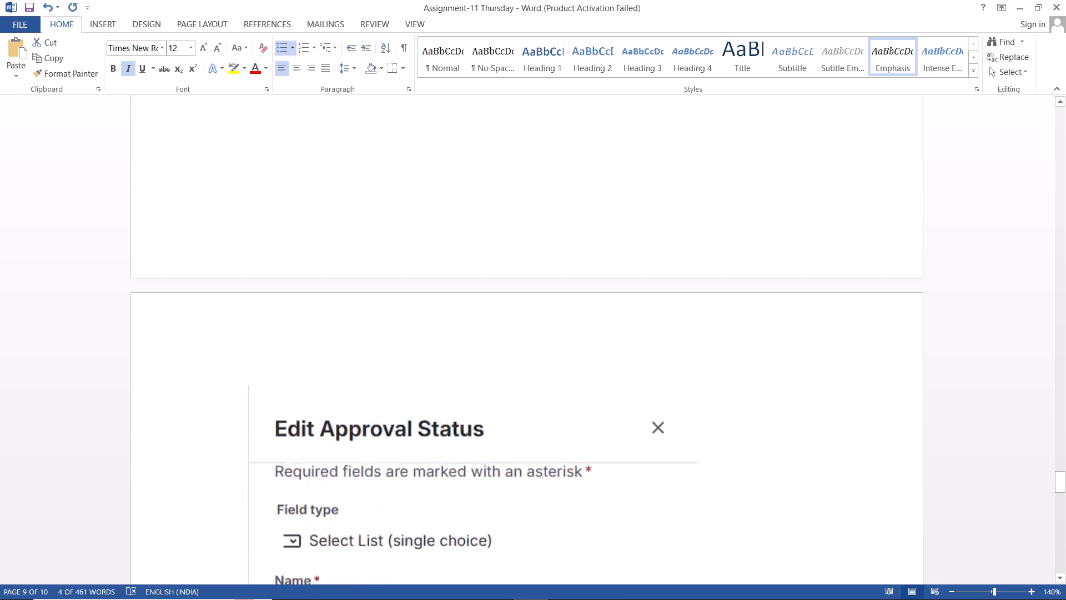
scroll(494, 447, "up", 10)
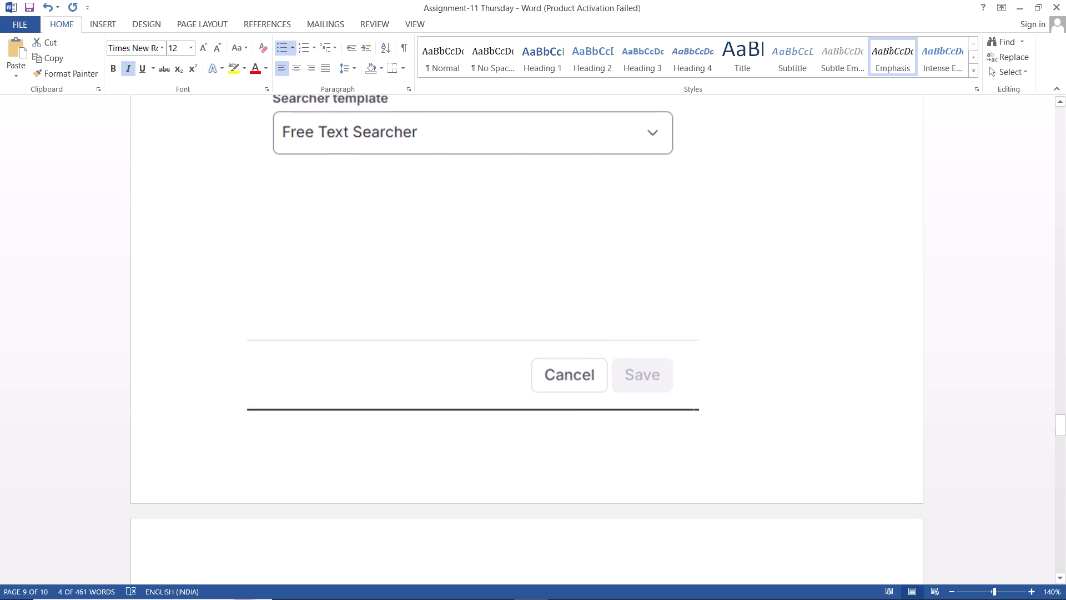
scroll(494, 447, "up", 2)
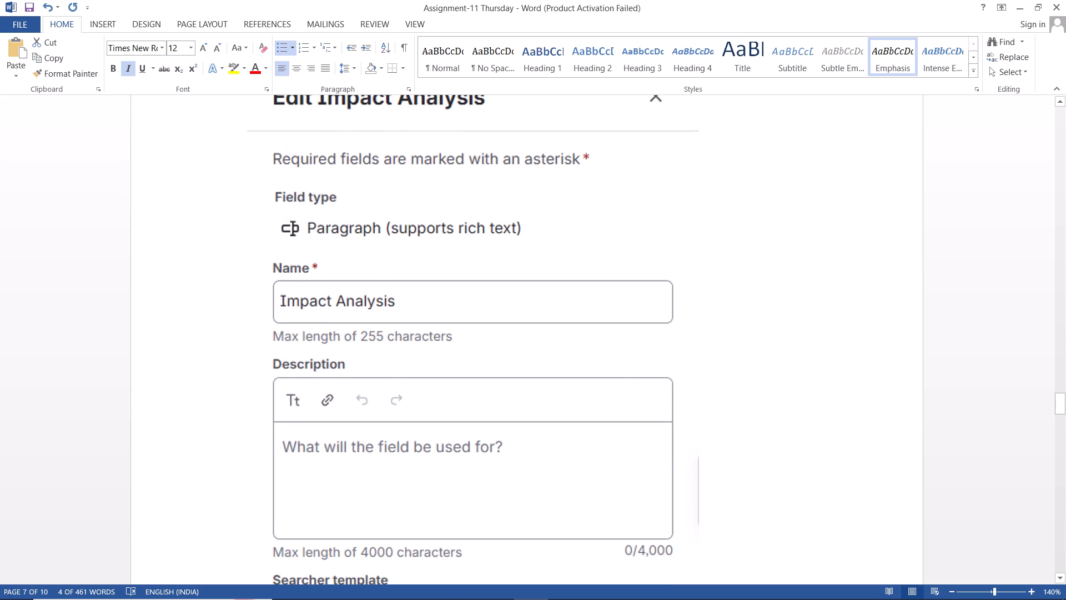